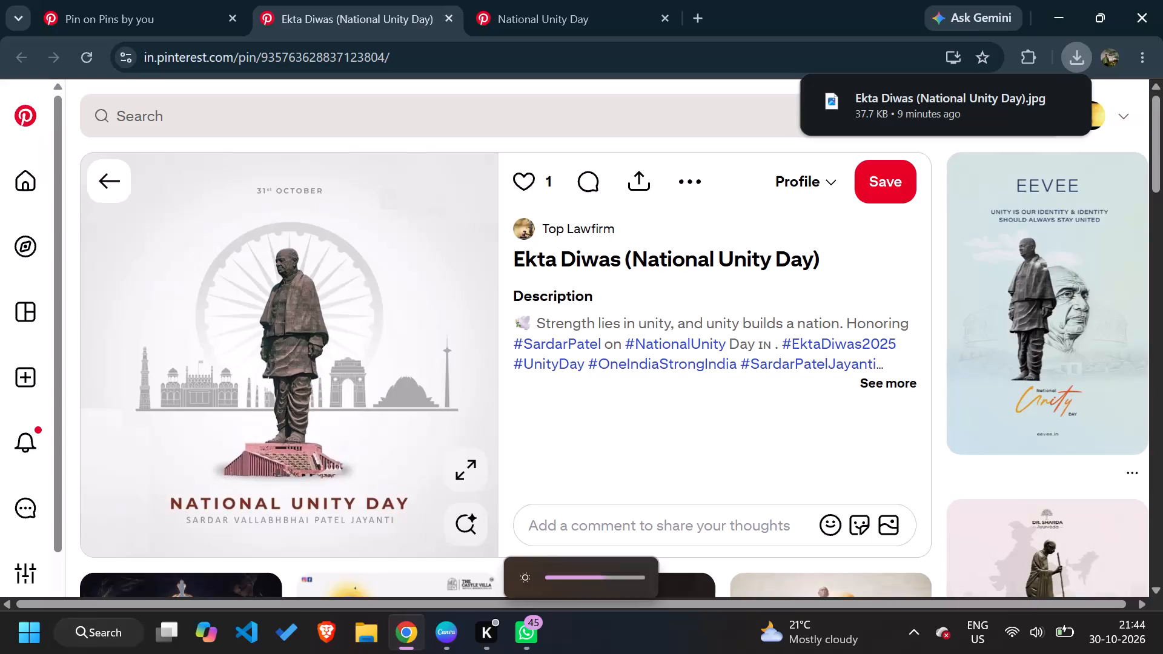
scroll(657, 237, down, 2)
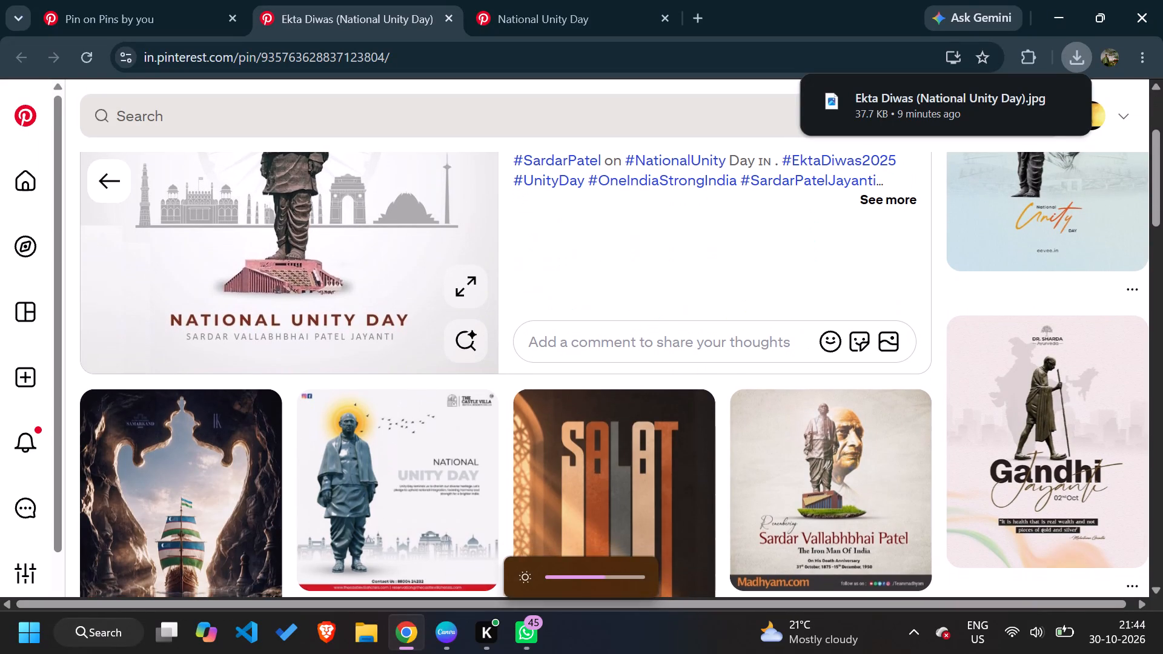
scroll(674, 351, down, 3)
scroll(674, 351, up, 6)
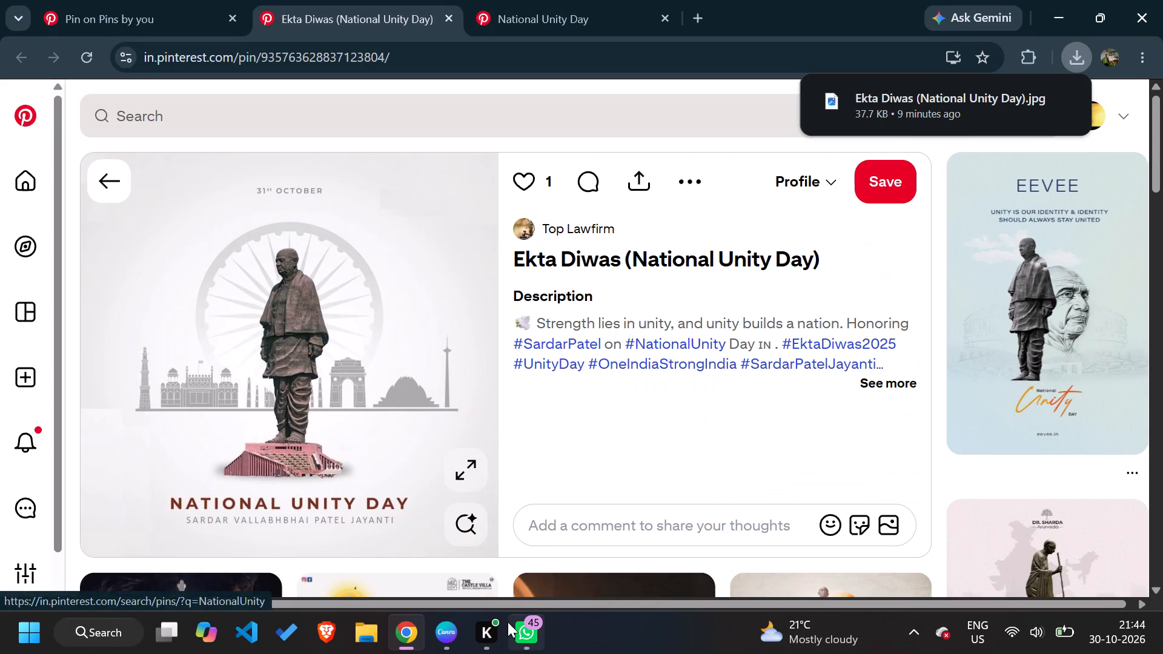
Switch to Canva and upload the Ekta Diwas (National Unity Day) image from the Downloads folder.
click(451, 646)
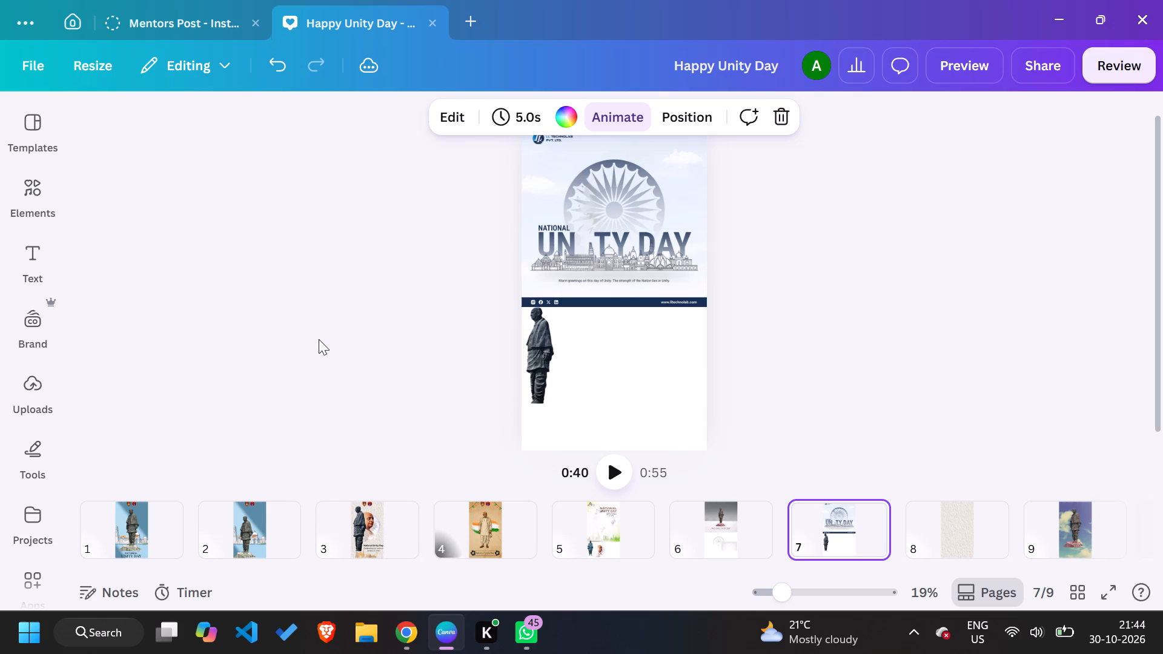
click(27, 392)
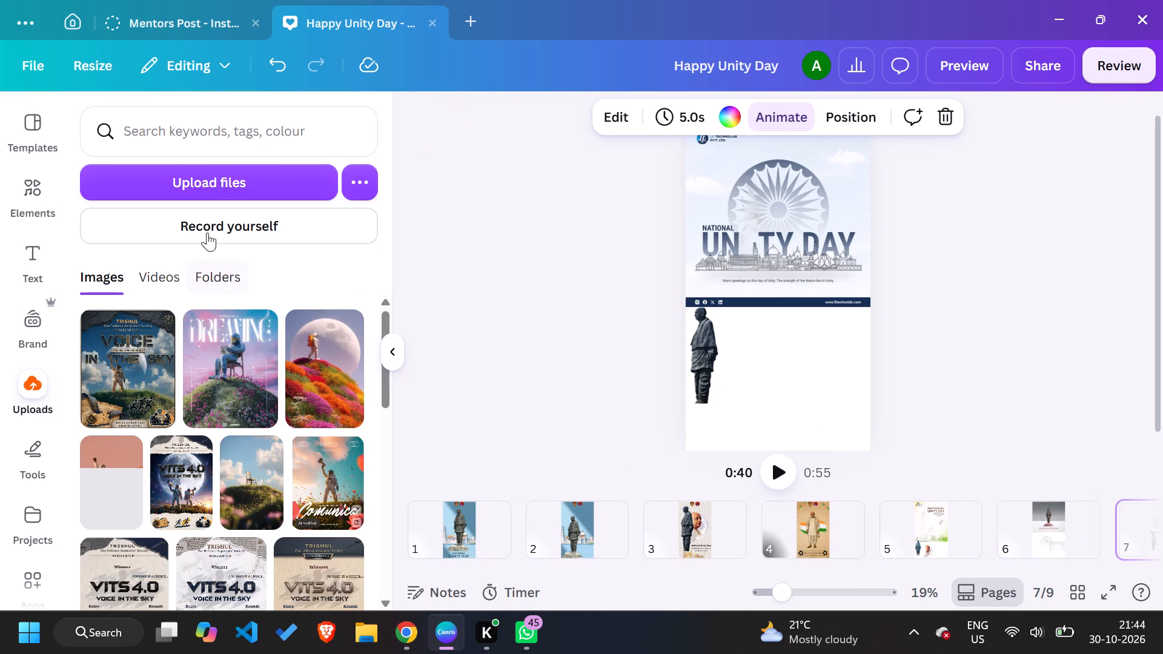
click(214, 173)
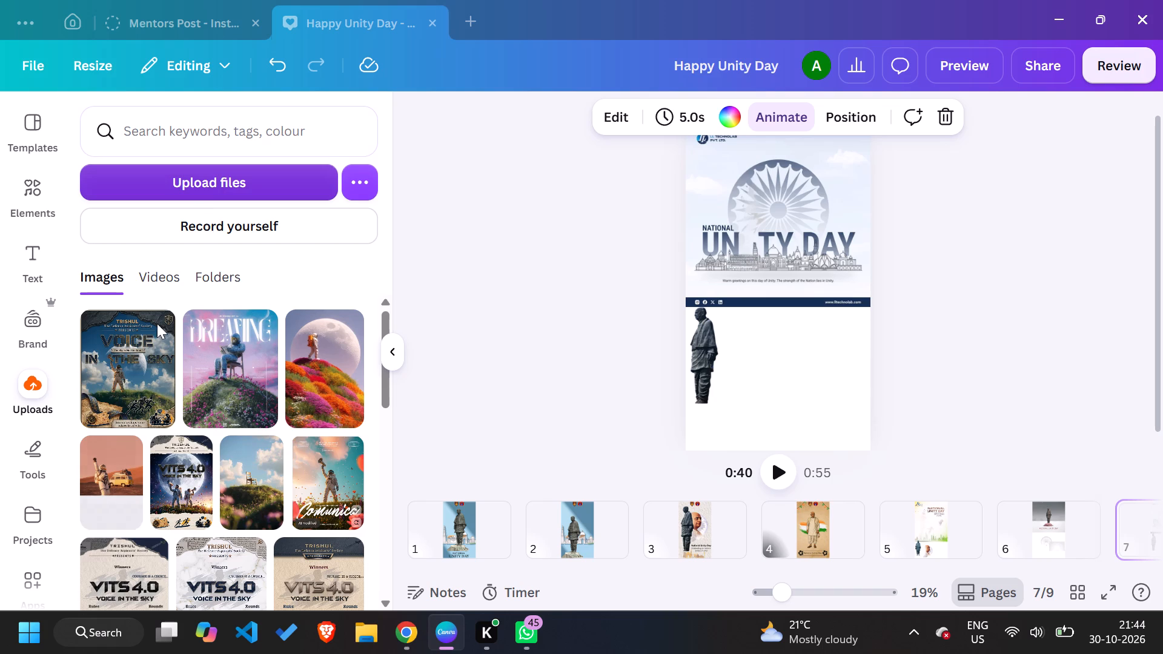
click(267, 168)
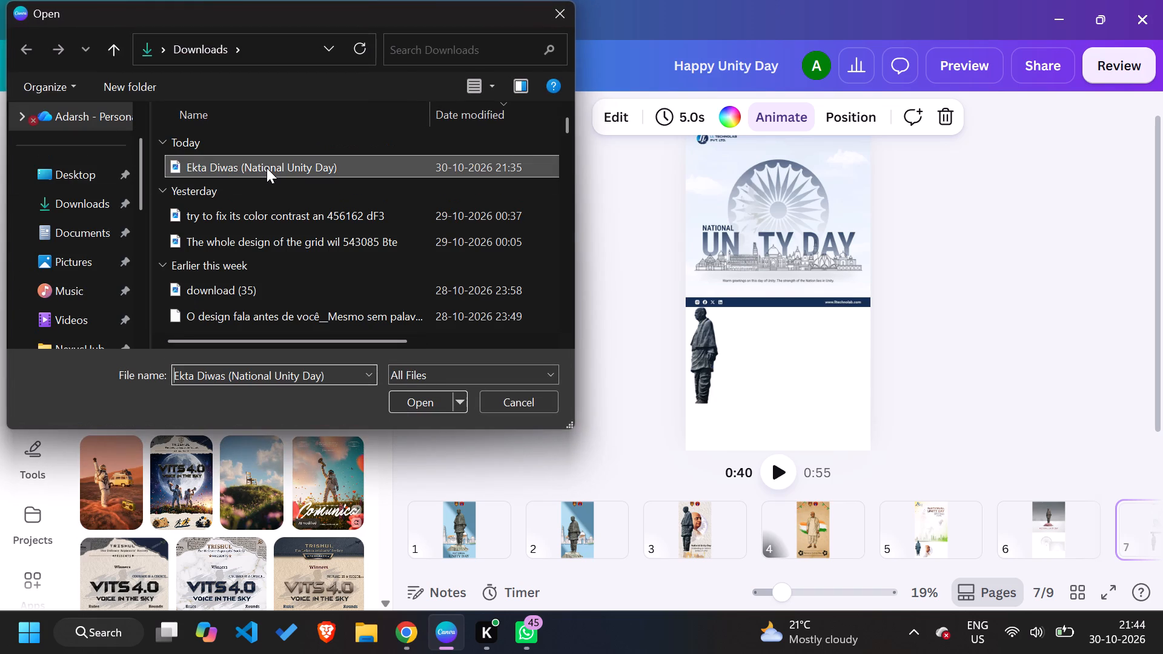
key(Return)
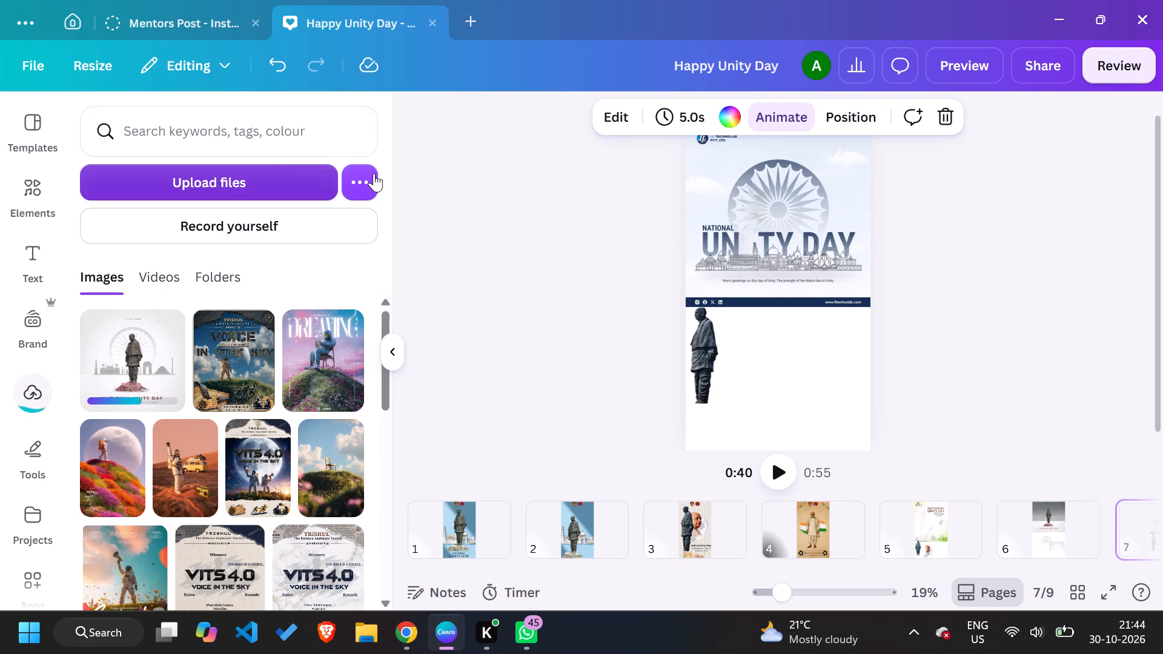
Add a blank page 10 after page 9 and place the uploaded National Unity Day image on it.
scroll(1107, 536, left, 4)
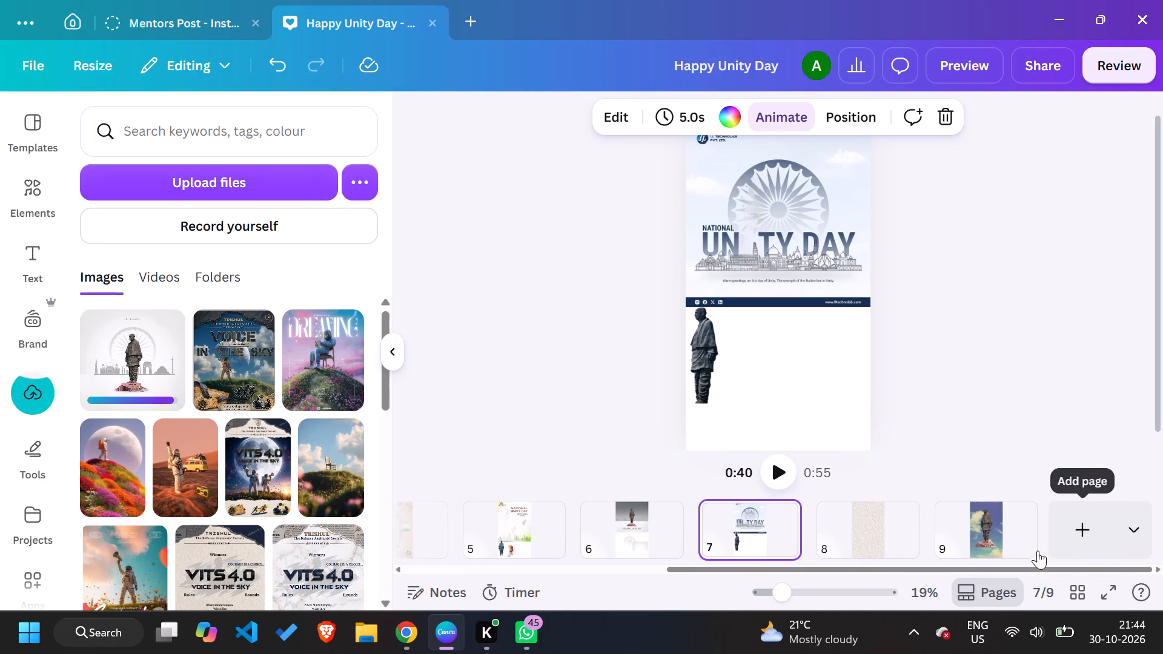
click(1087, 543)
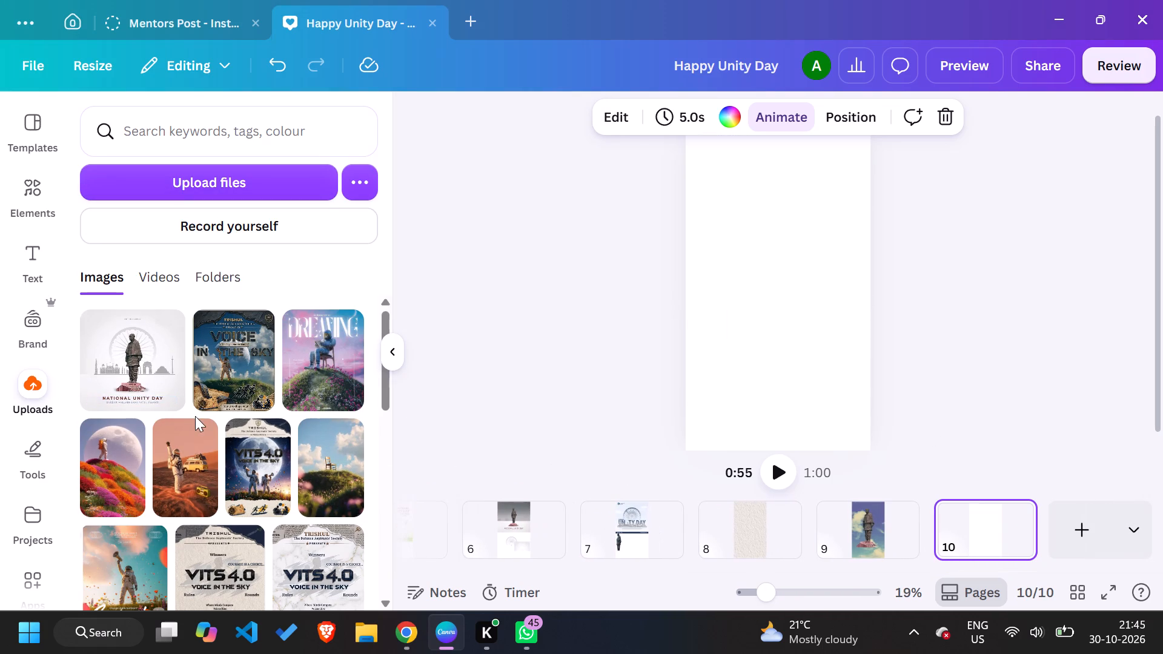
click(132, 352)
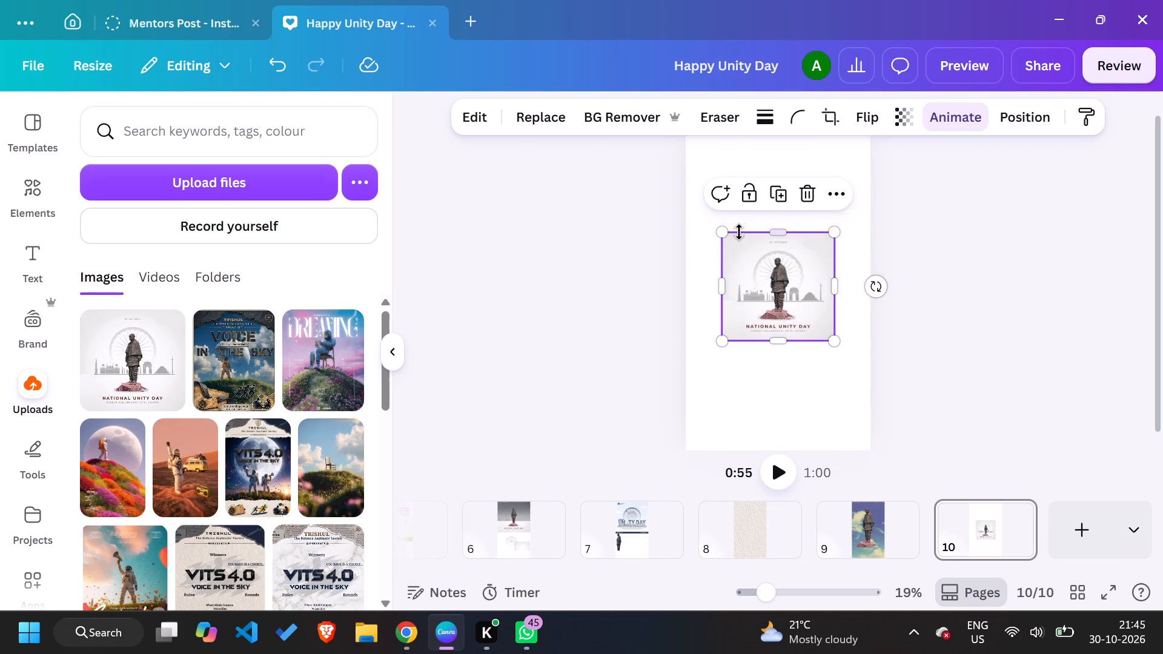
Enlarge the National Unity Day image on page 10 until it spans the full page width.
drag(720, 232, 688, 211)
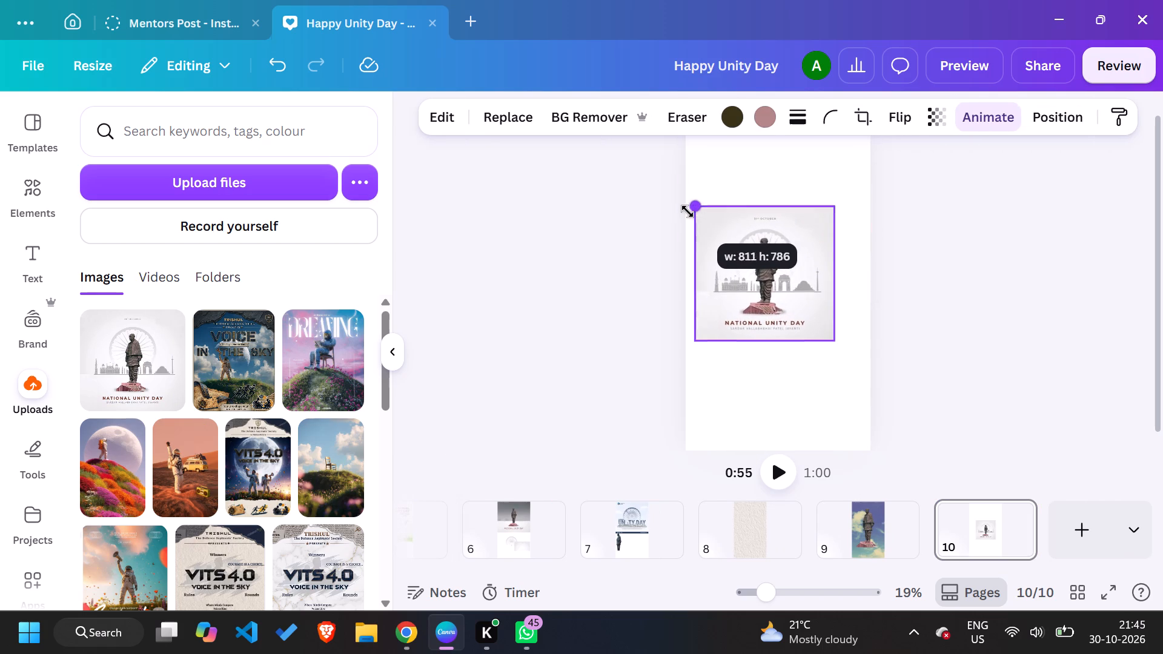
drag(688, 211, 679, 211)
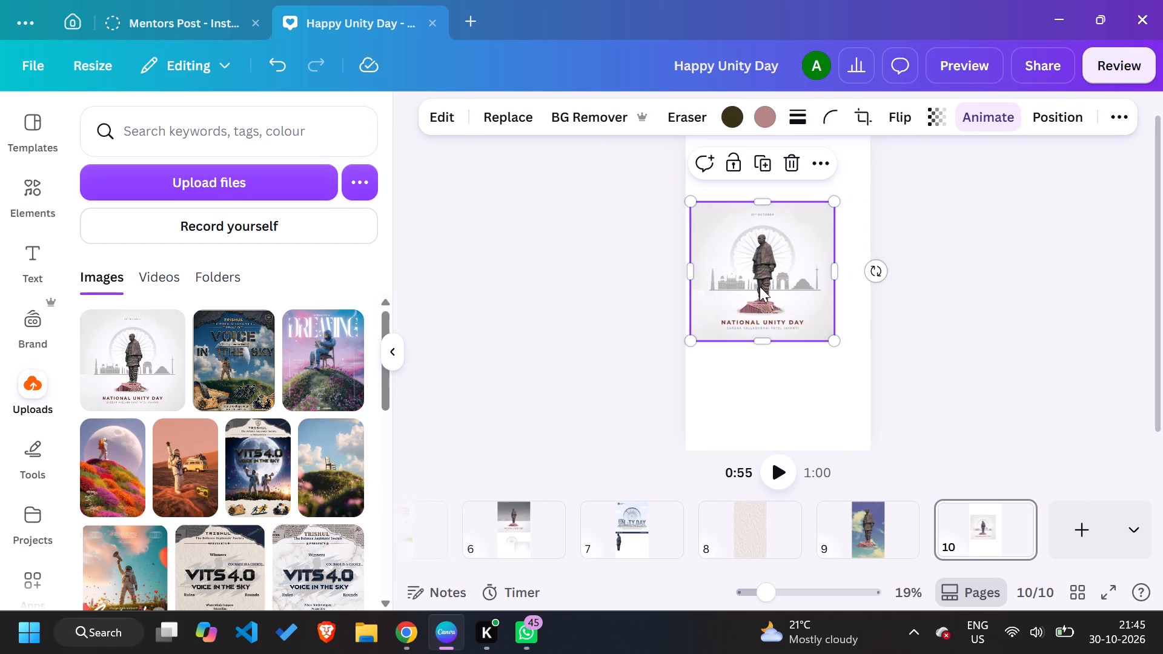
drag(841, 340, 869, 363)
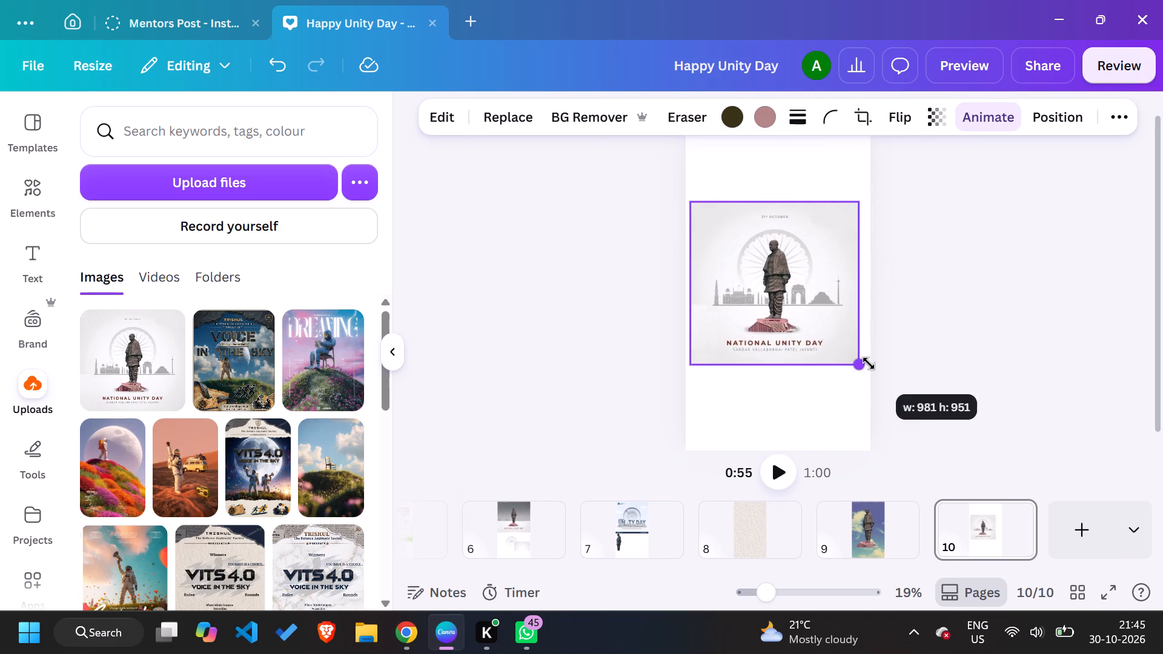
drag(869, 363, 878, 374)
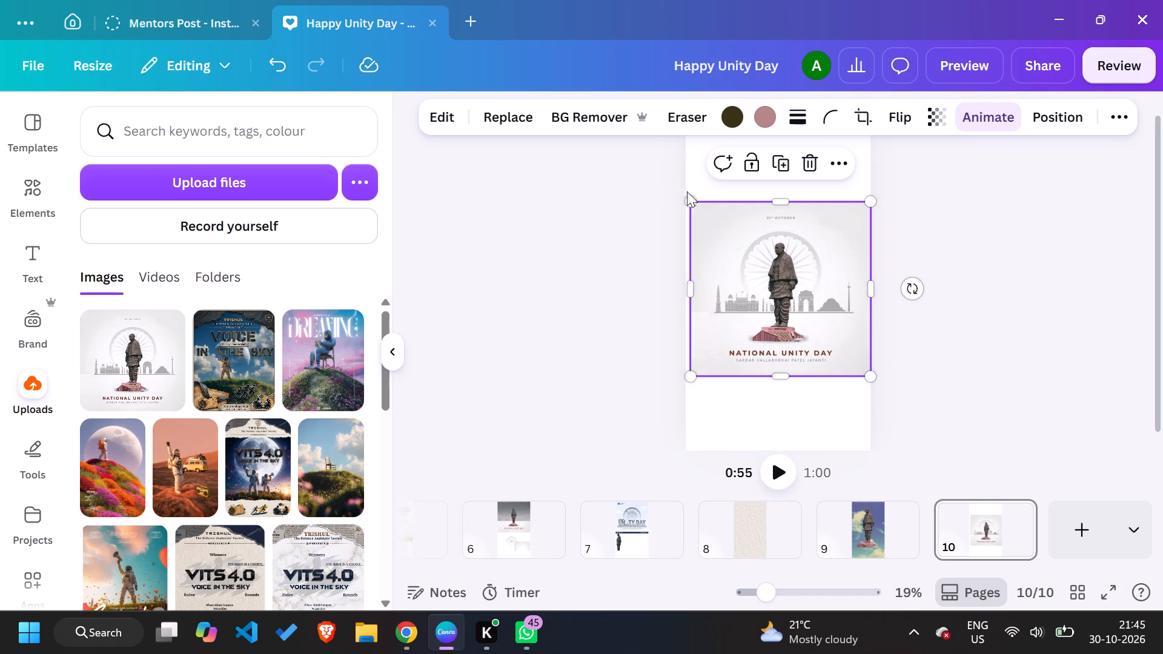
drag(691, 198, 684, 199)
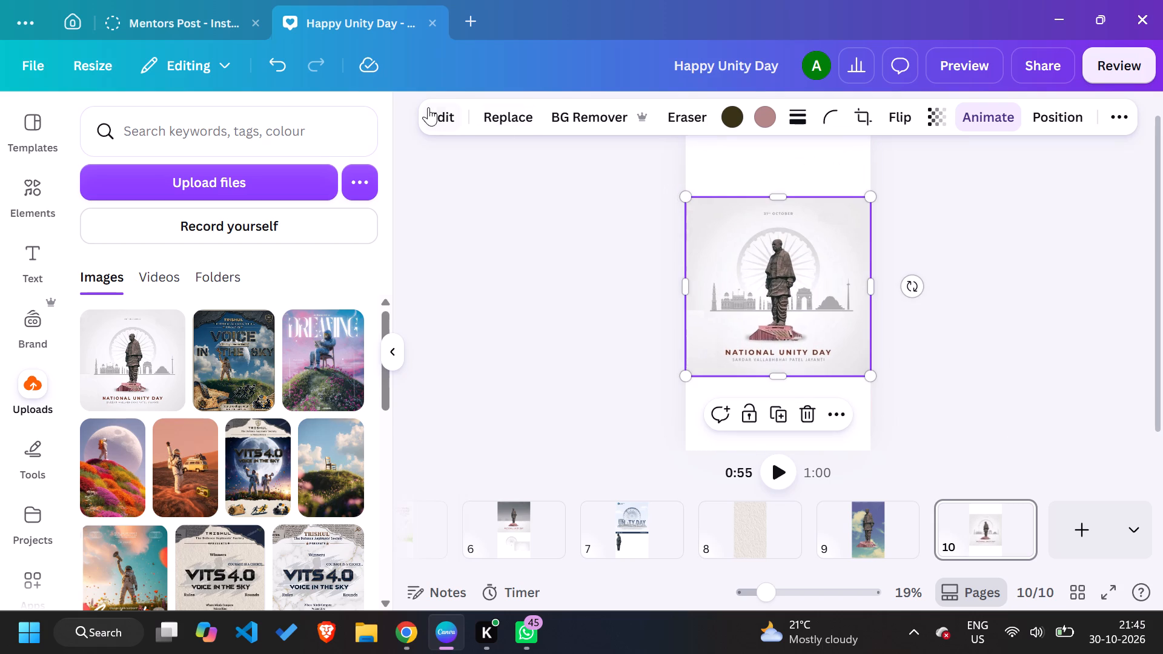
Split the National Unity Day image on page 10 into editable layers with Magic Layers.
click(426, 110)
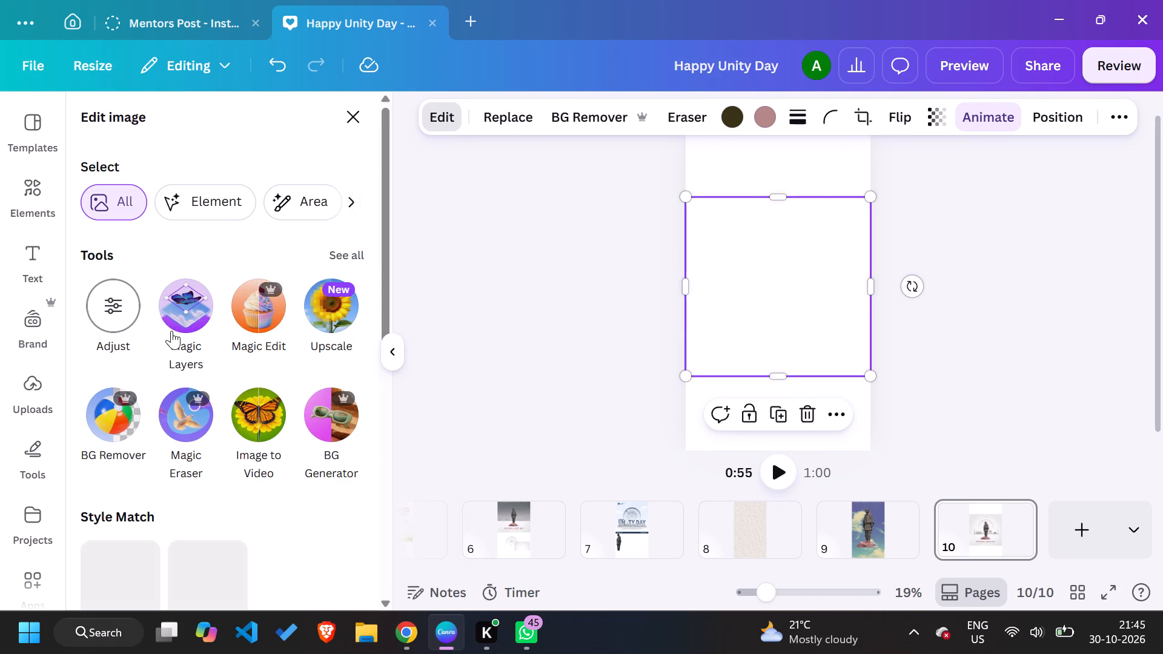
click(179, 329)
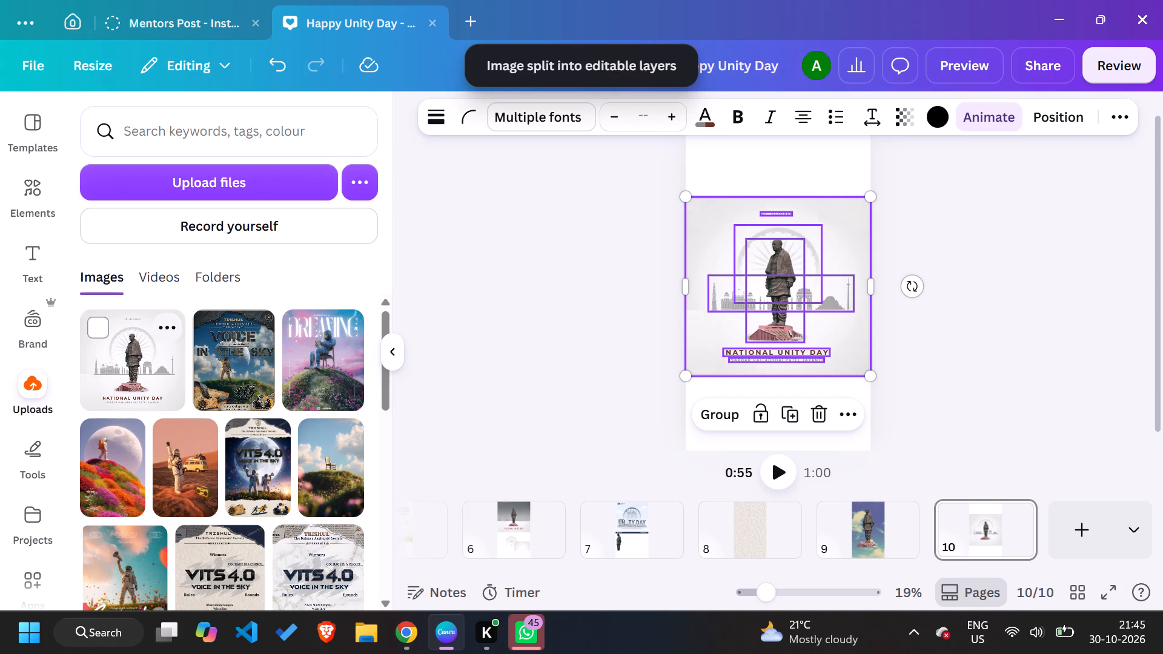
click(489, 259)
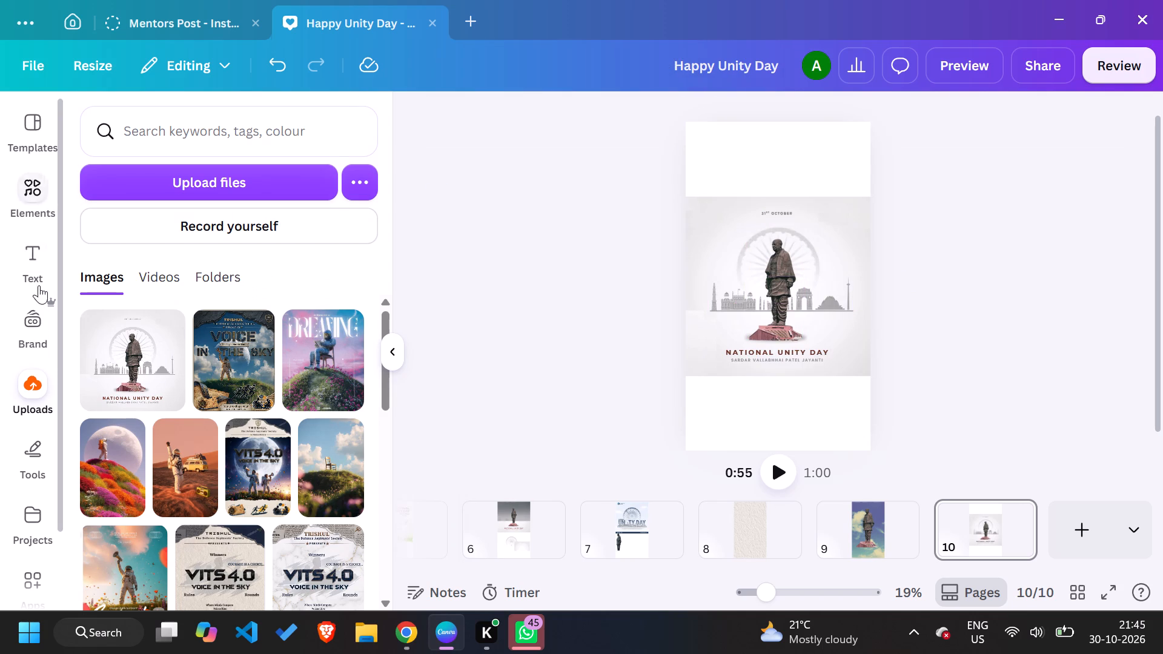
click(27, 403)
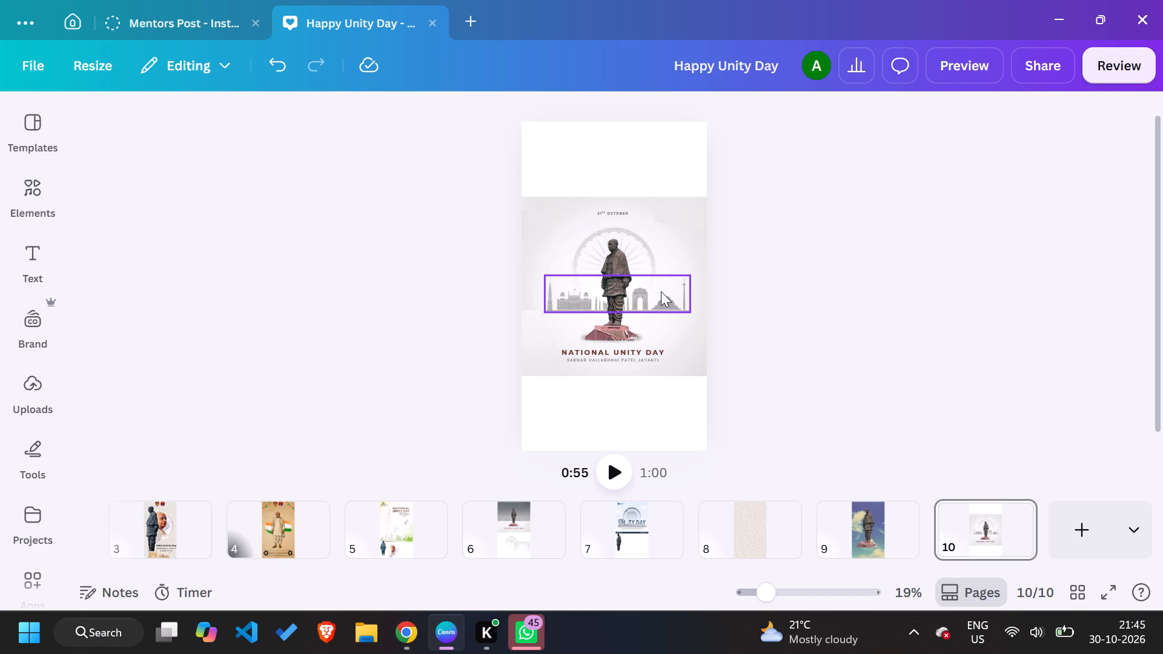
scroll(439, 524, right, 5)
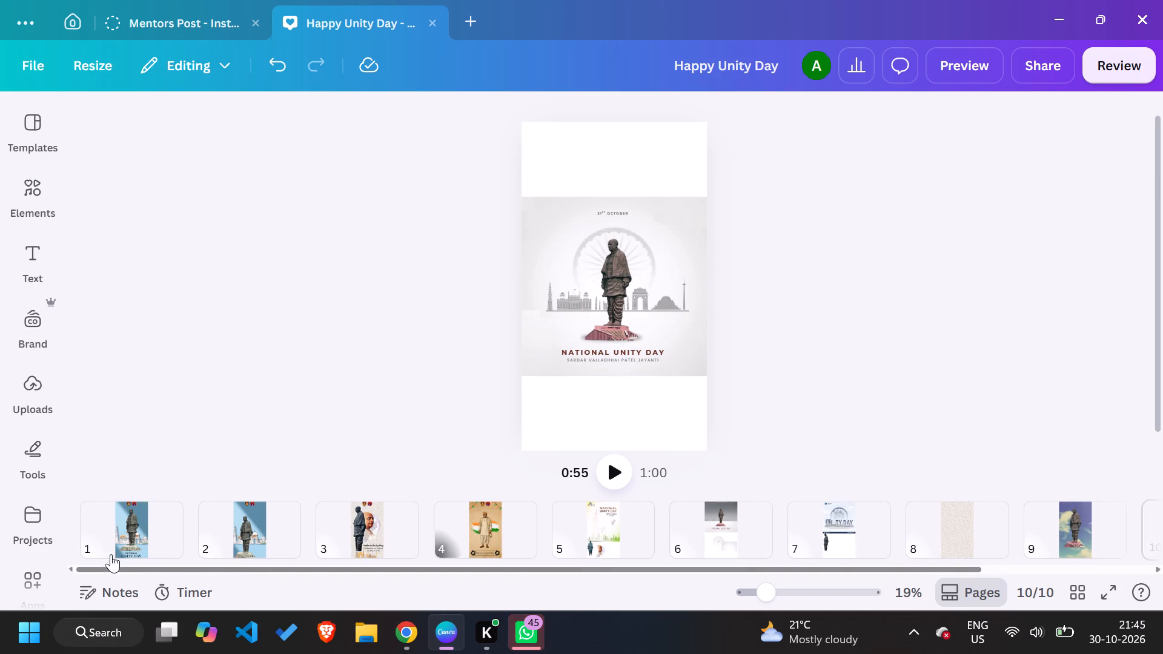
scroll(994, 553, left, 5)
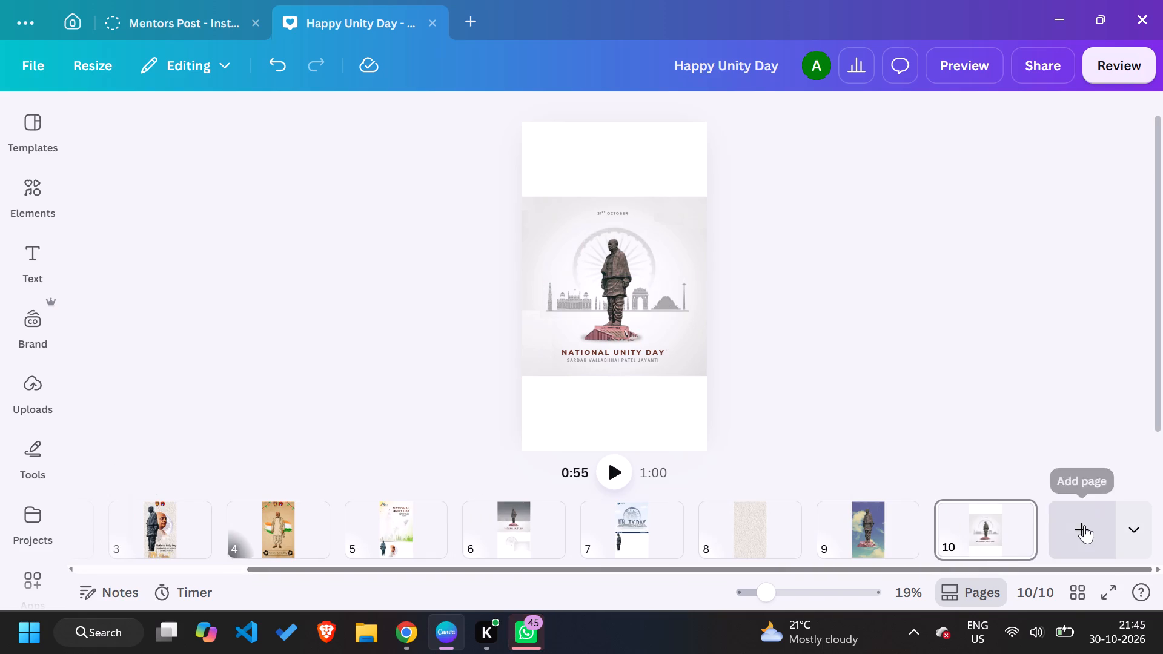
Add a blank page 11 after page 10.
click(1084, 525)
Review the existing statue designs on pages 1 and 2 and browse the uploaded images.
scroll(641, 552, right, 7)
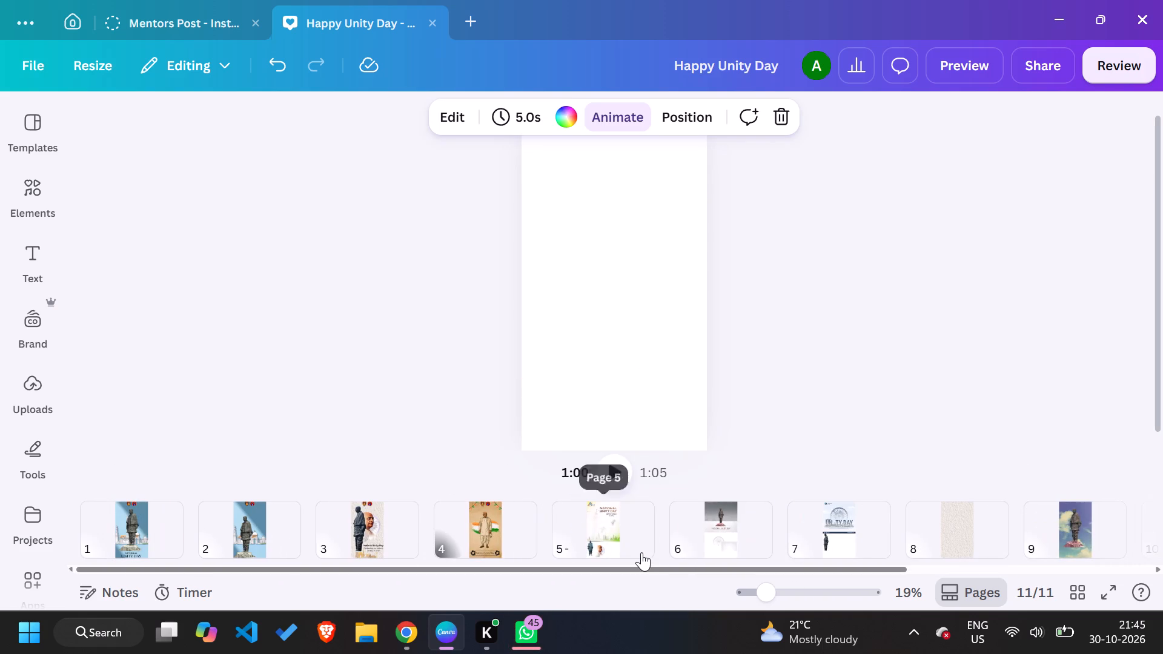
click(111, 524)
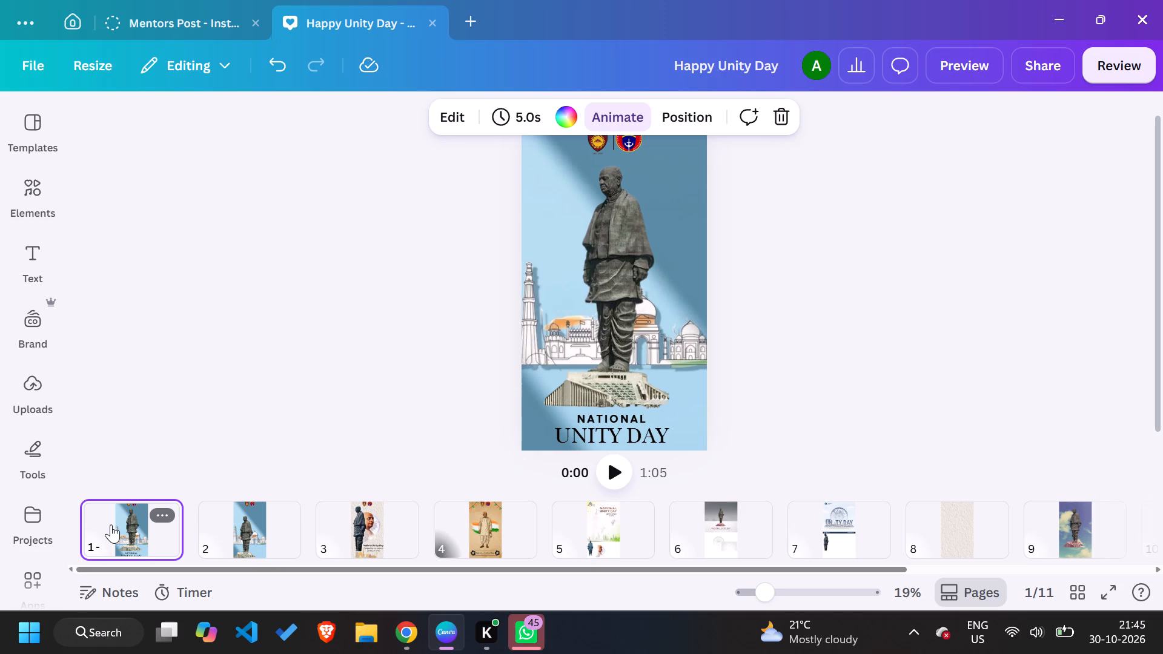
click(262, 532)
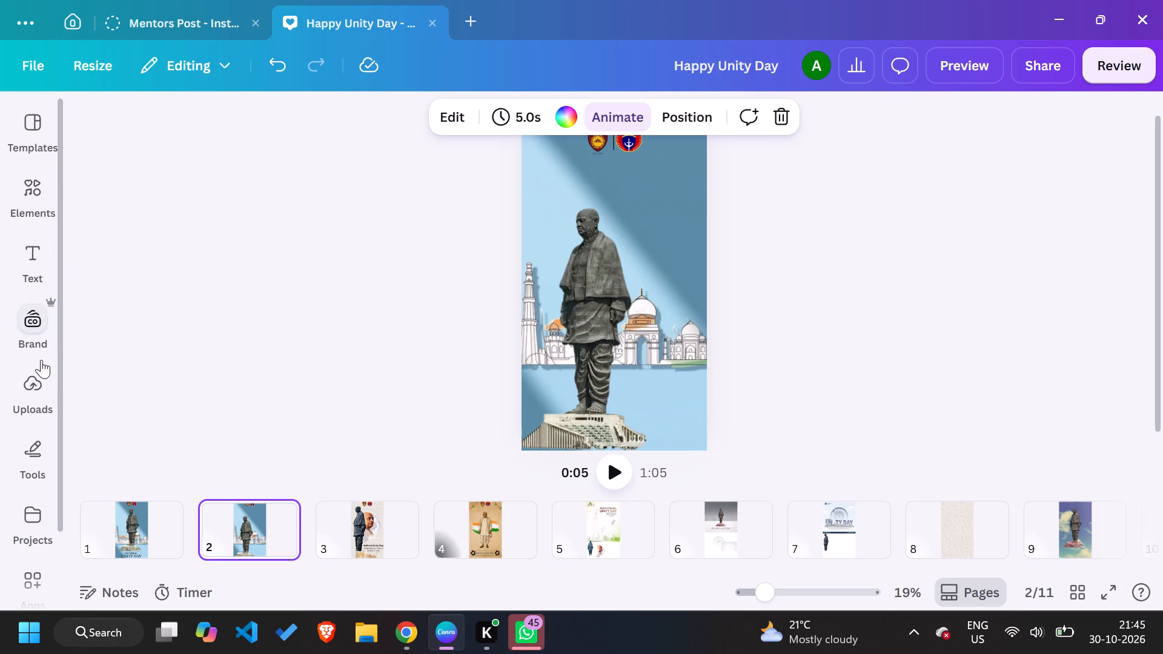
click(34, 386)
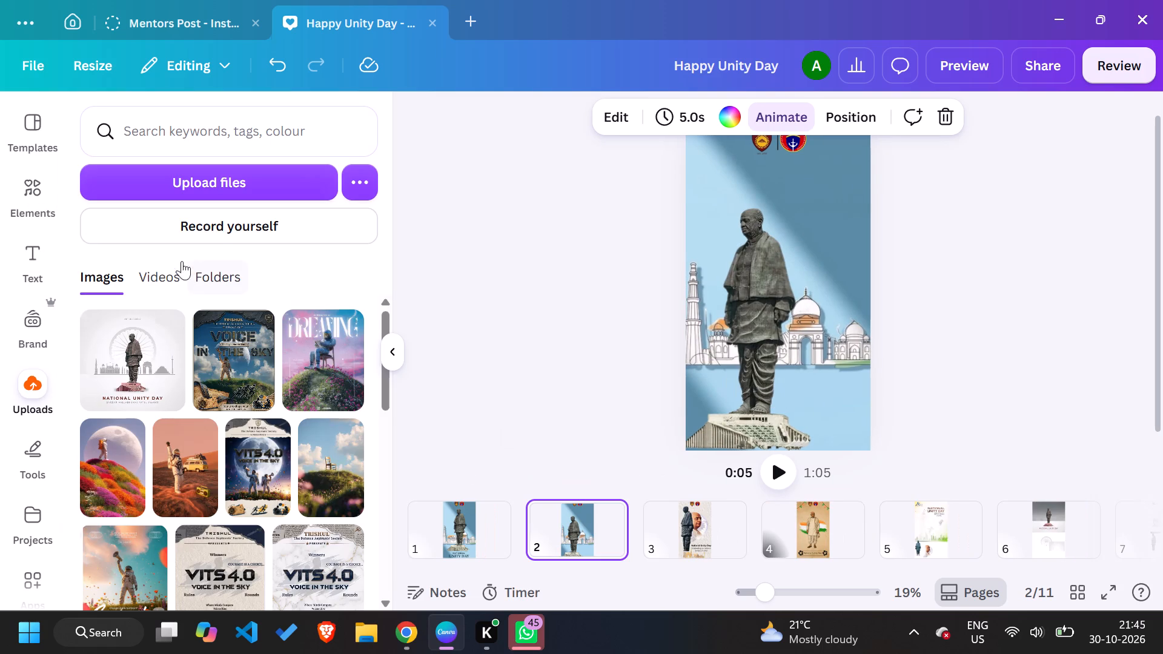
scroll(234, 323, down, 2)
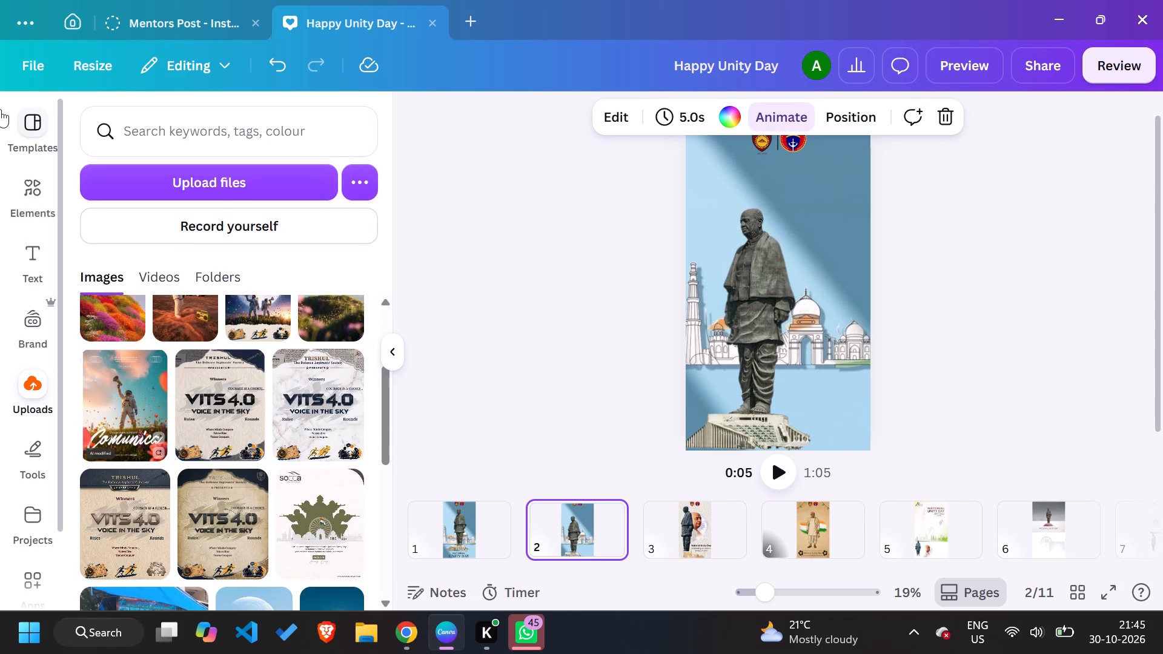
Search the Instagram Story templates for "National Unity Day".
click(31, 148)
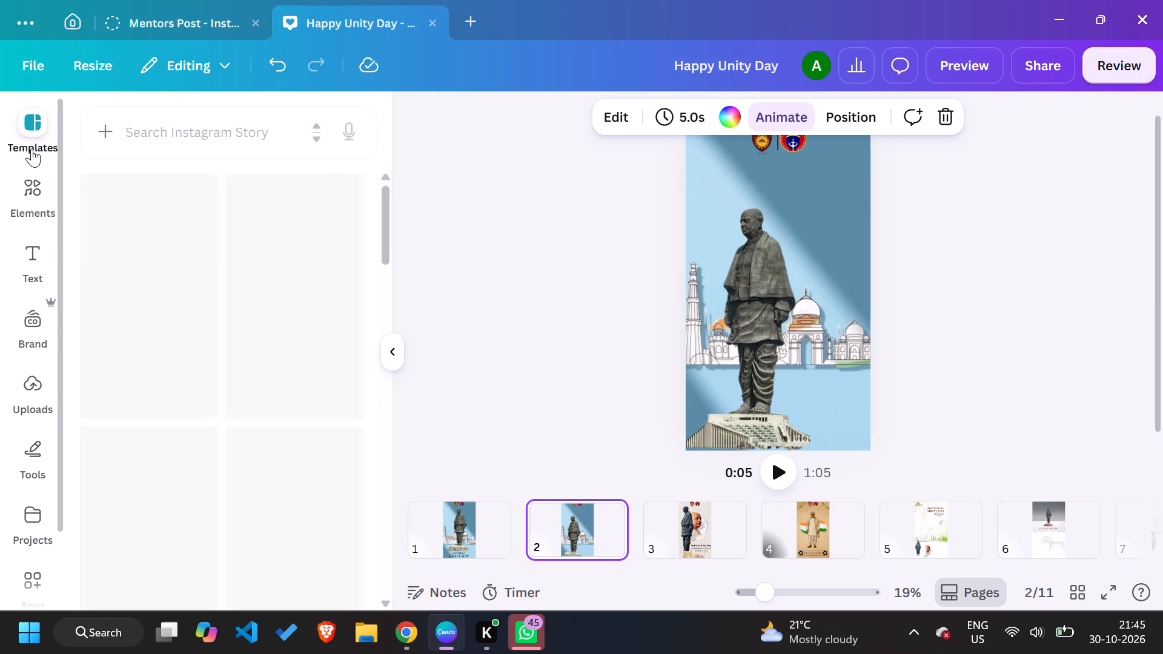
click(190, 146)
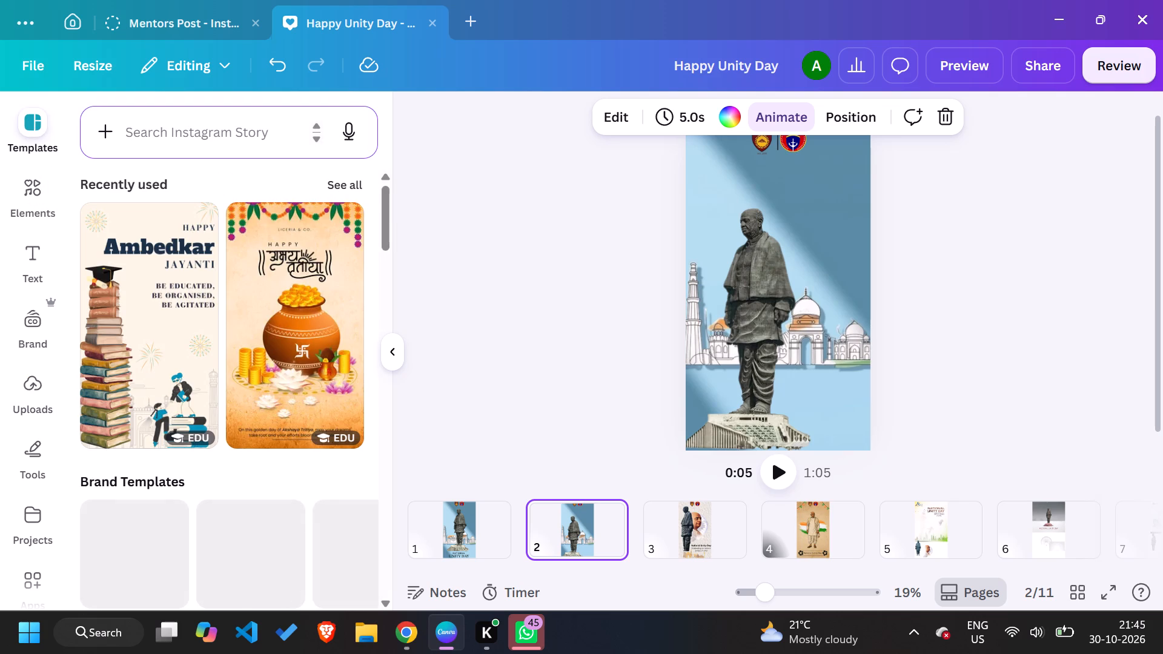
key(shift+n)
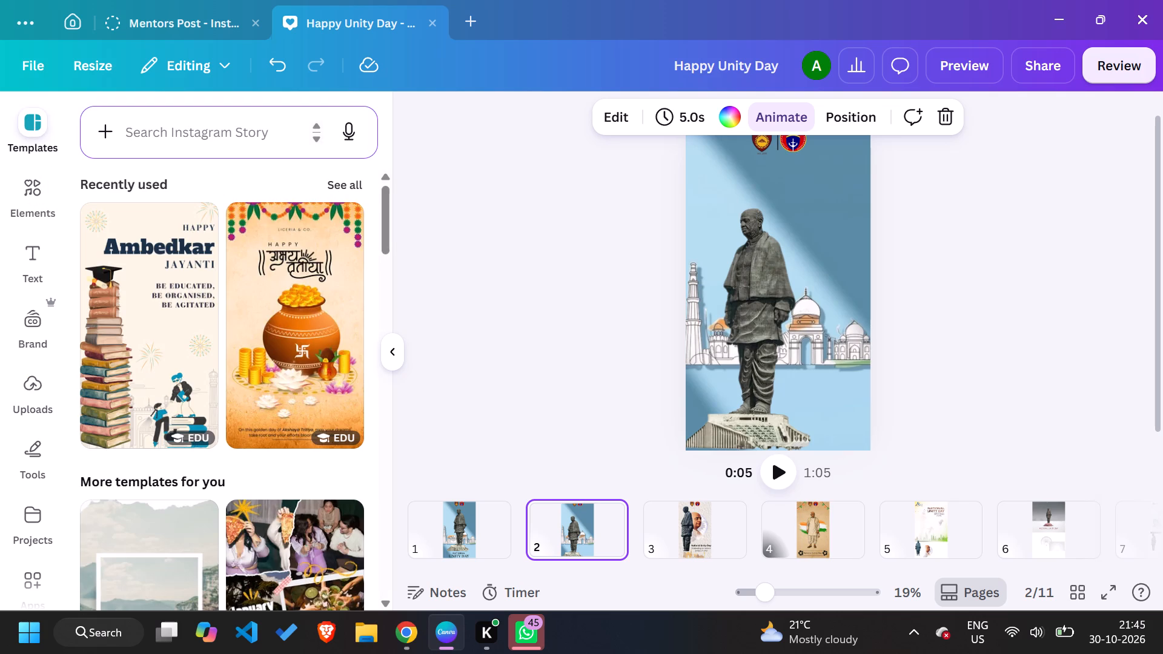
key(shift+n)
double_click(187, 137)
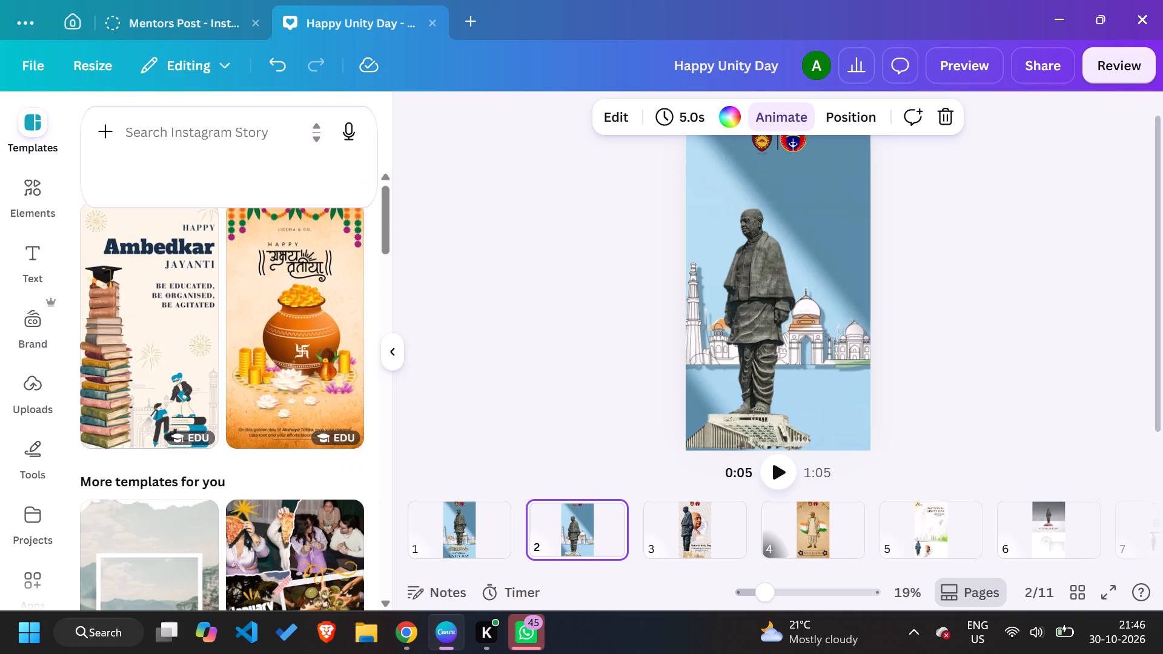
click(187, 137)
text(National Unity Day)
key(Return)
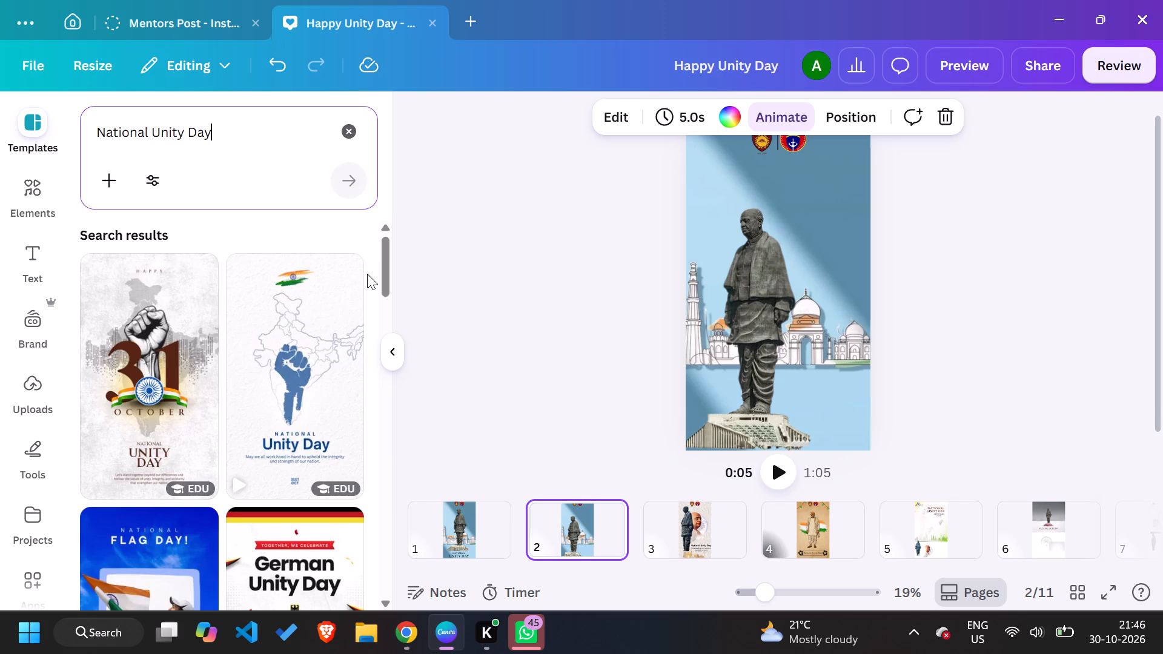
Browse the National Unity Day template results for a suitable story design.
scroll(262, 352, down, 3)
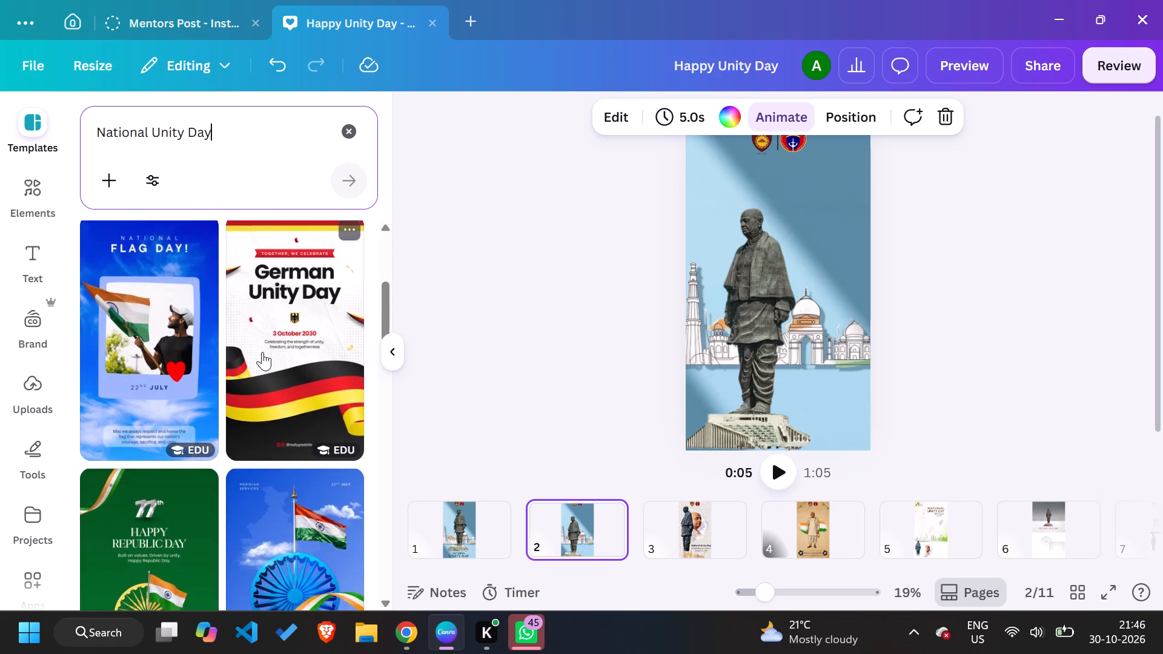
scroll(262, 352, down, 2)
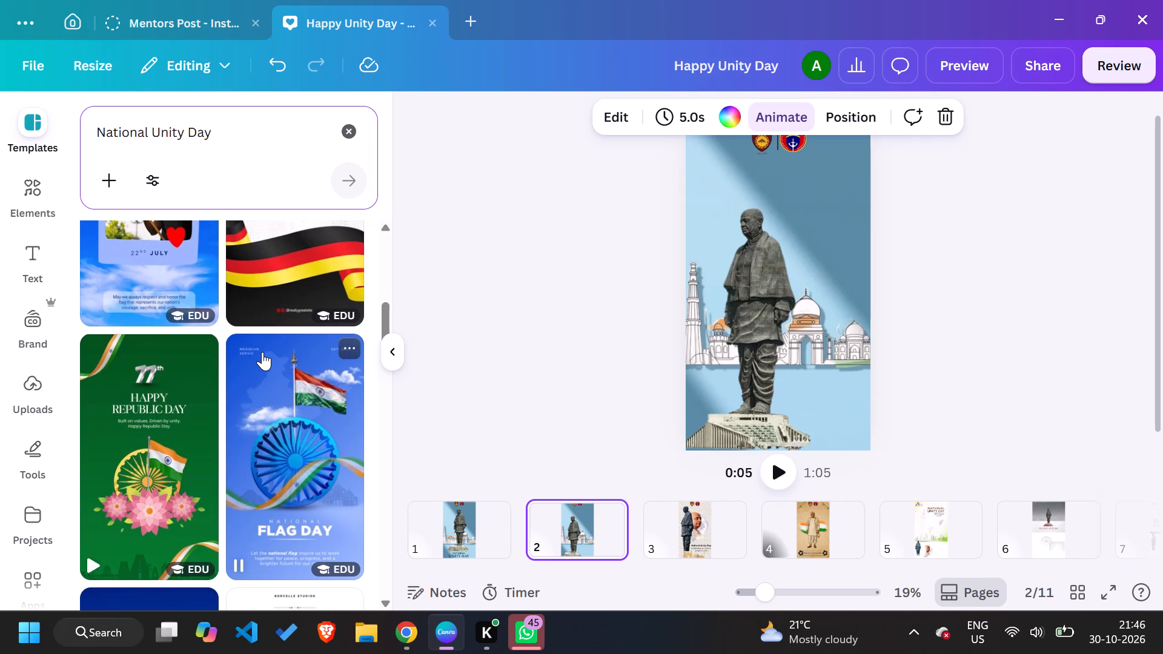
scroll(262, 352, down, 1)
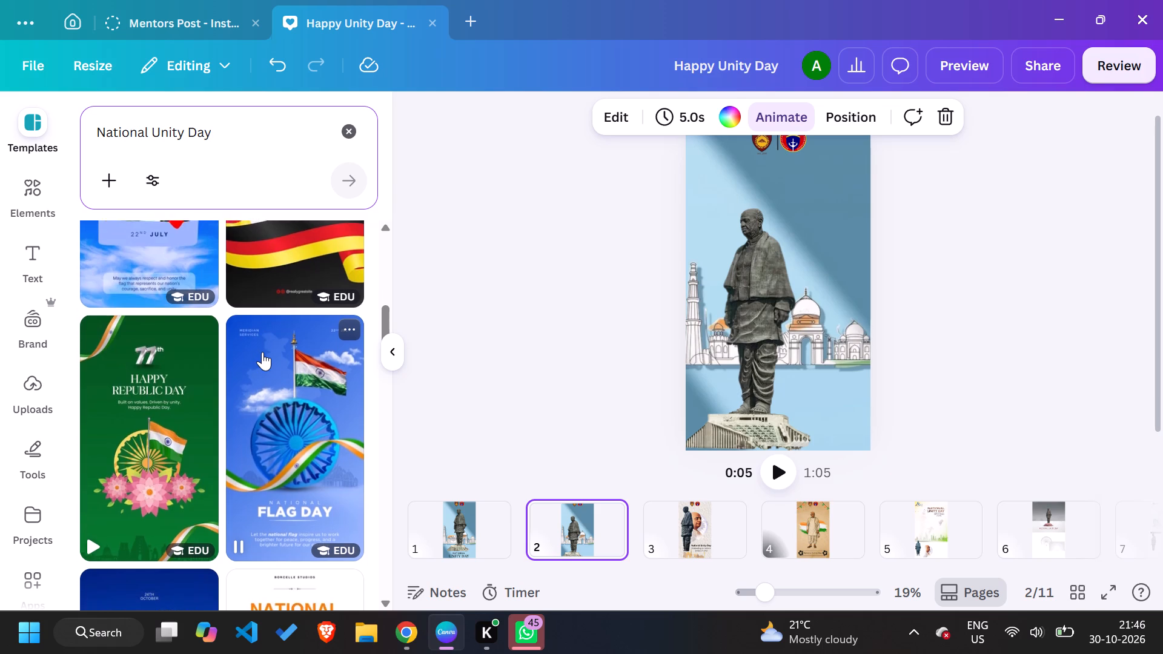
scroll(262, 352, down, 1)
scroll(262, 352, up, 5)
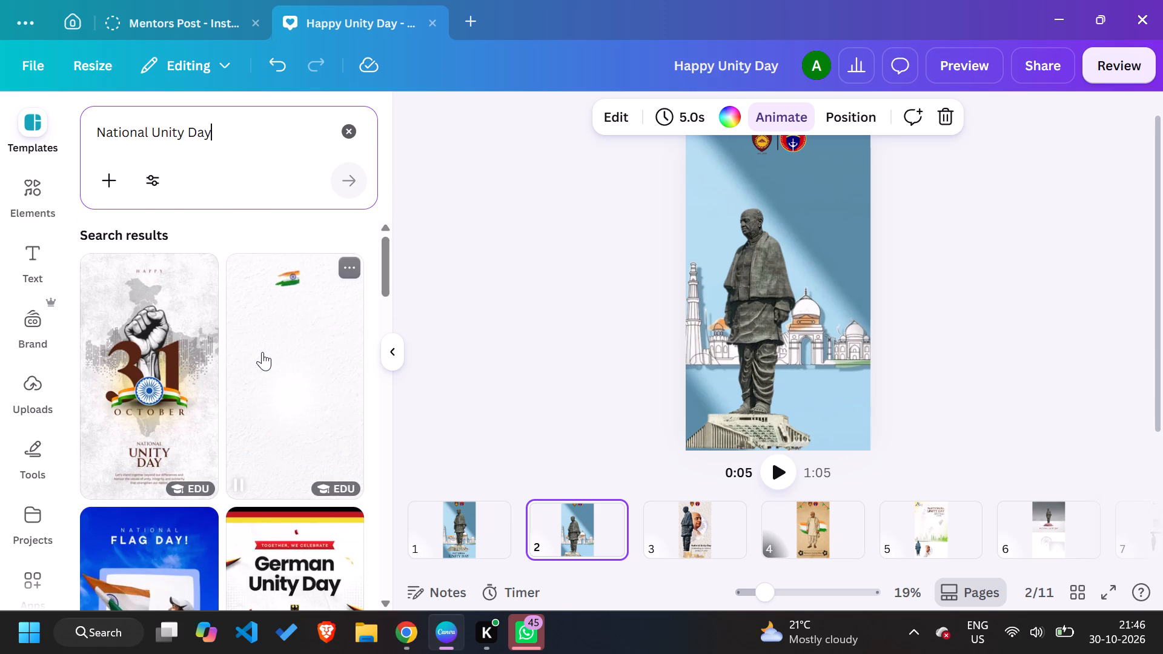
scroll(262, 352, down, 4)
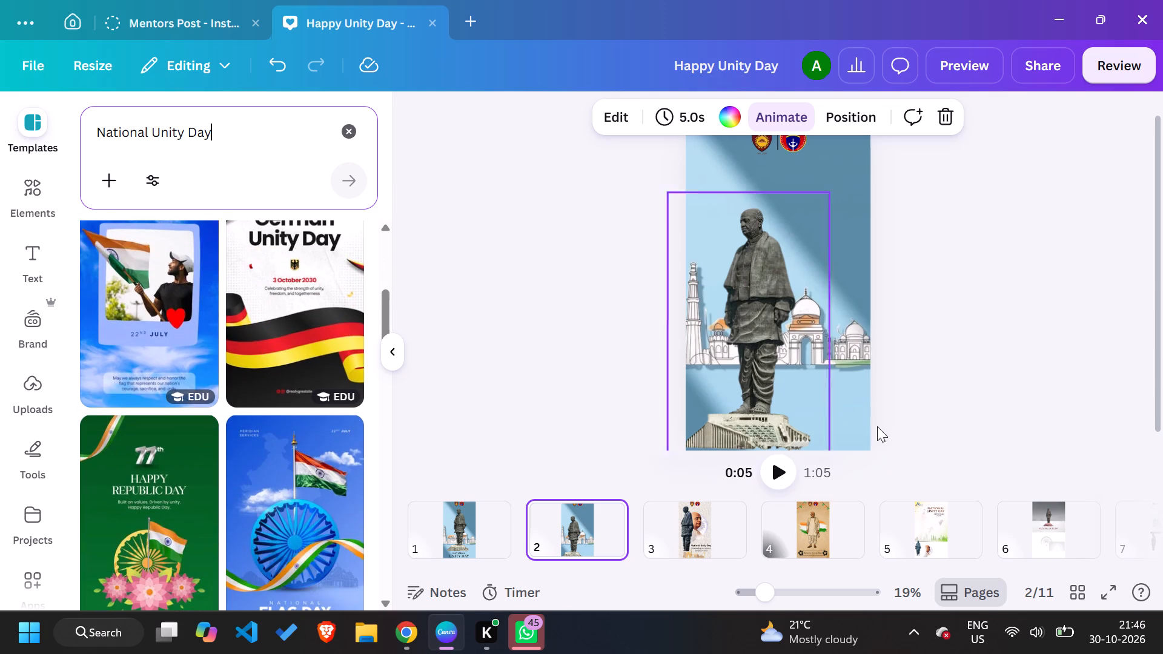
Check page 10 and go to the blank page 11.
scroll(1052, 543, left, 3)
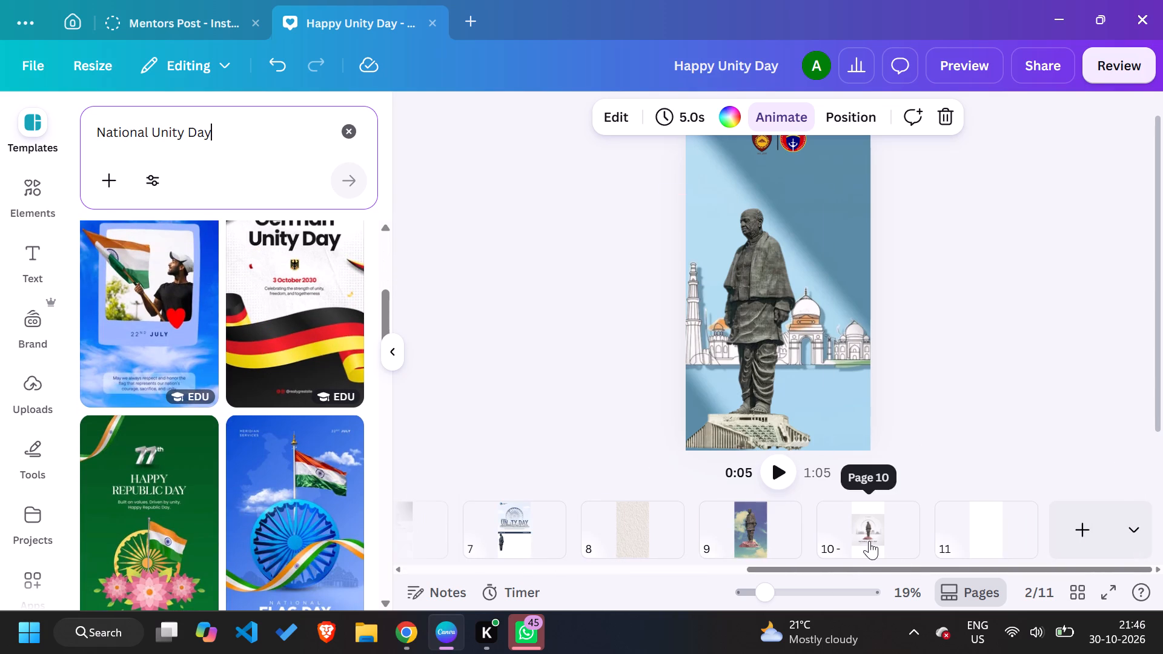
click(869, 541)
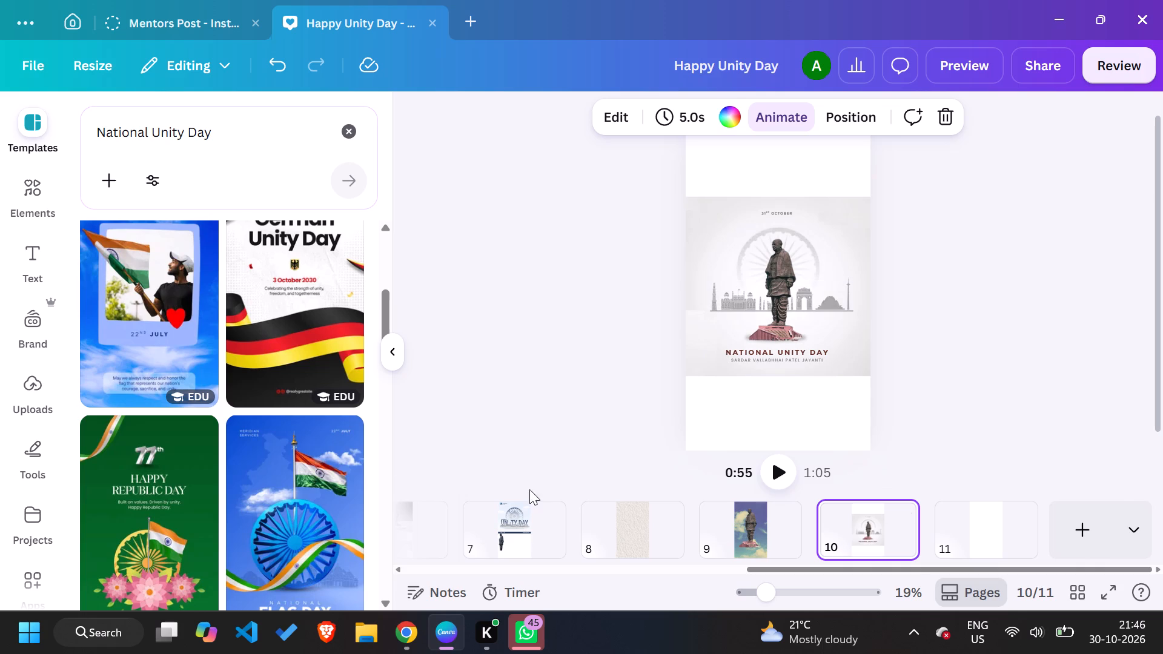
scroll(268, 435, down, 4)
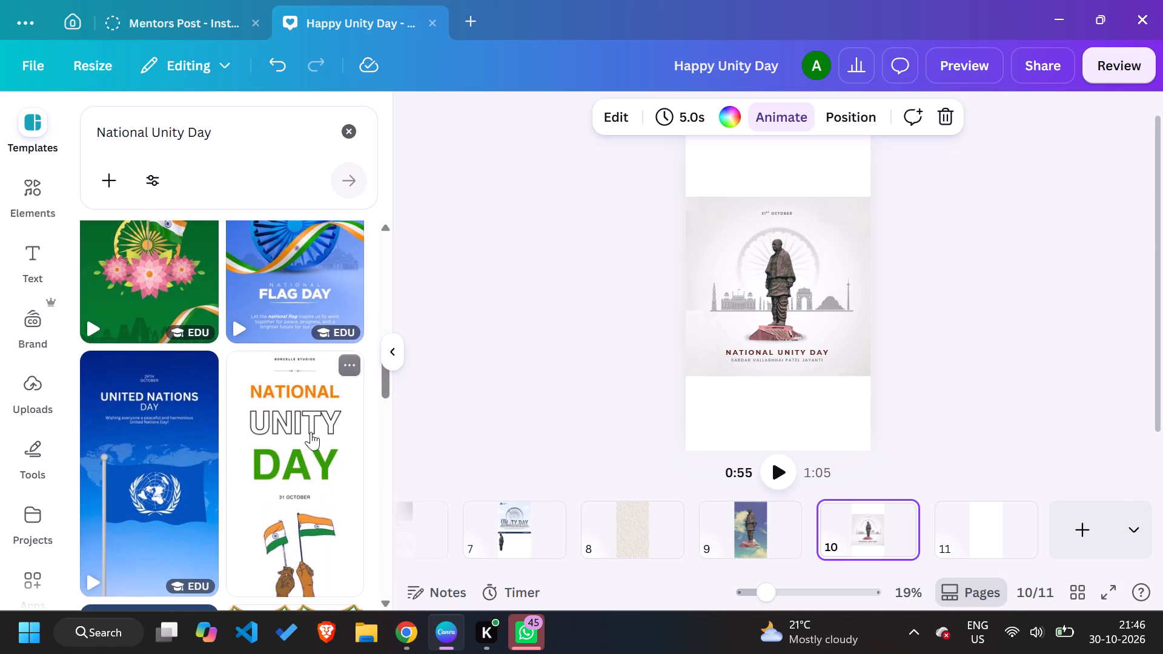
click(979, 524)
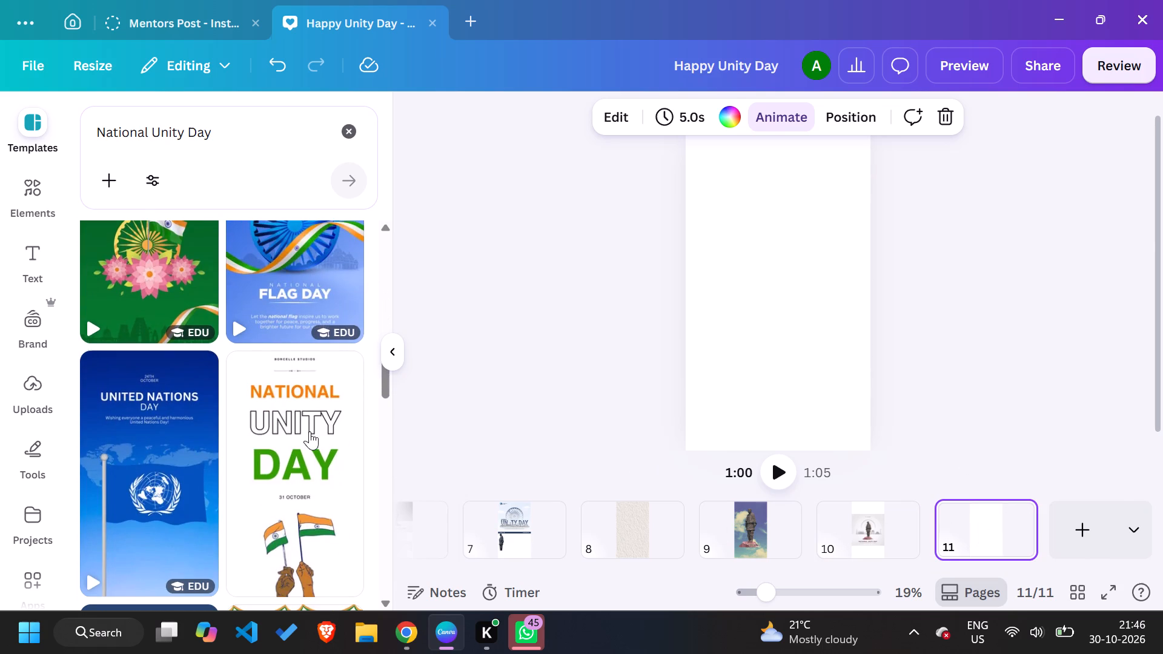
Examine more of the National Unity Day template results for a design to use on blank page 11.
scroll(202, 387, down, 4)
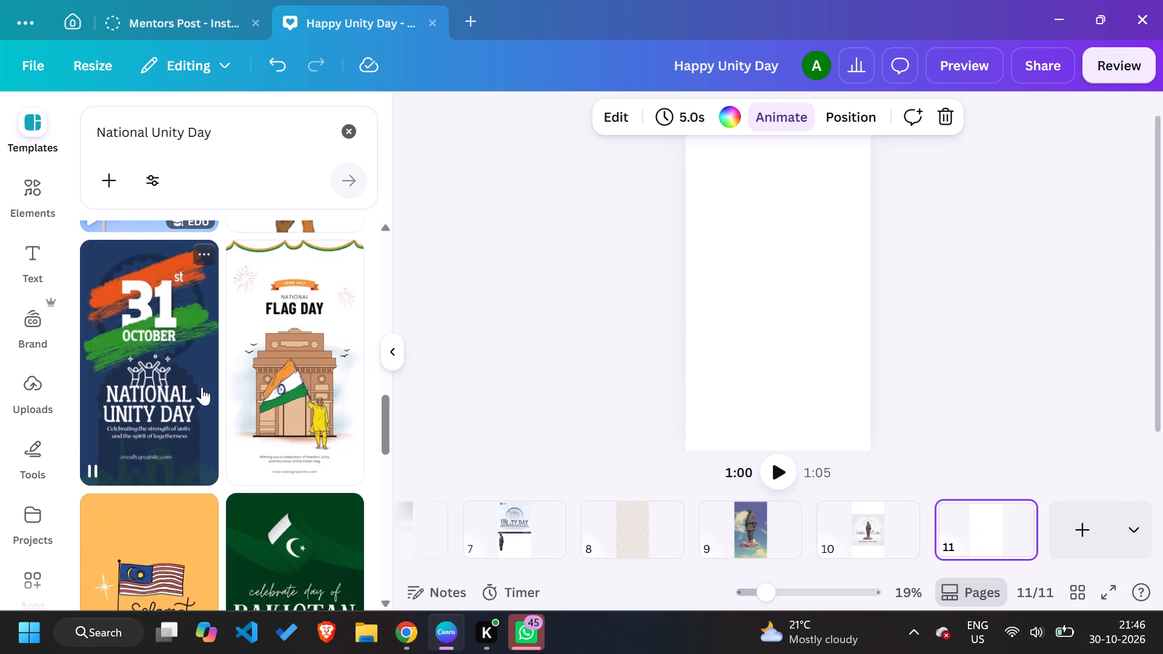
scroll(202, 387, down, 2)
scroll(202, 387, up, 13)
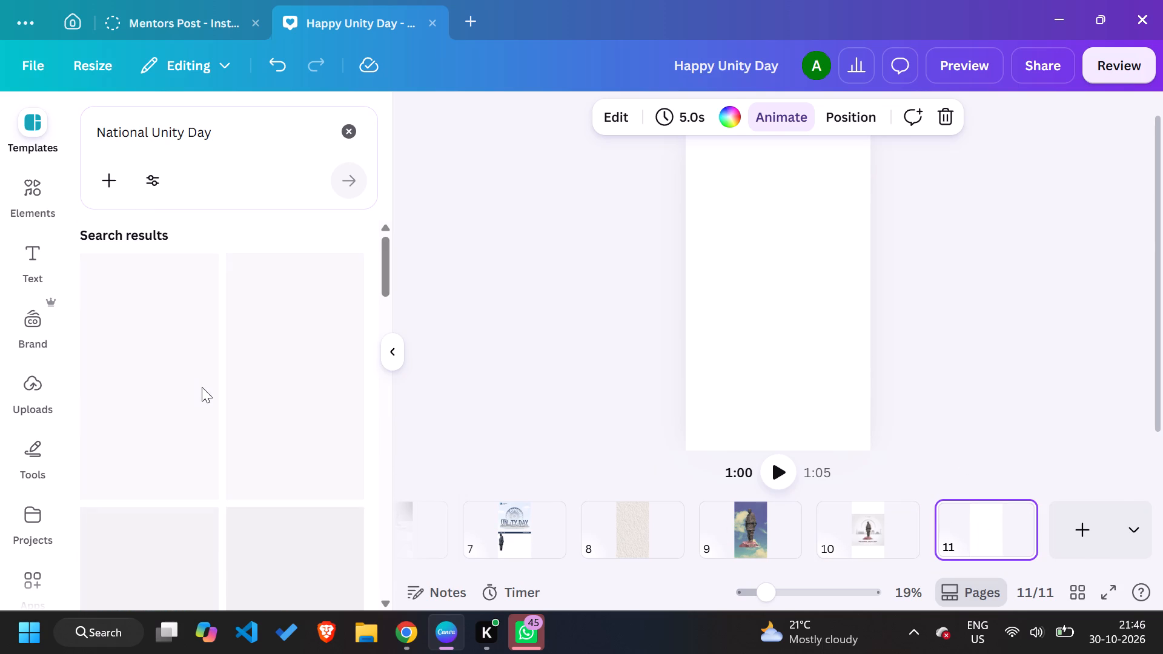
scroll(202, 387, down, 4)
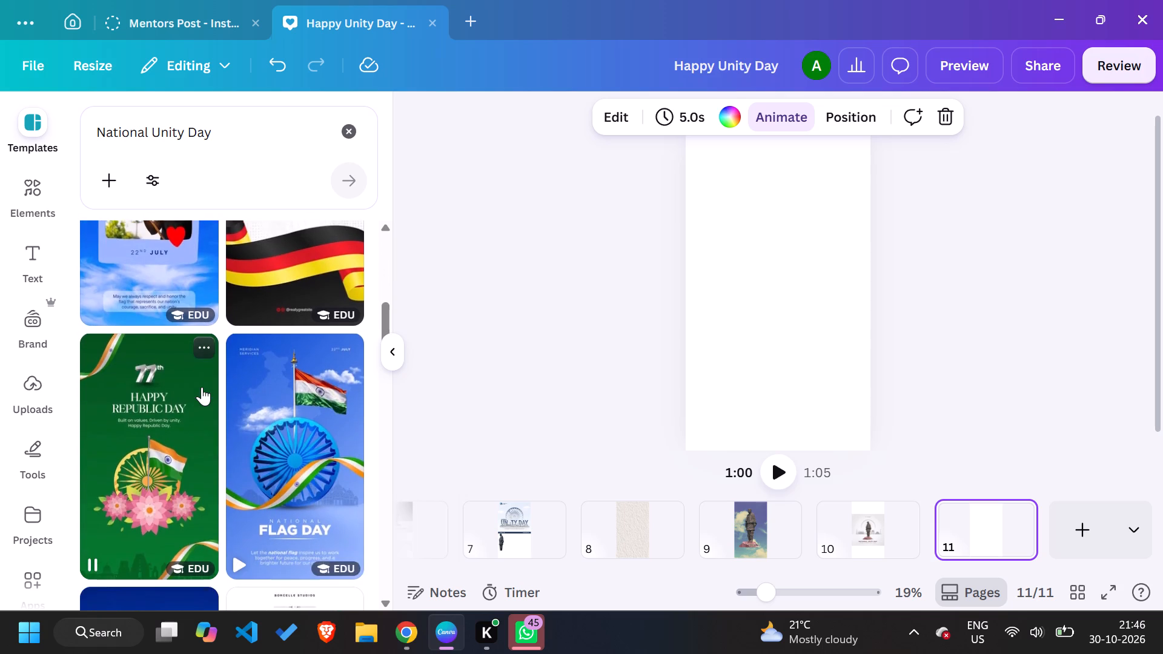
scroll(202, 387, down, 1)
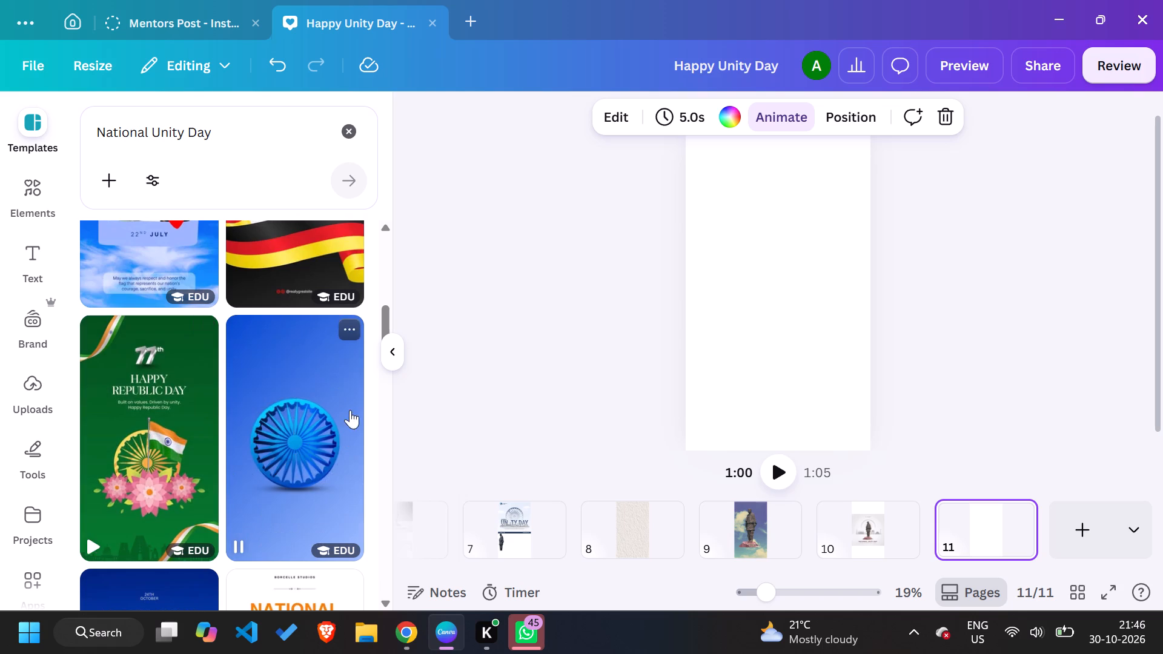
scroll(289, 413, up, 4)
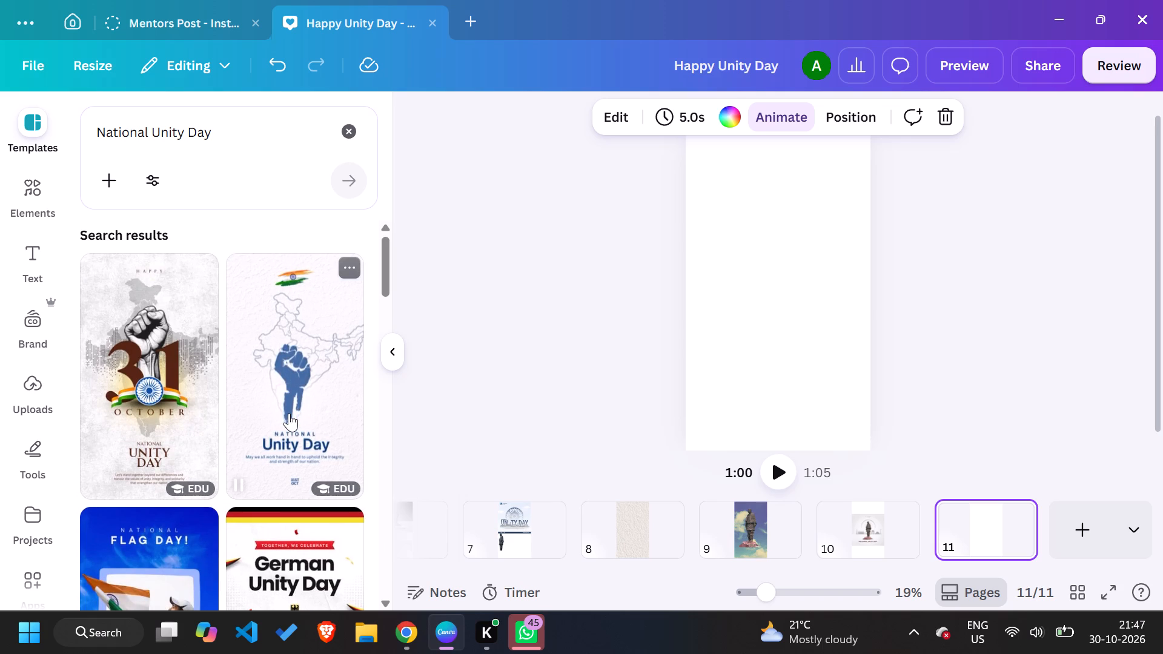
Apply the 31 October National Unity Day raised-fist template to blank page 11 and clear the template search.
click(96, 403)
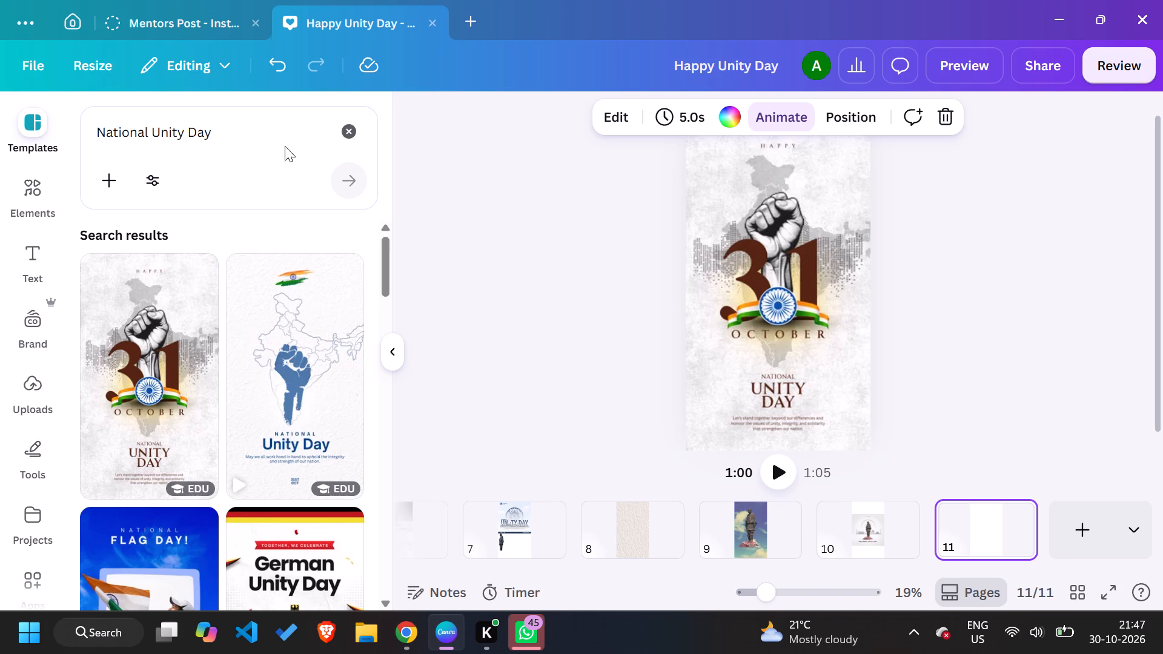
click(345, 130)
Delete the large 31, the raised fist, the yellow glow and the tricolour wheel emblem from page 11.
click(789, 274)
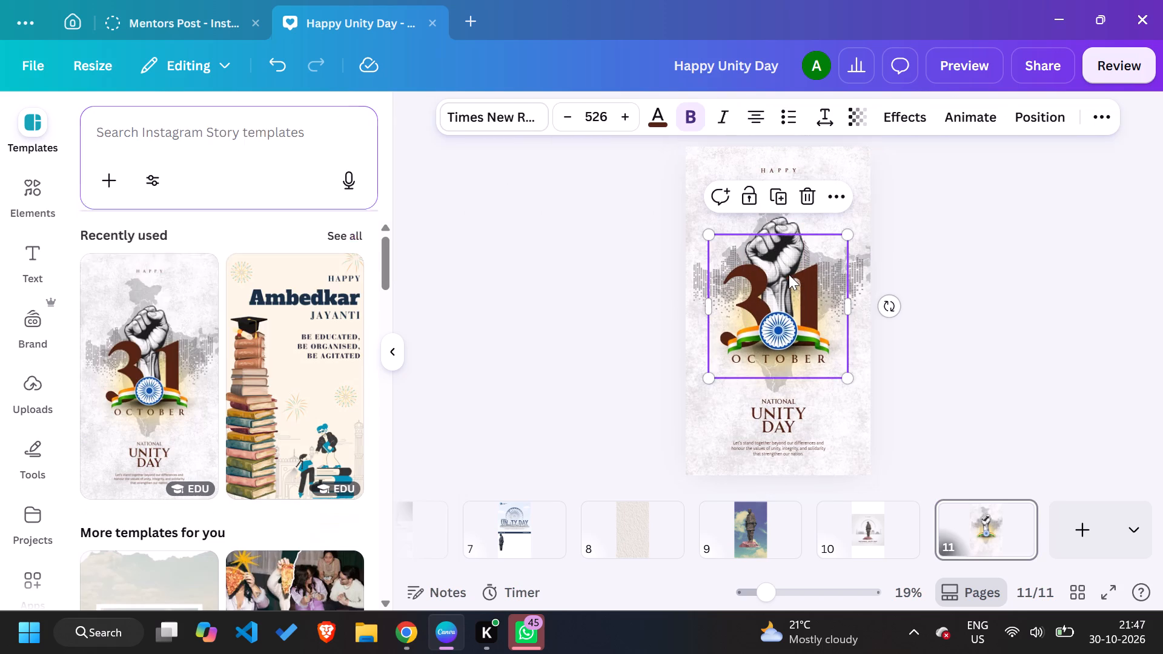
key(Delete)
click(789, 274)
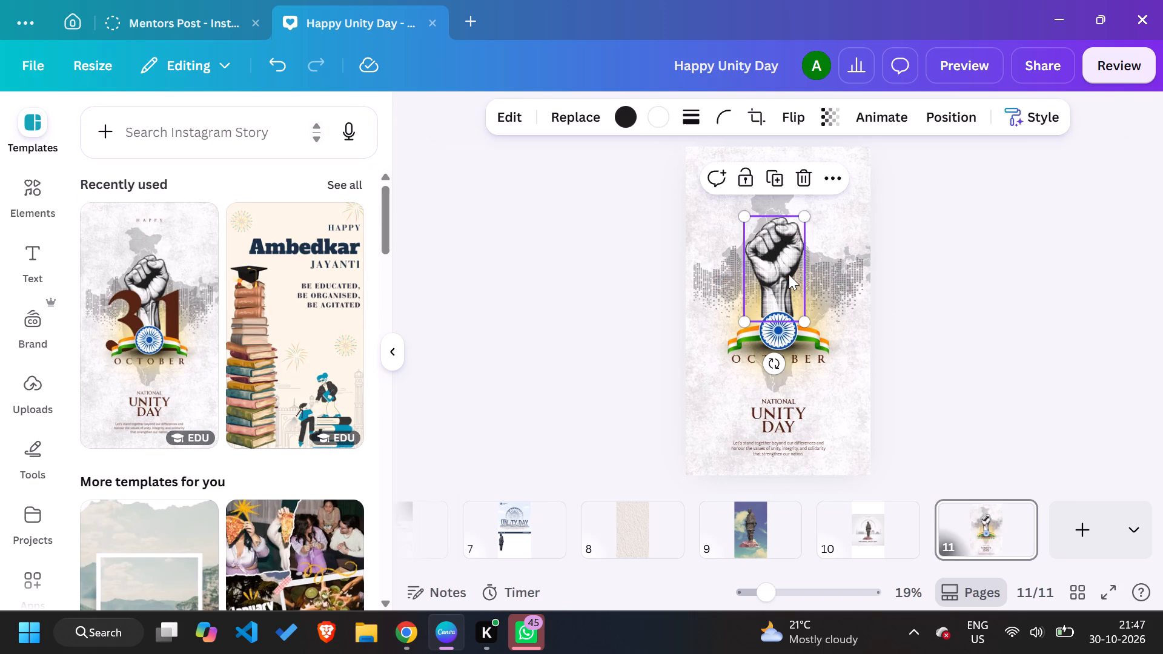
key(Delete)
key(Delete)
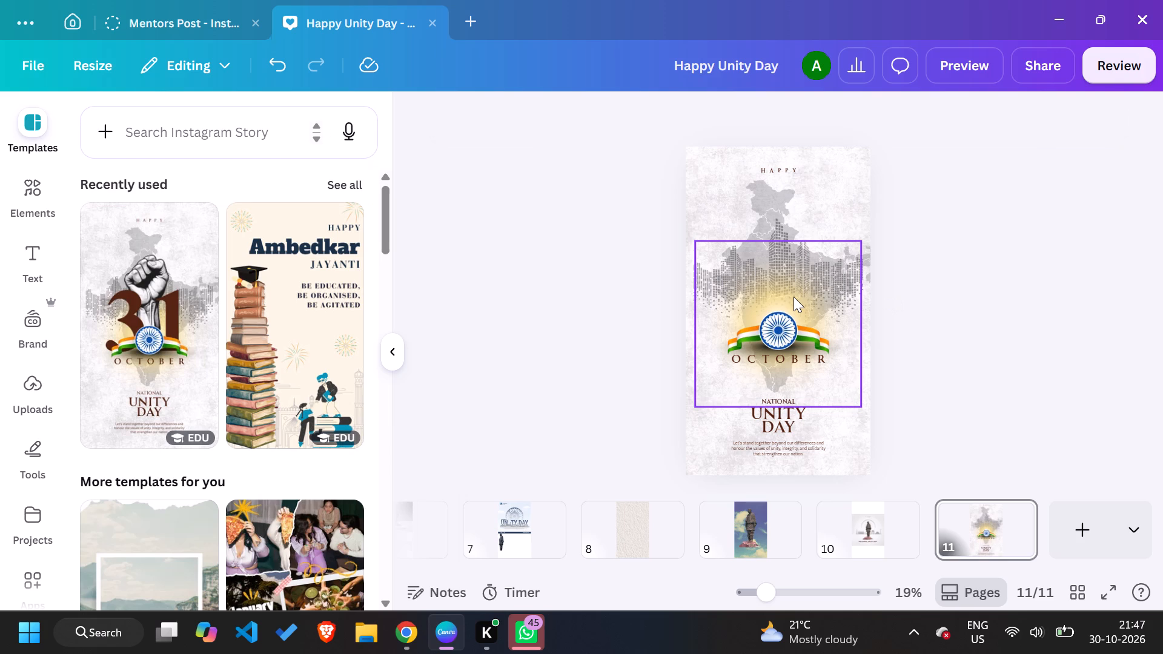
key(Delete)
click(794, 297)
key(Delete)
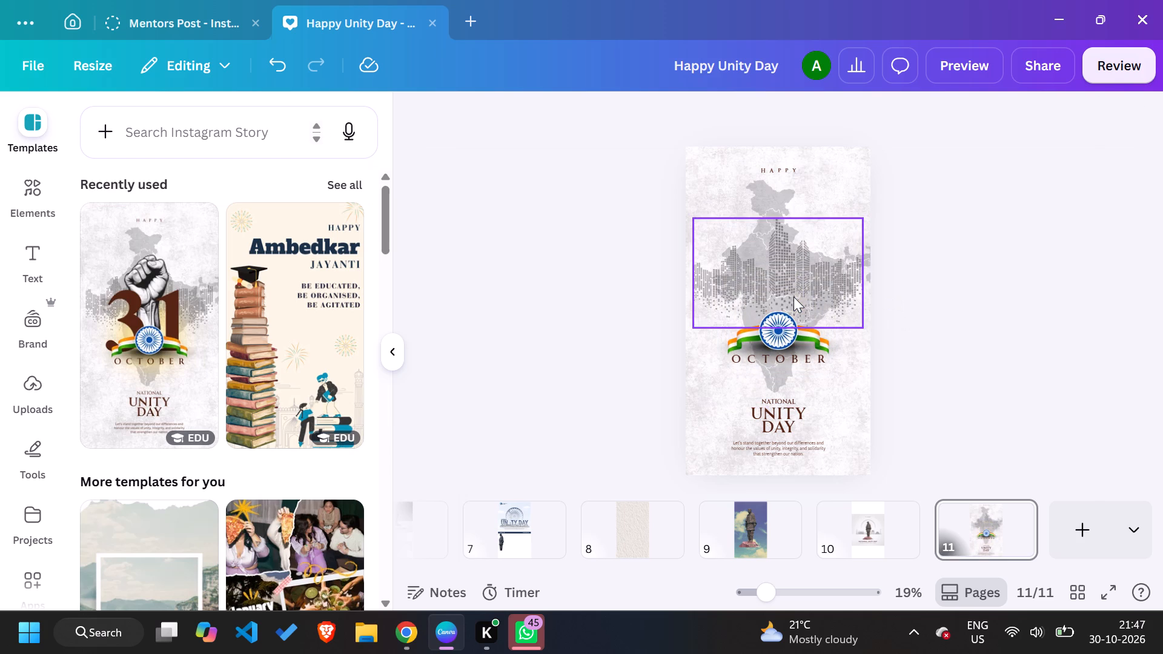
click(794, 331)
key(Delete)
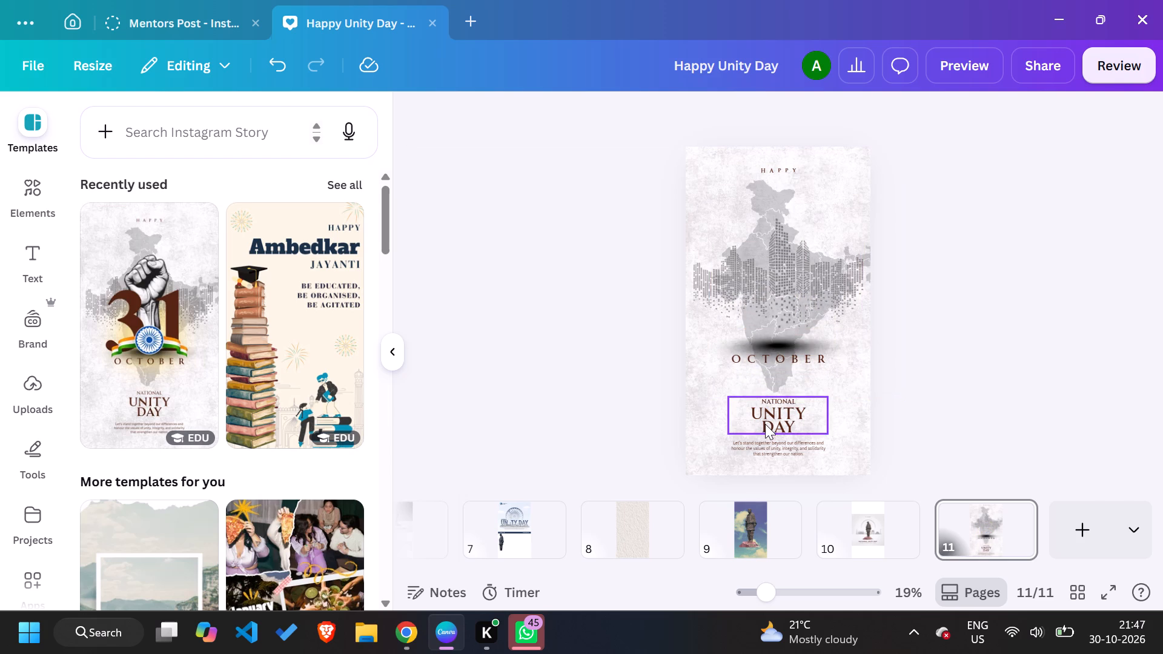
Delete the National Unity Day title, the small message below it and the dotted city skyline from page 11.
click(765, 424)
key(Delete)
click(767, 449)
key(Delete)
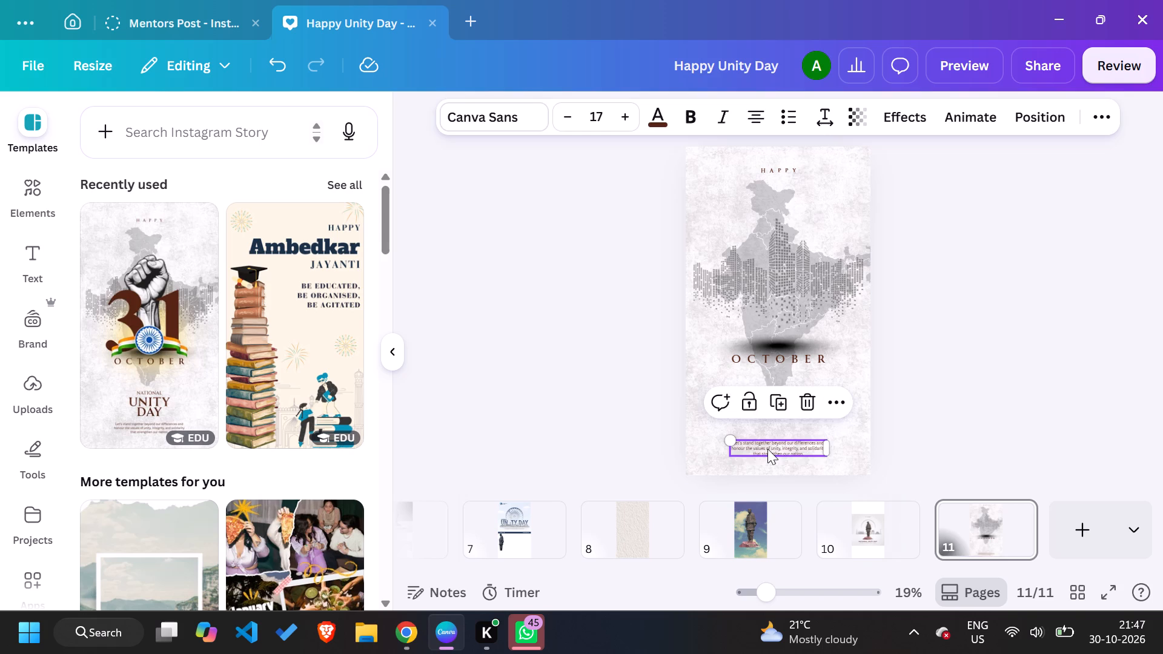
click(770, 318)
key(Delete)
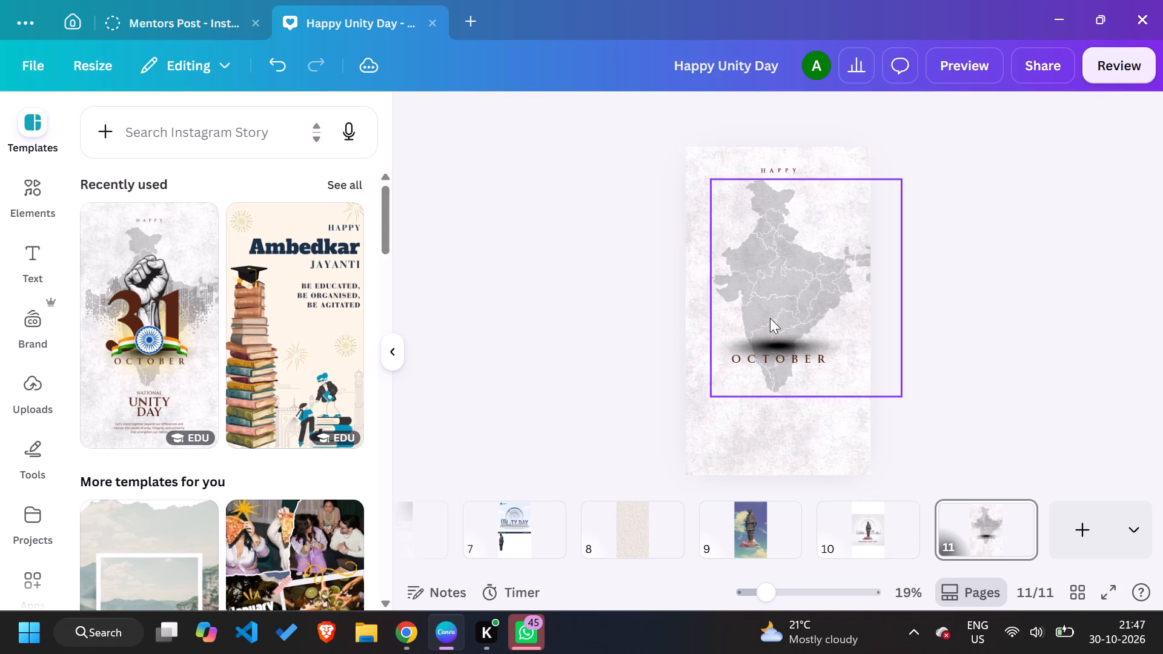
key(Delete)
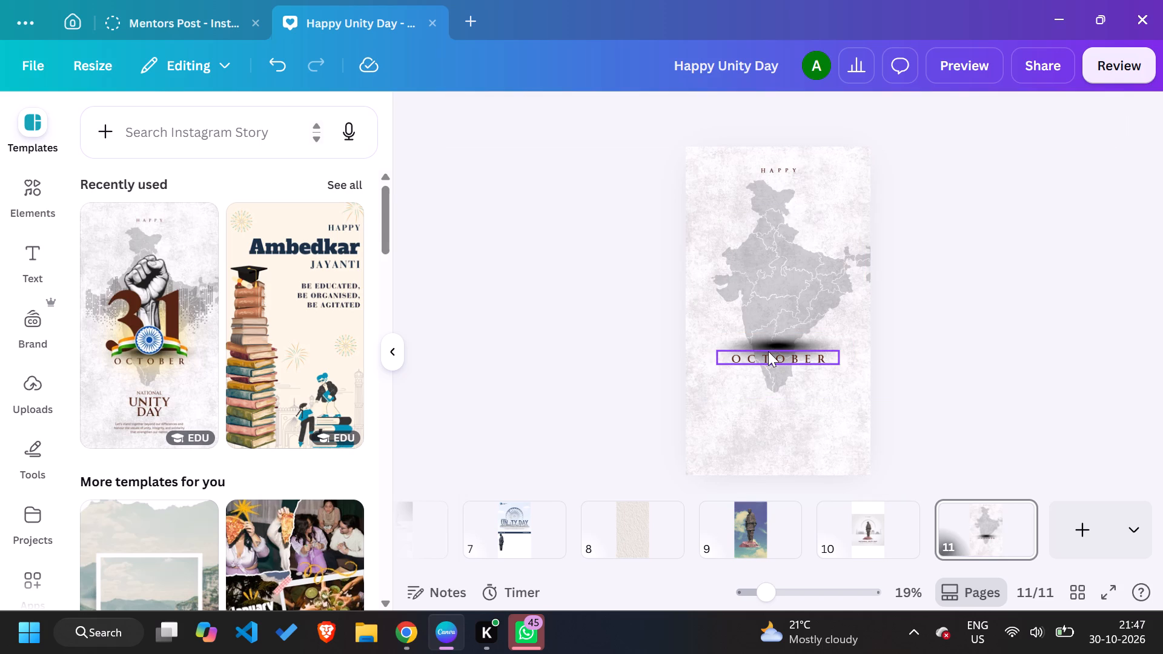
Delete the OCTOBER text, India map, HAPPY text and black shadow from page 11, keeping only the textured background.
click(768, 351)
key(Home)
key(Delete)
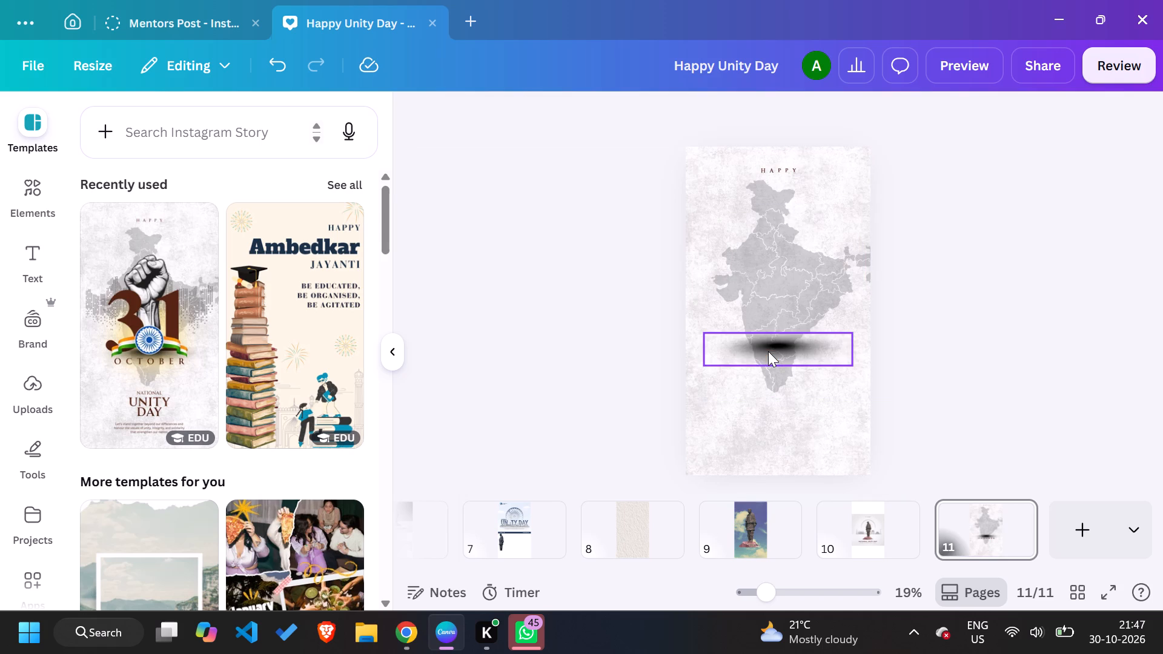
click(766, 253)
key(Delete)
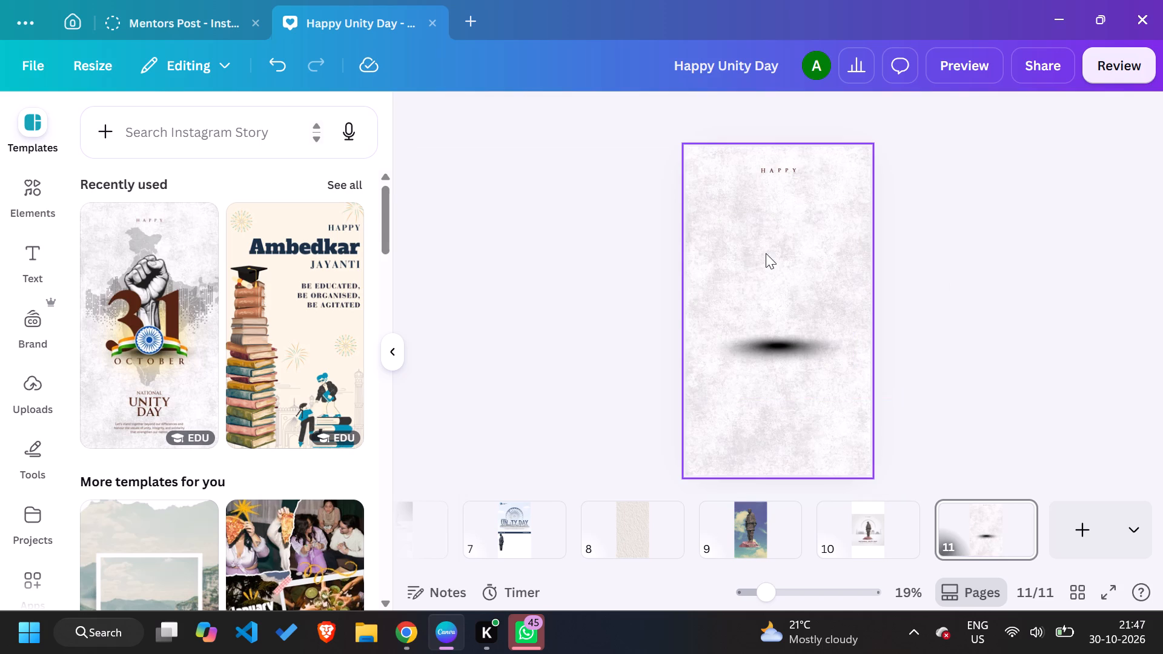
click(776, 168)
key(Delete)
click(798, 341)
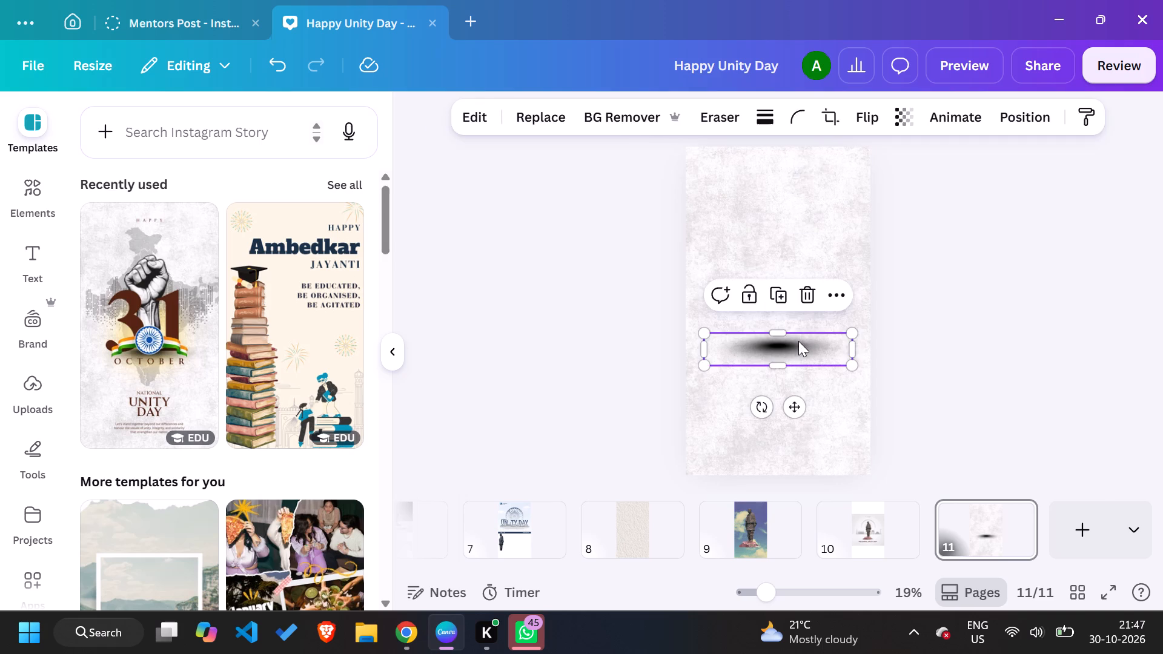
key(Delete)
Move the statue on page 10 down off the monument skyline and copy the skyline onto page 11.
double_click(893, 546)
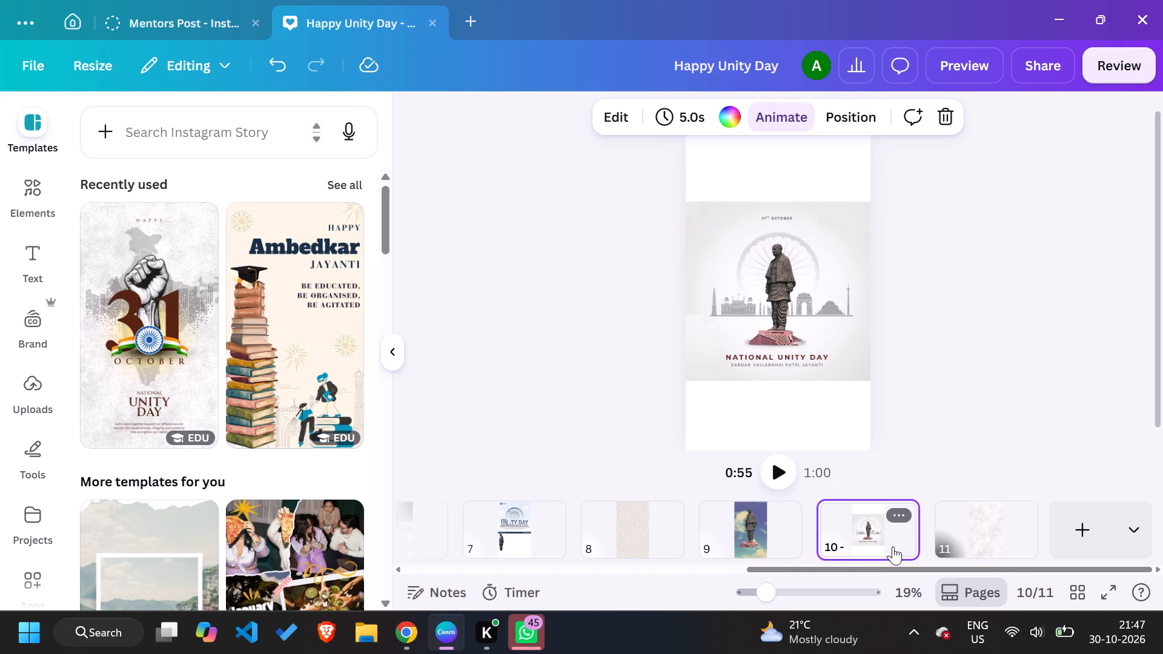
drag(769, 314, 746, 381)
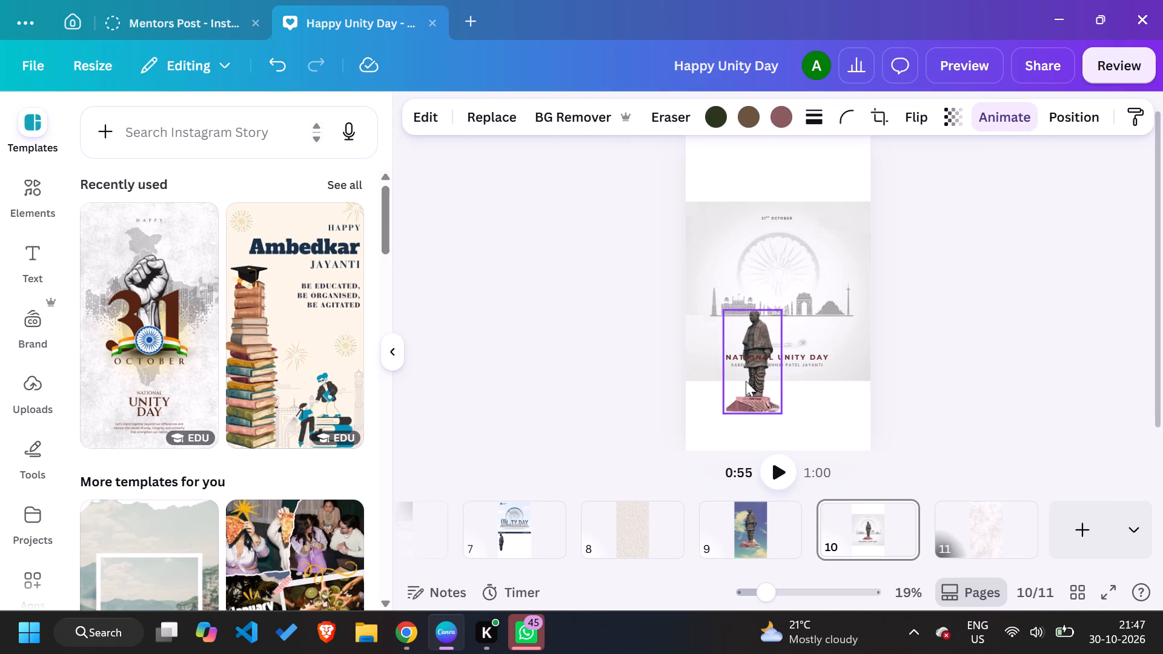
click(826, 294)
key(ctrl+c)
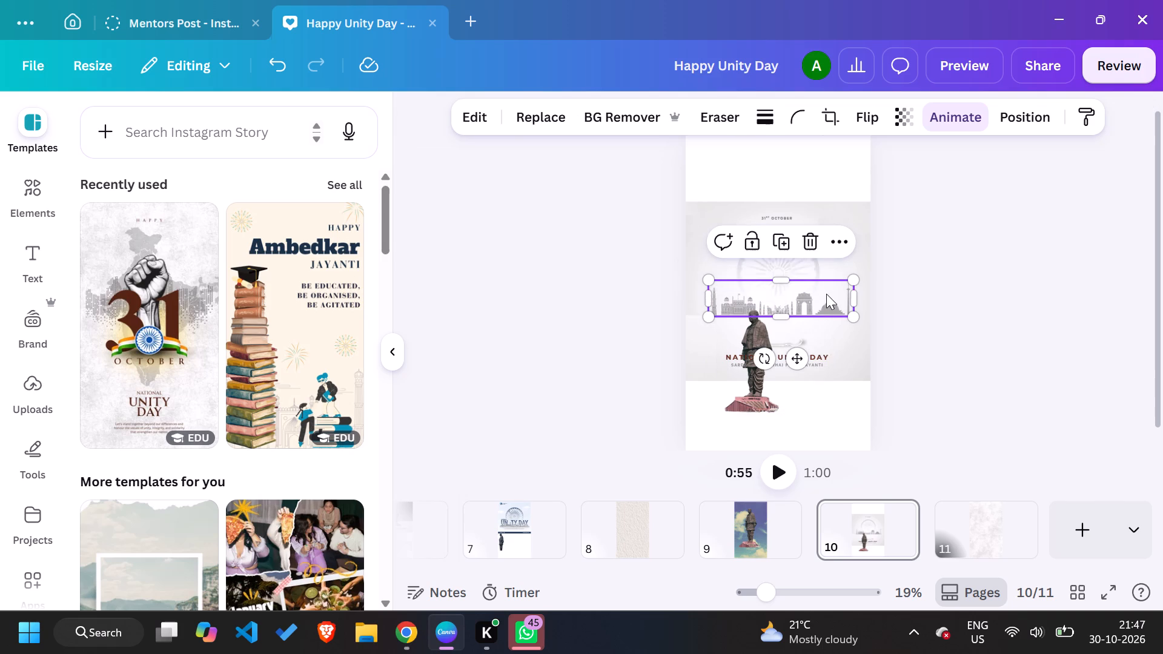
click(995, 543)
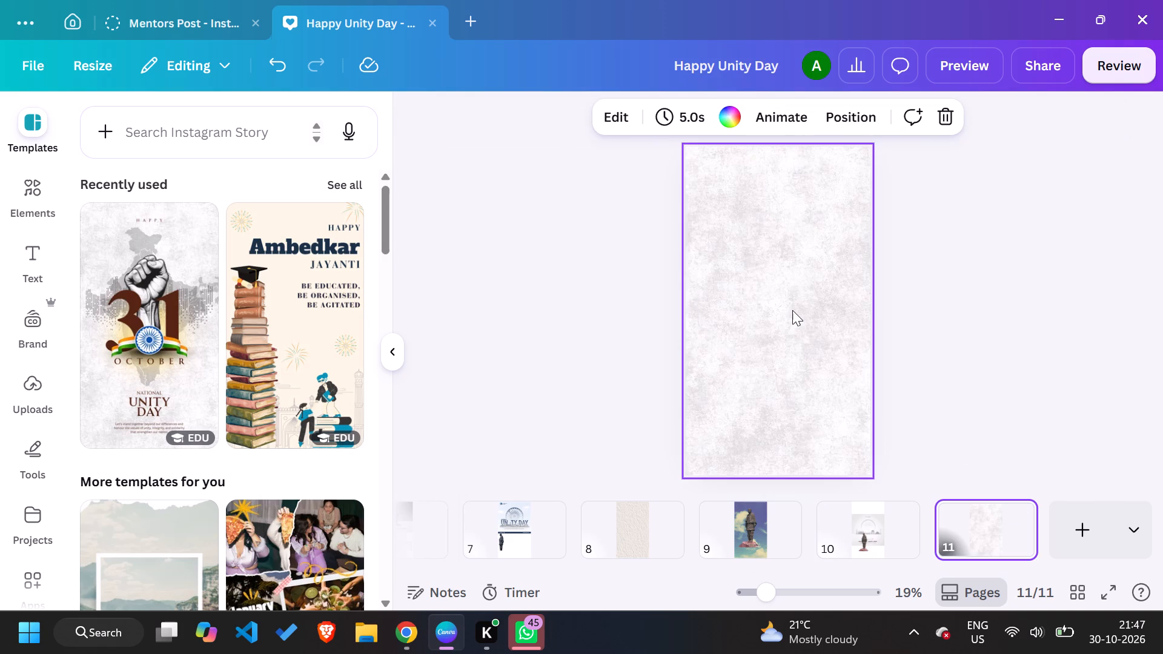
click(792, 310)
key(ctrl+v)
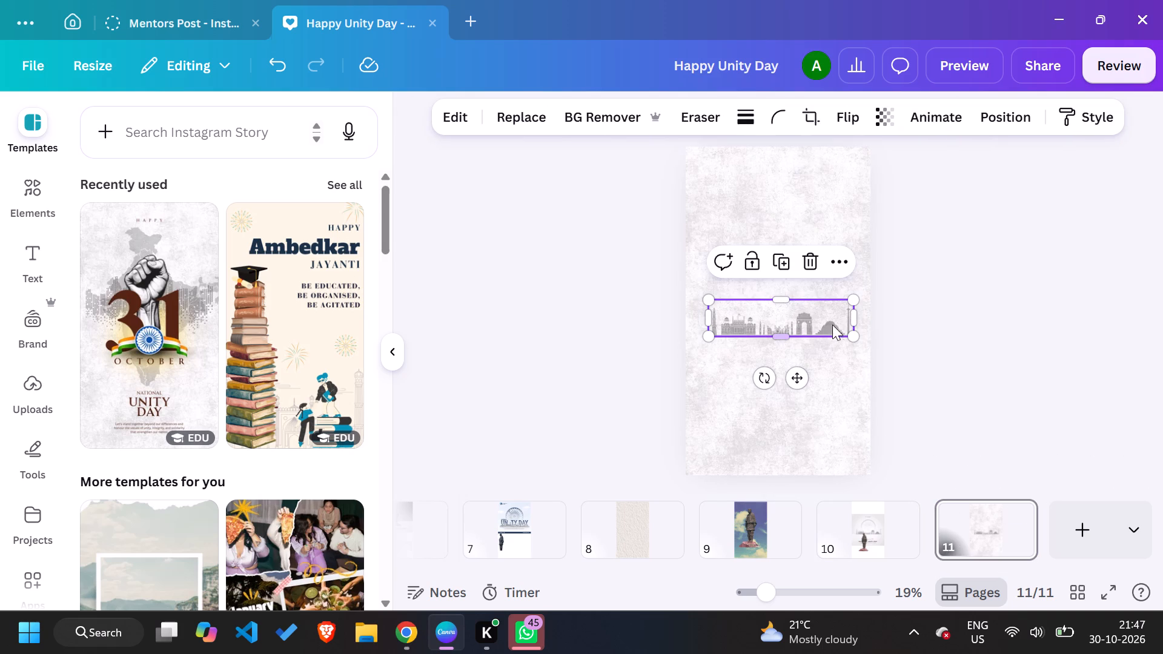
Enlarge the monument skyline on page 11 until it spans the full page width.
drag(853, 301, 861, 294)
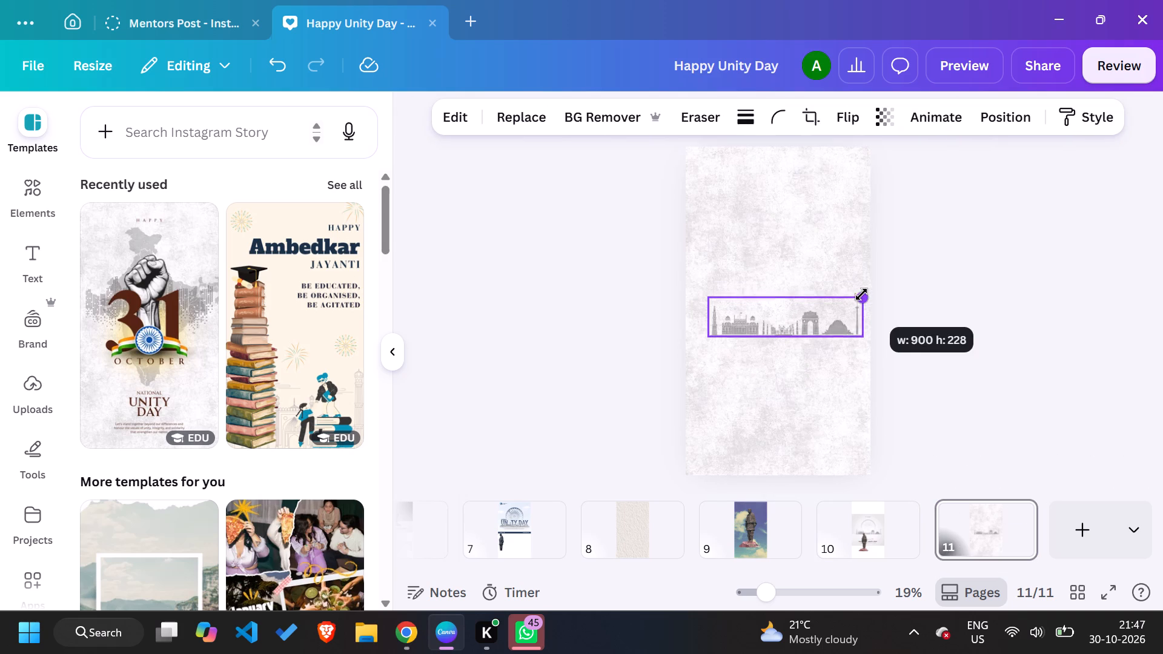
drag(861, 294, 869, 291)
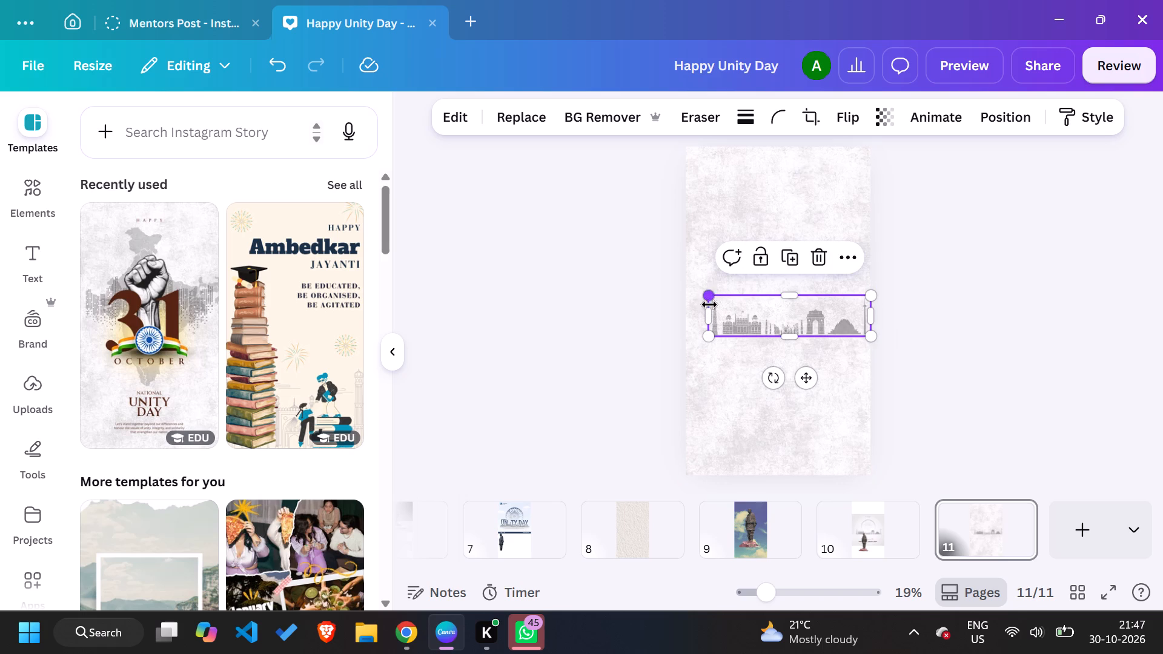
drag(708, 337, 691, 352)
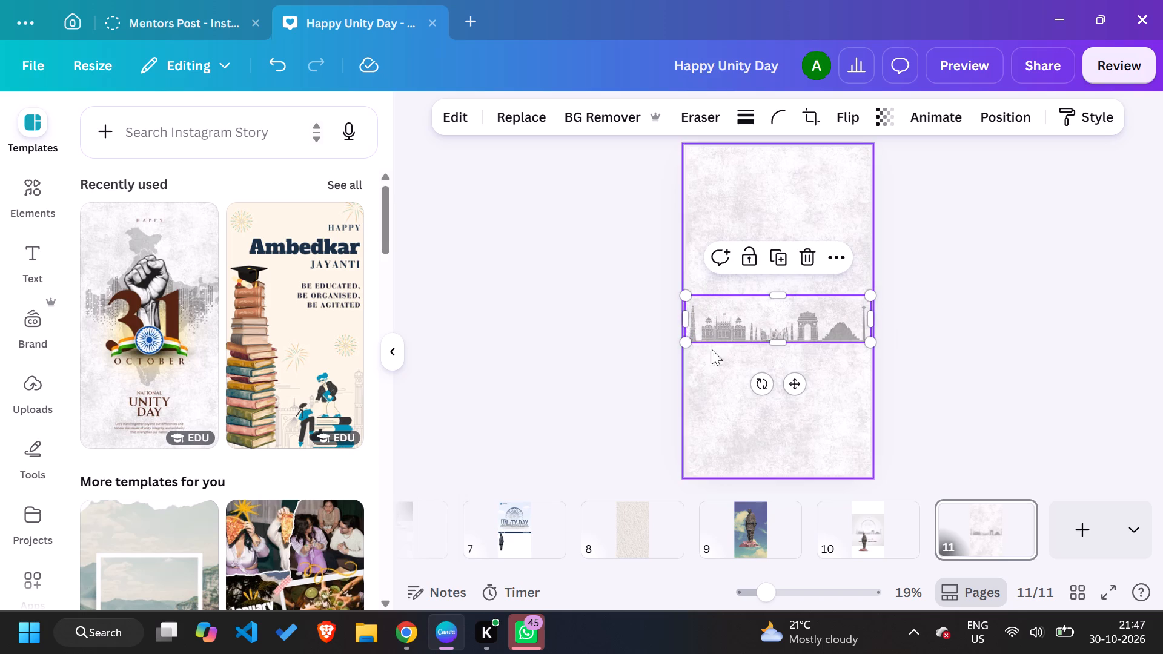
click(871, 296)
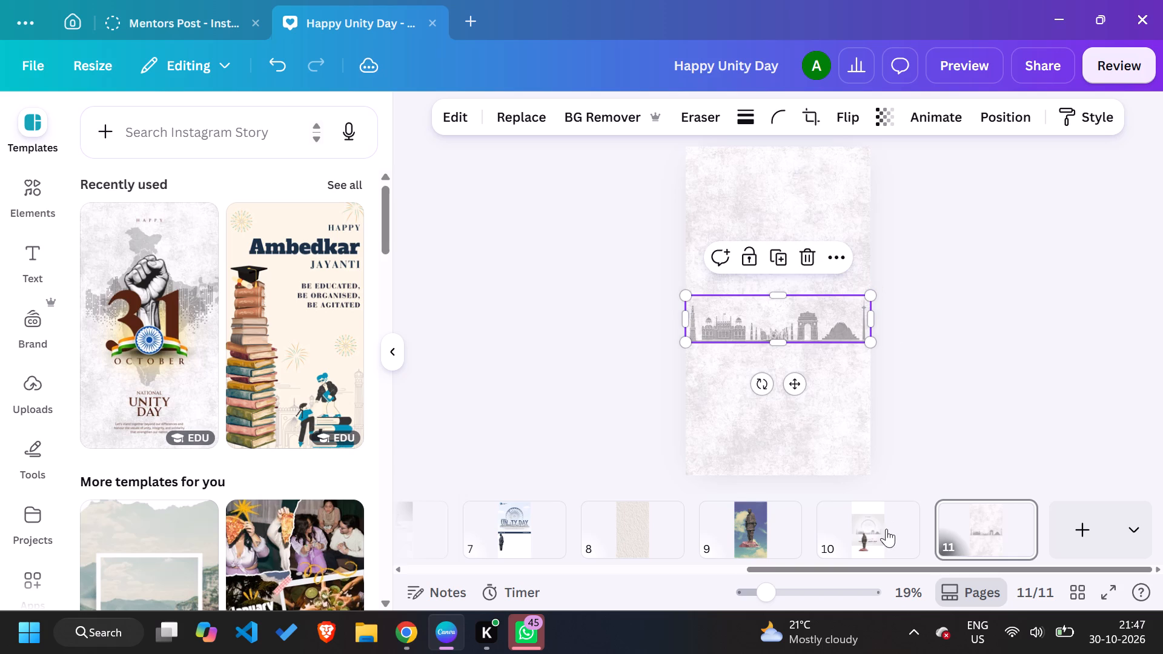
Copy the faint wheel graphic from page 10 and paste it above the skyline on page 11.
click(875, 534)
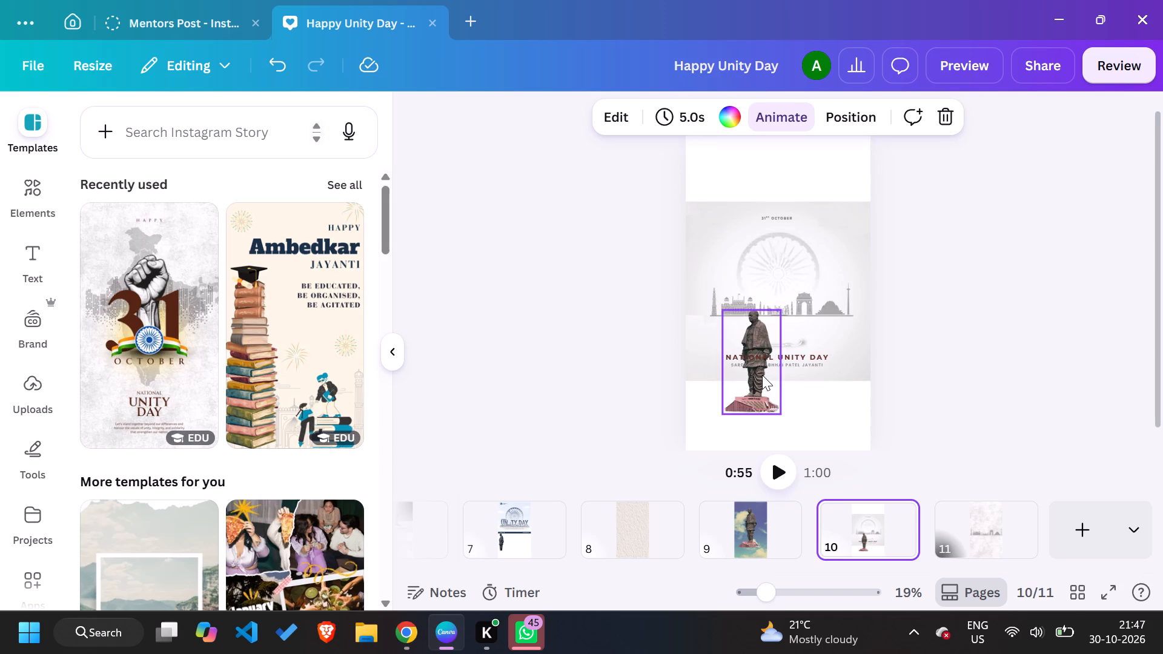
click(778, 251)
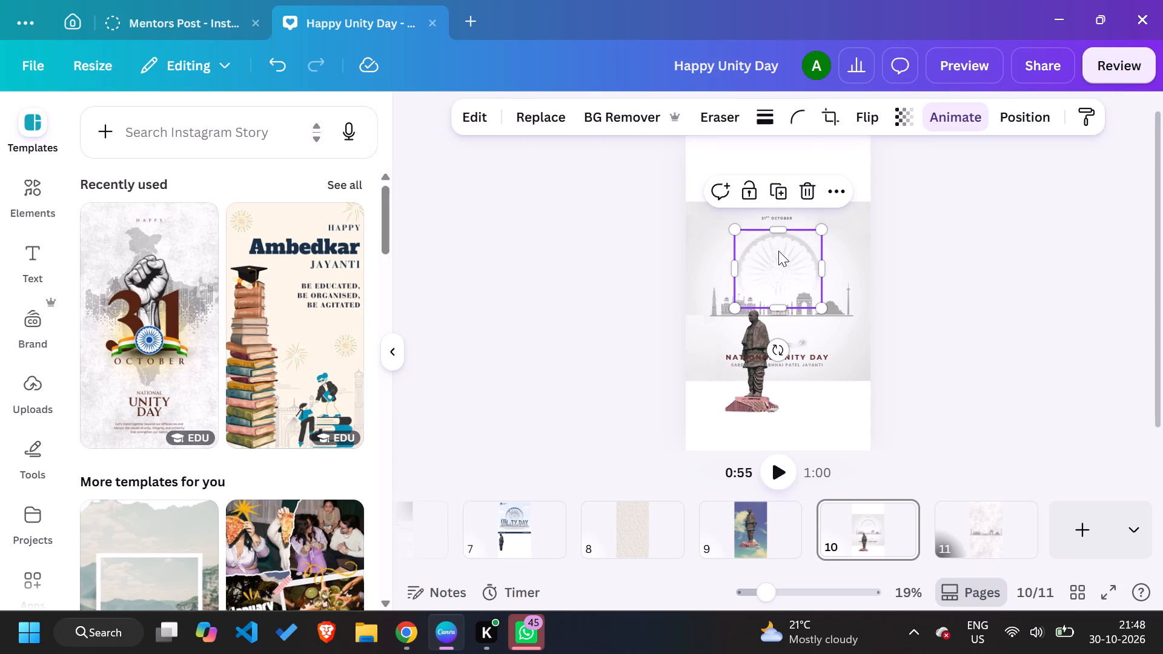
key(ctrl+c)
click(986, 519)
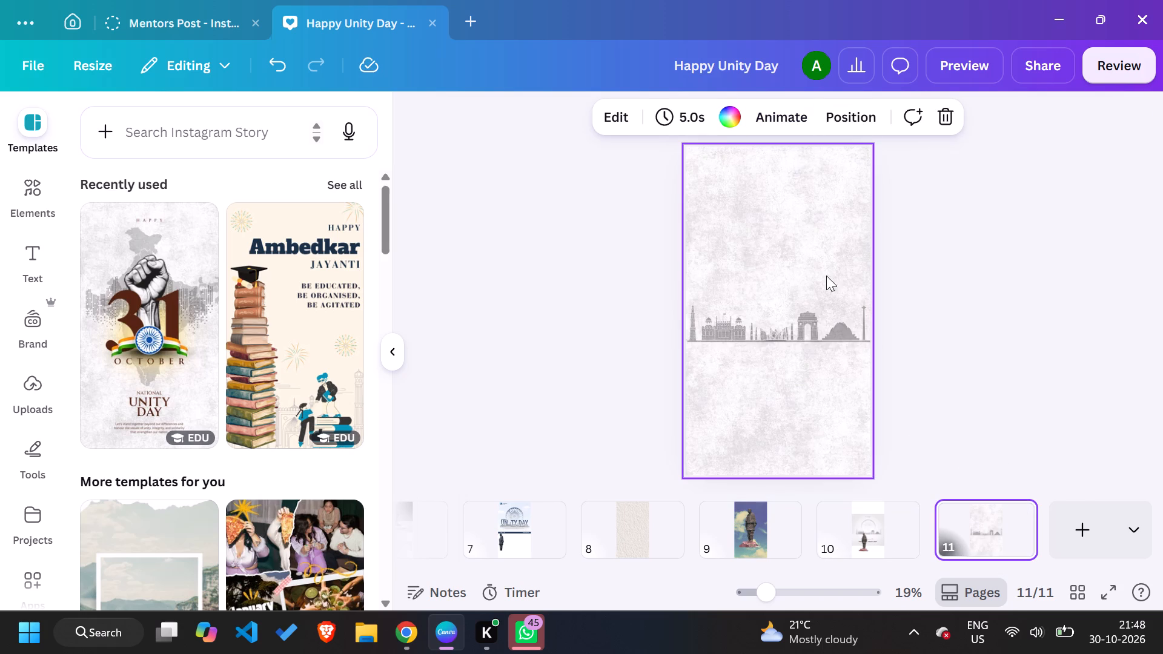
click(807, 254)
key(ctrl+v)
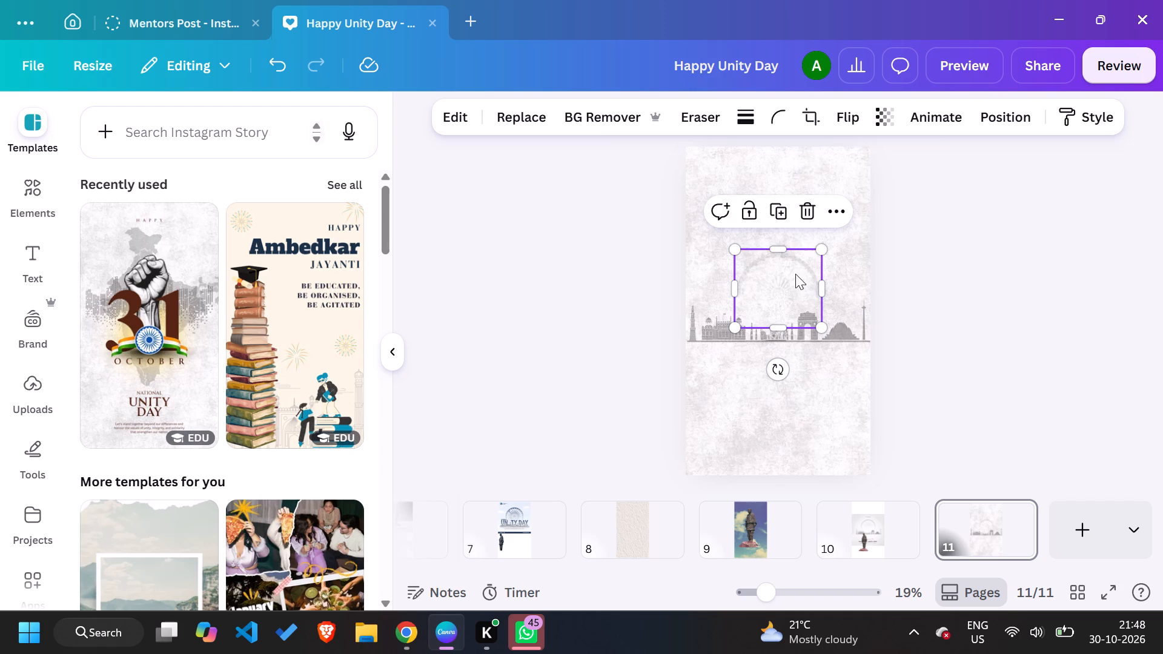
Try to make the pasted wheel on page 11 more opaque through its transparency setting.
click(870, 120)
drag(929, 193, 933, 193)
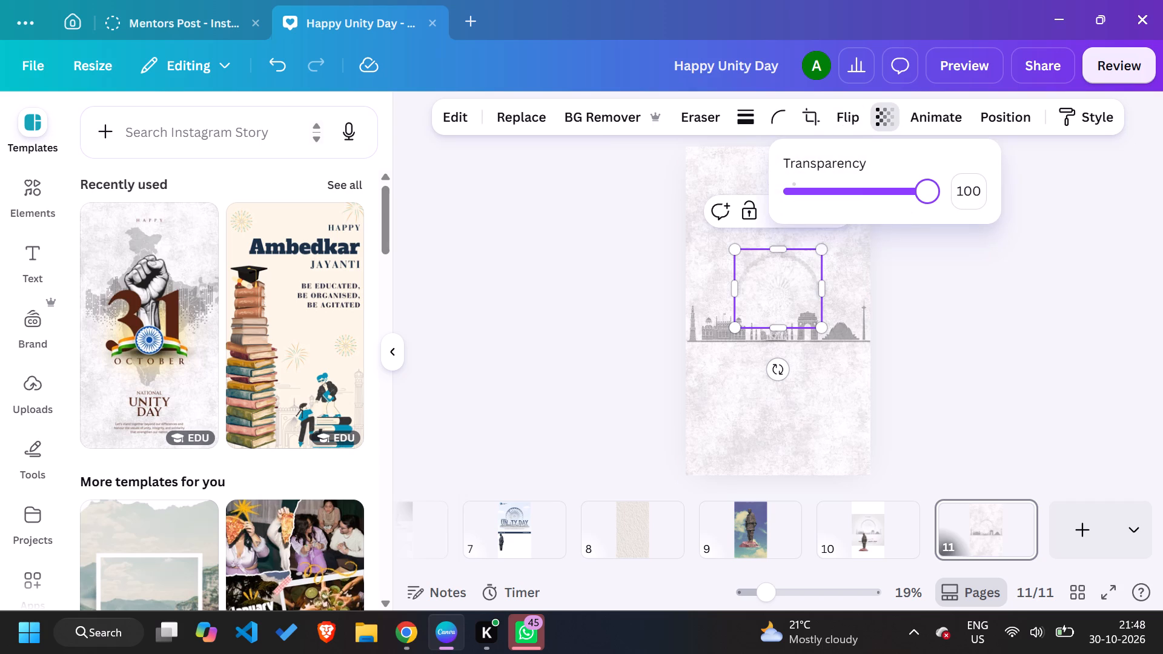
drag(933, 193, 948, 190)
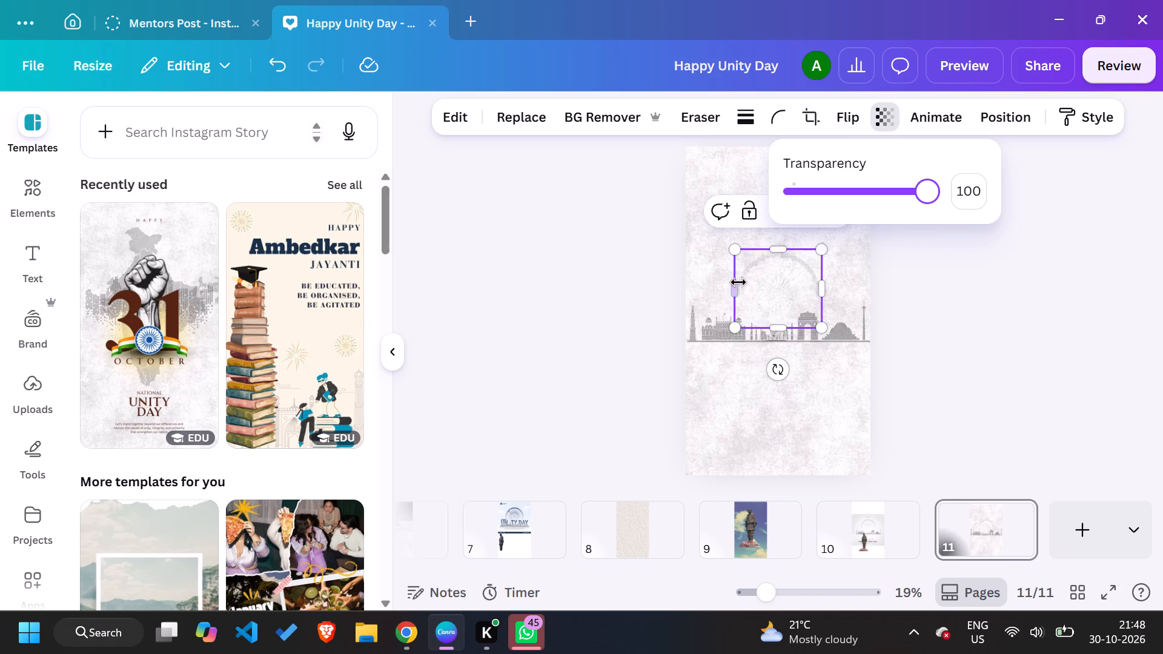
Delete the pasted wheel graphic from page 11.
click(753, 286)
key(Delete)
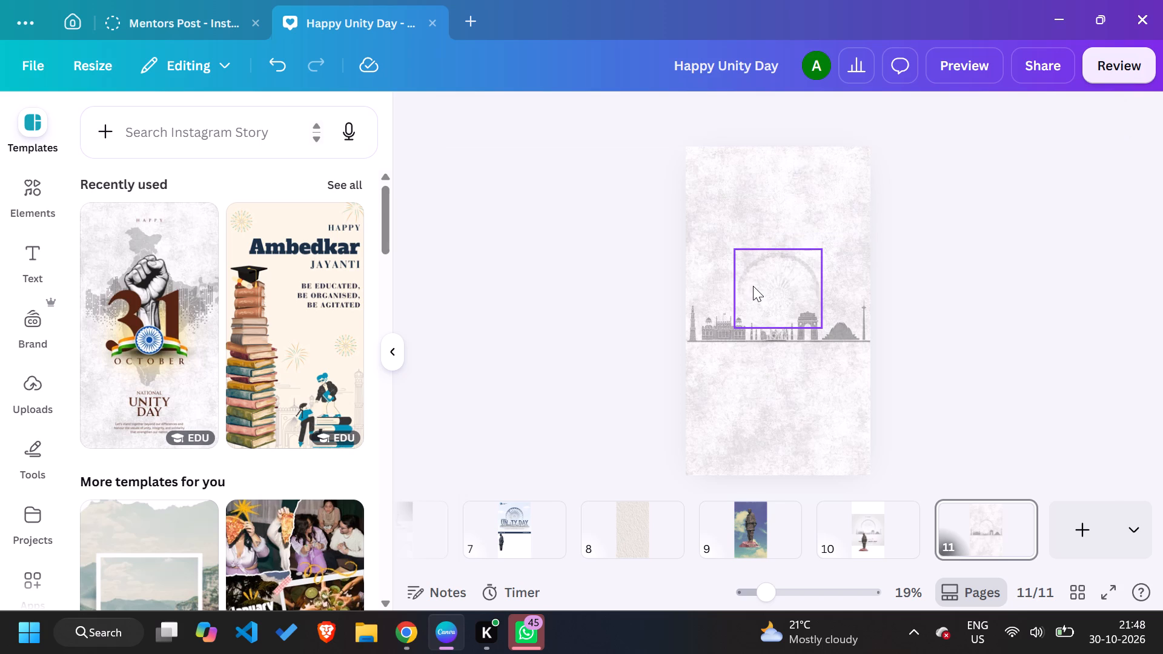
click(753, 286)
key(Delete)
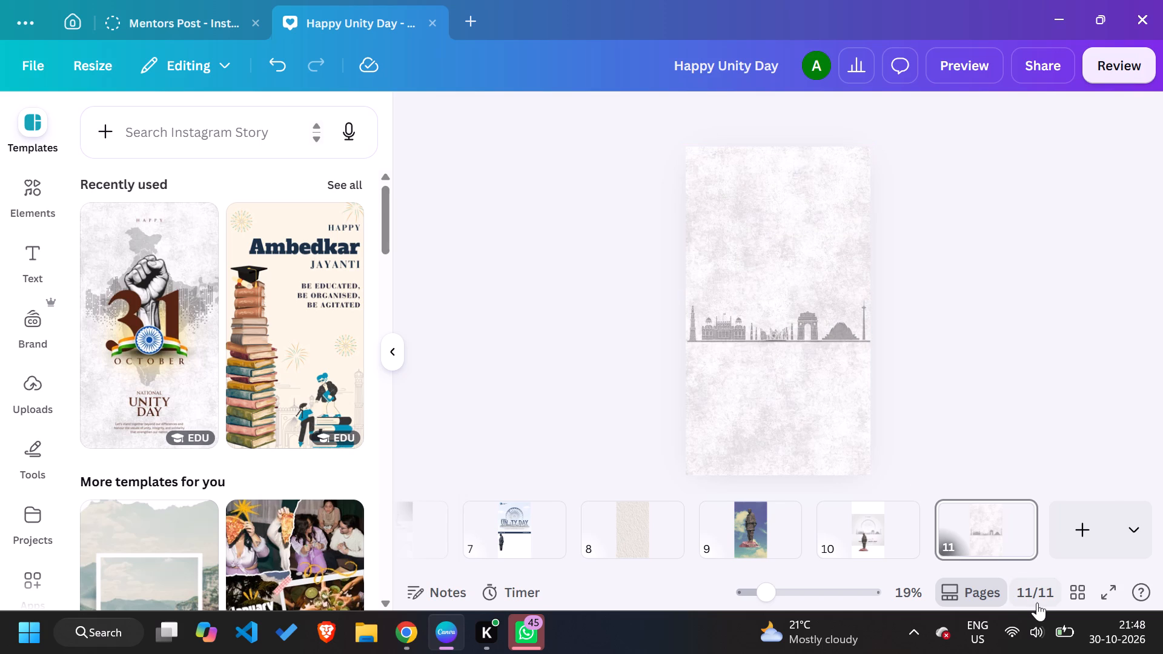
Check the transparency setting of the faint wheel graphic on page 10.
click(786, 337)
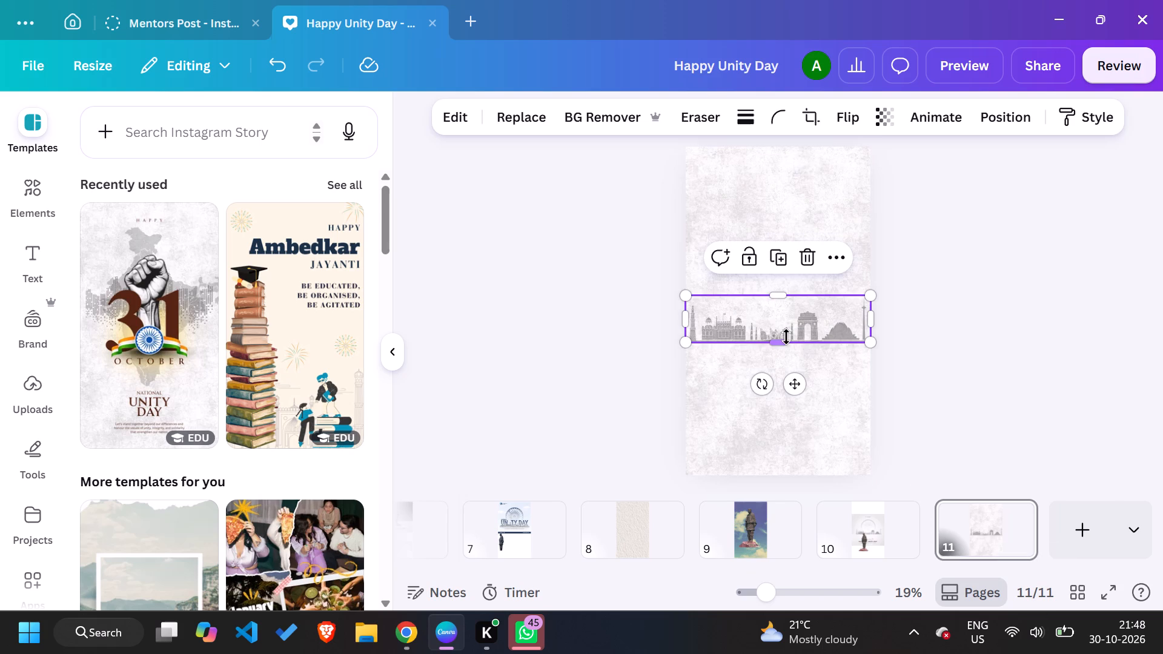
click(886, 525)
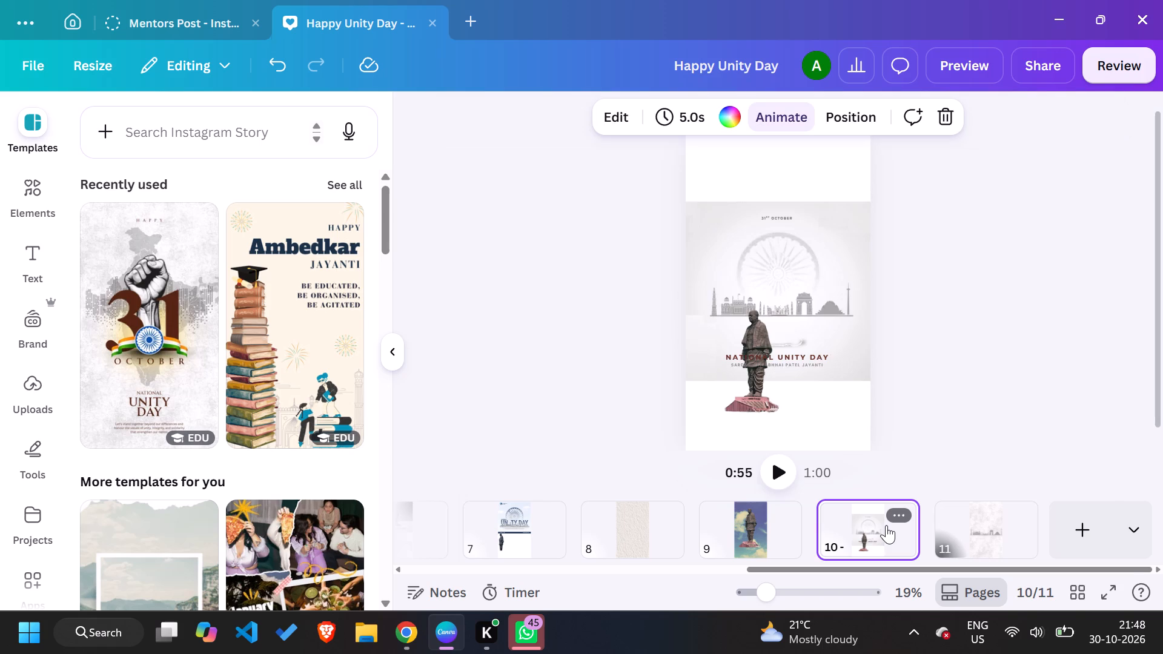
click(777, 256)
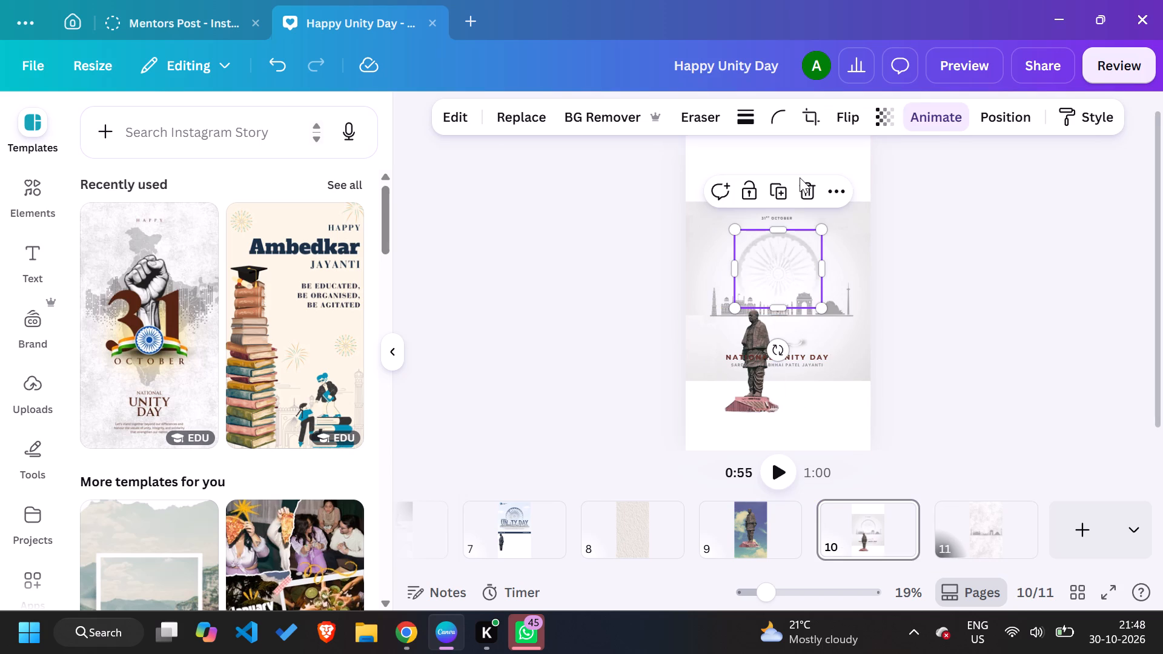
click(879, 110)
click(608, 280)
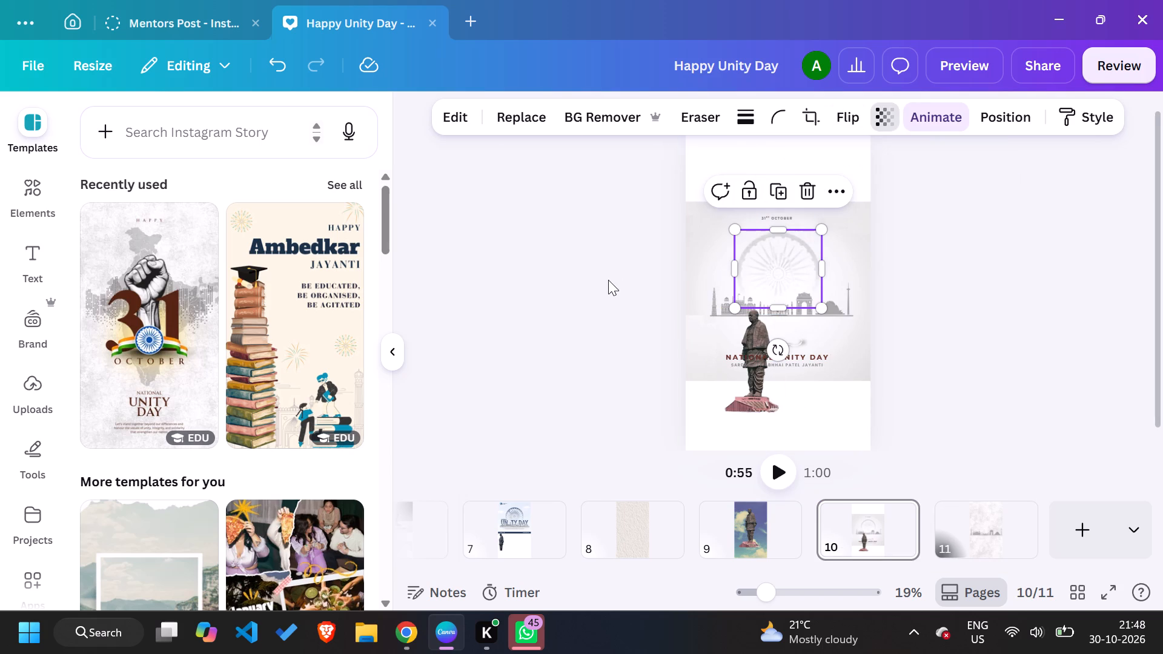
Copy the statue from page 10, paste it on page 11 and place it over the middle of the skyline.
click(737, 369)
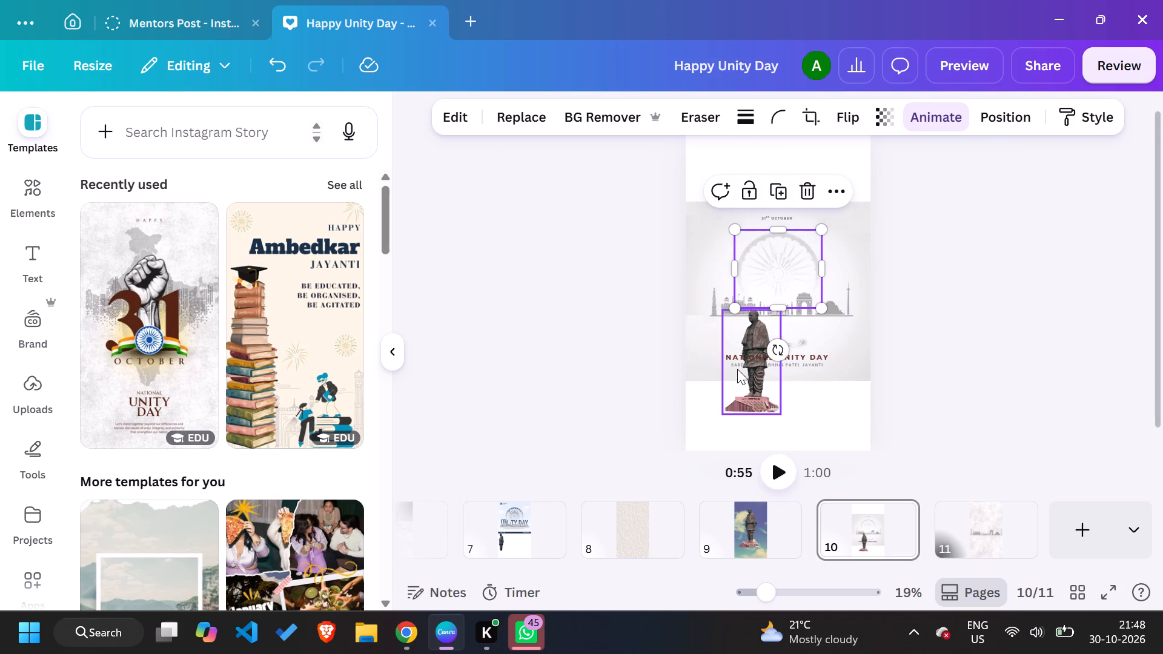
key(ctrl+c)
click(982, 537)
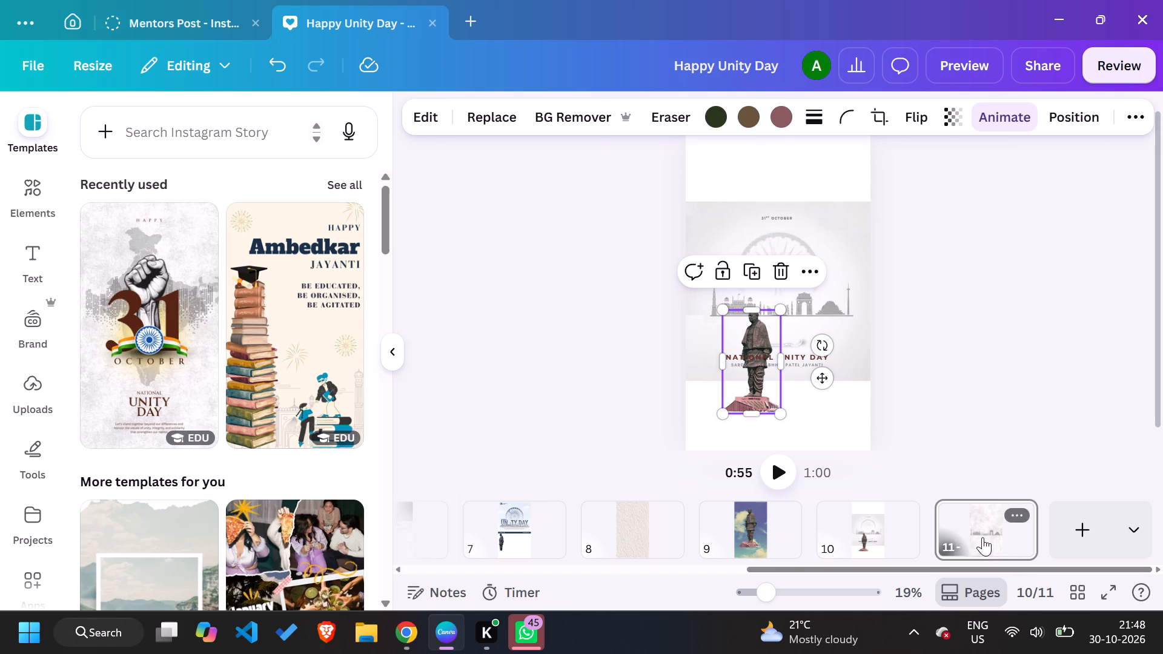
click(784, 287)
key(ctrl+v)
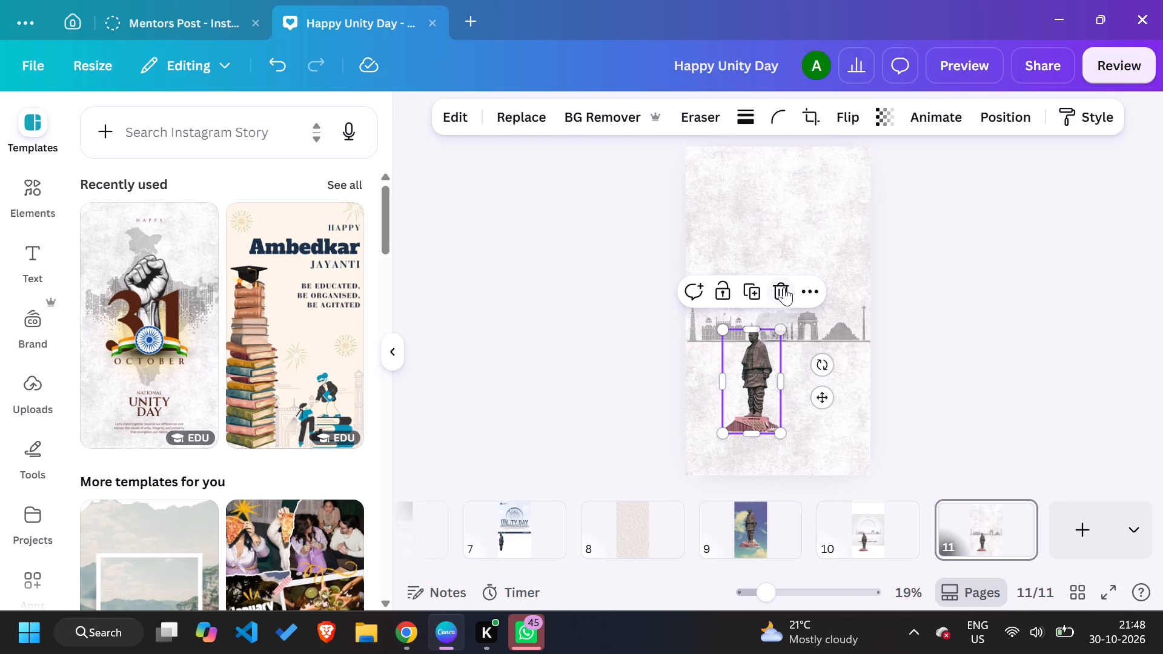
drag(757, 357, 770, 310)
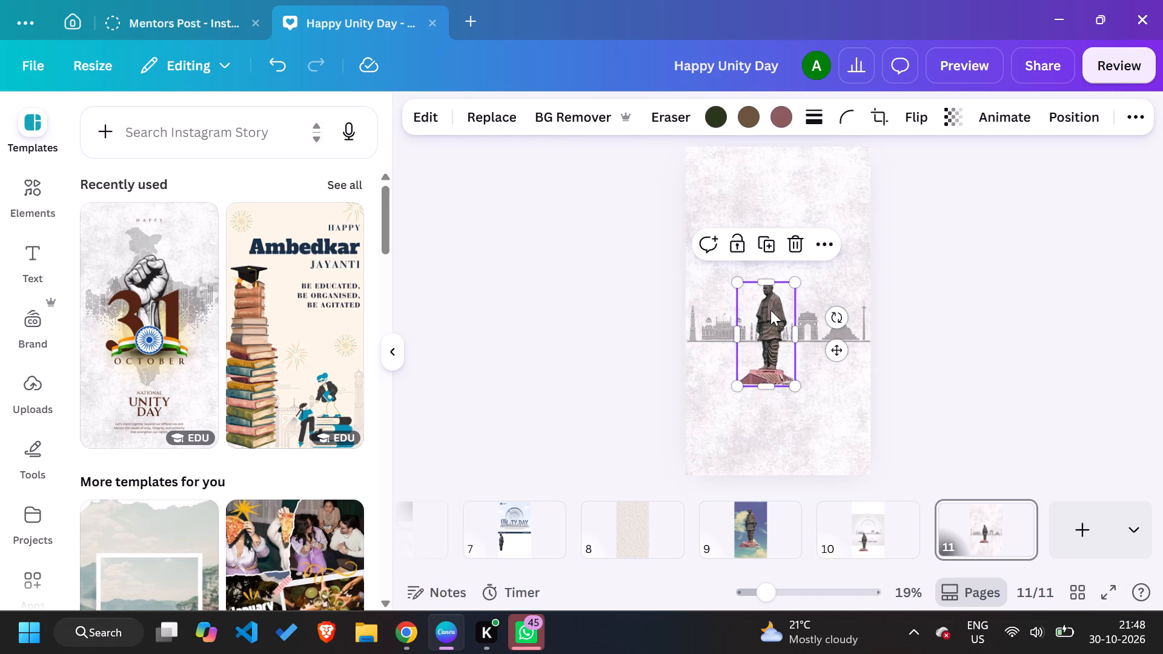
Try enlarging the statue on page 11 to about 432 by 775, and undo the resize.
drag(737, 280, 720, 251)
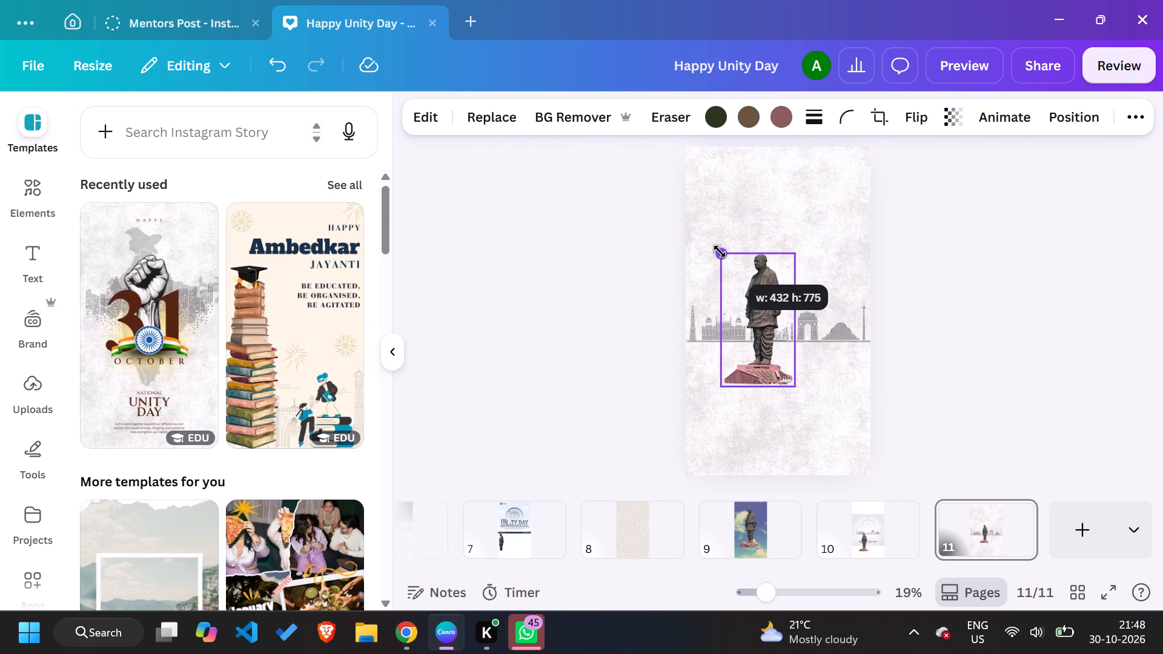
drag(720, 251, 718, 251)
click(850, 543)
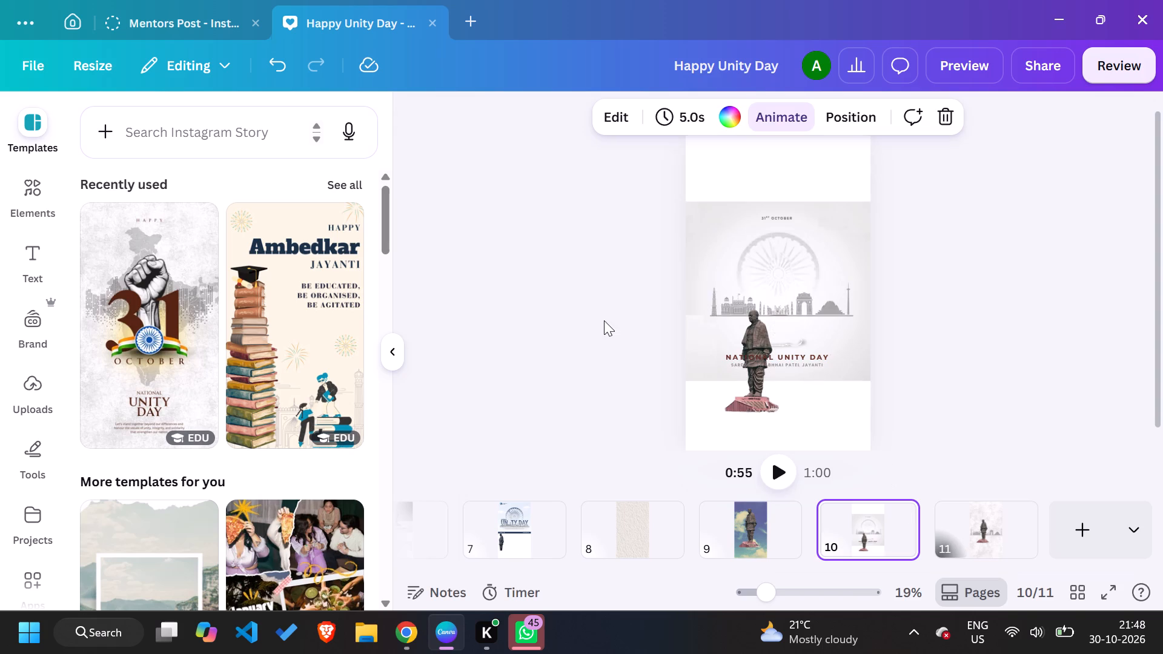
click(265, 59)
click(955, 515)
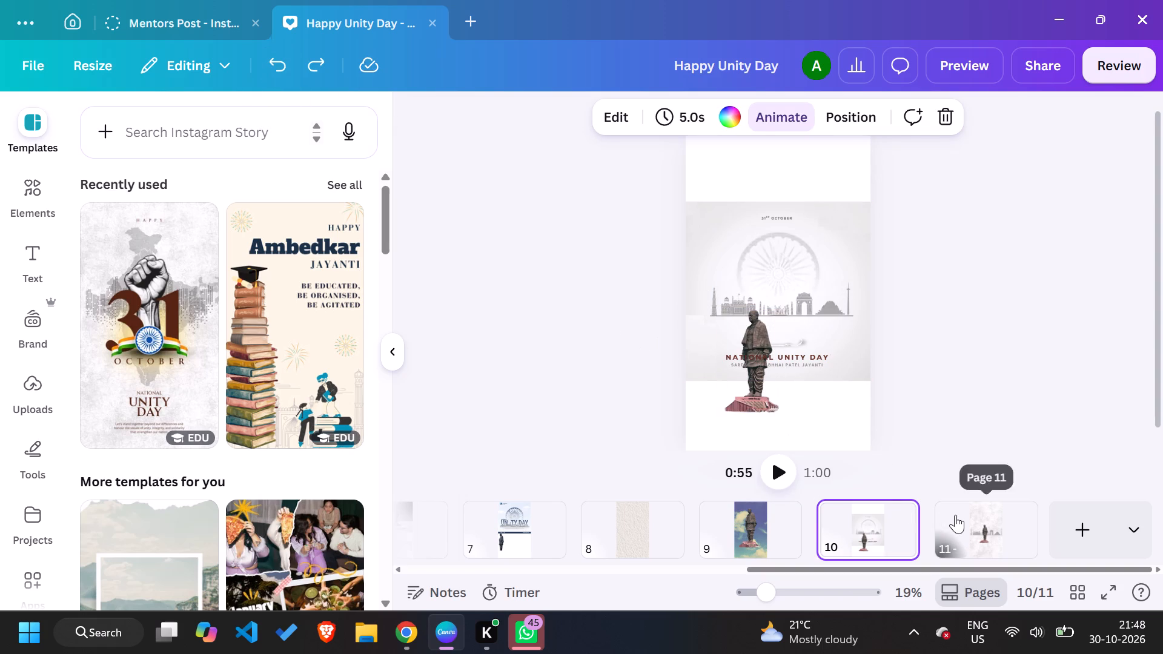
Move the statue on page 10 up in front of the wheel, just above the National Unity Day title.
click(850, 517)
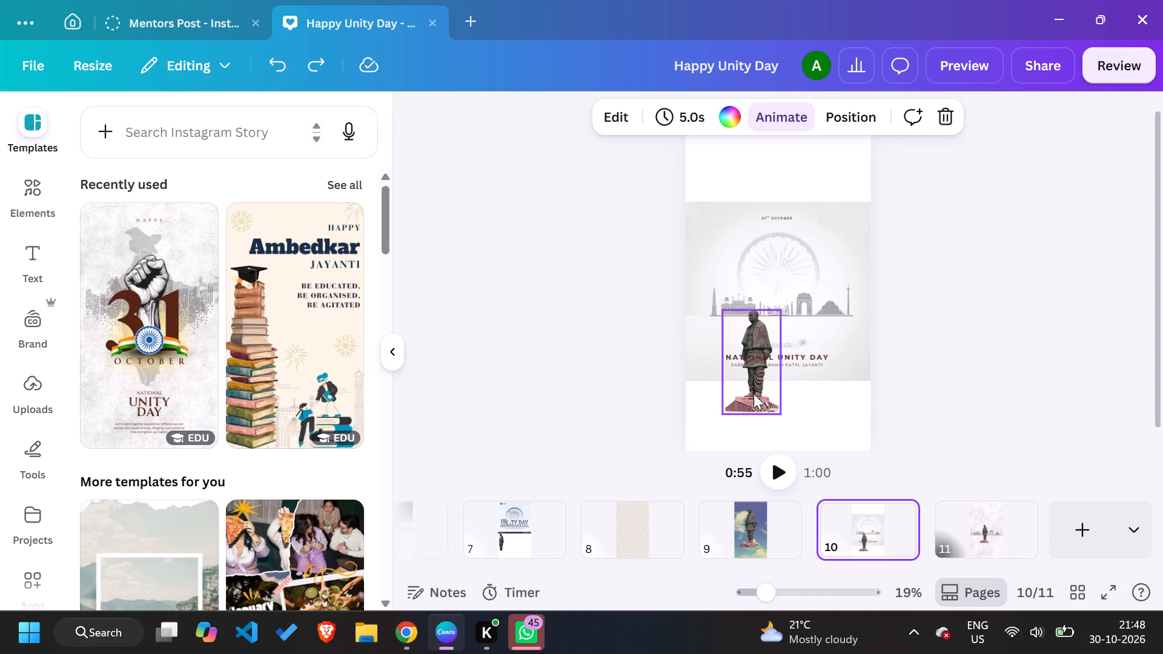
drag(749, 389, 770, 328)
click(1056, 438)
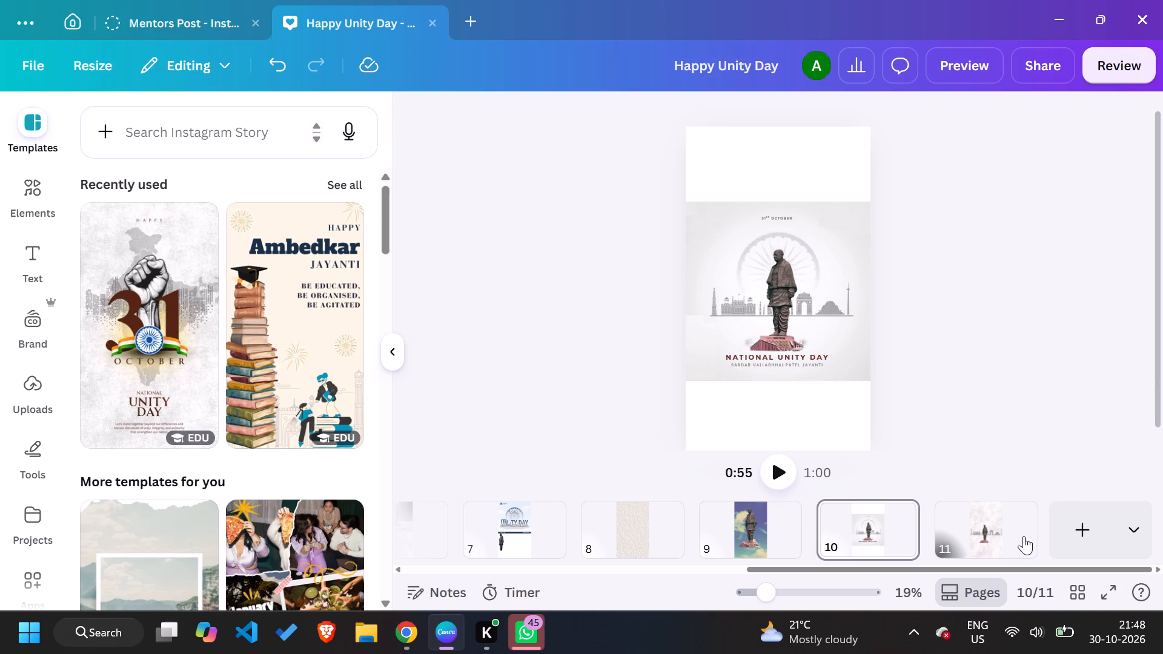
Raise the statue on page 11 slightly and enlarge it so it stands well above the skyline.
click(1000, 547)
drag(754, 317, 756, 312)
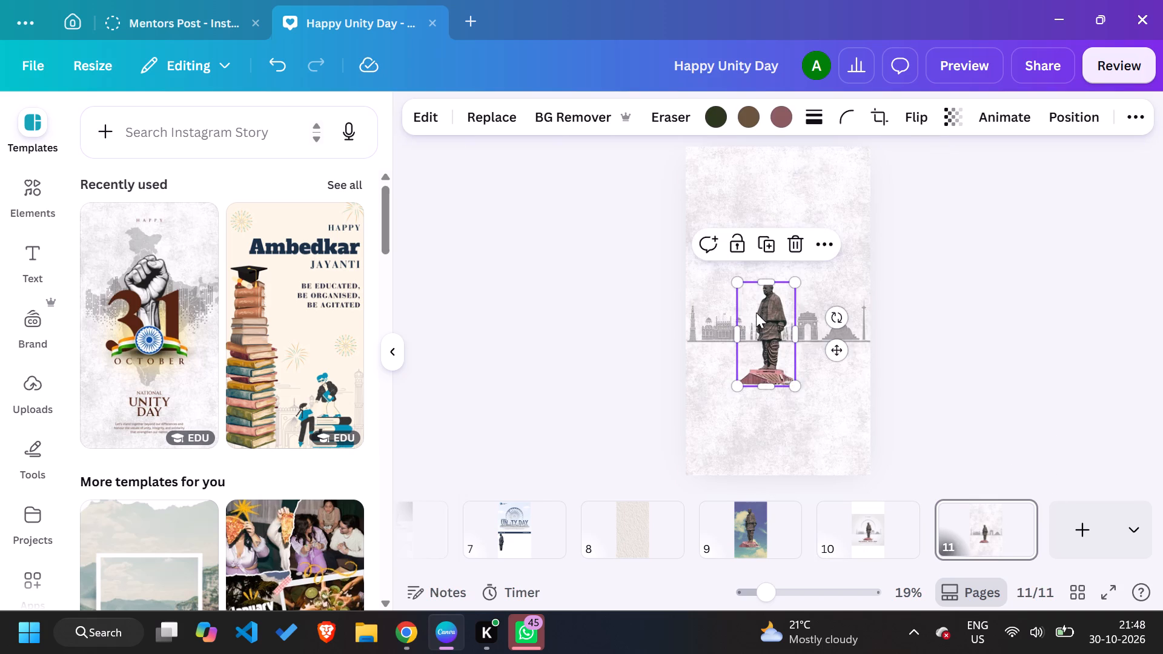
drag(756, 312, 760, 303)
drag(798, 266, 797, 266)
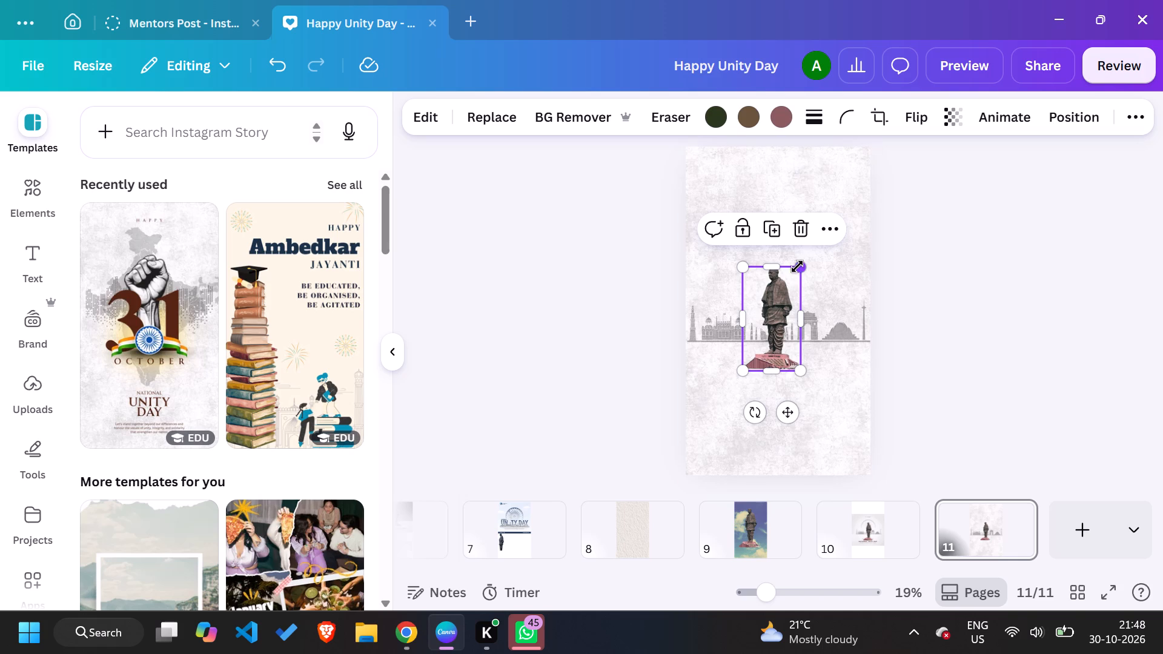
drag(797, 266, 813, 234)
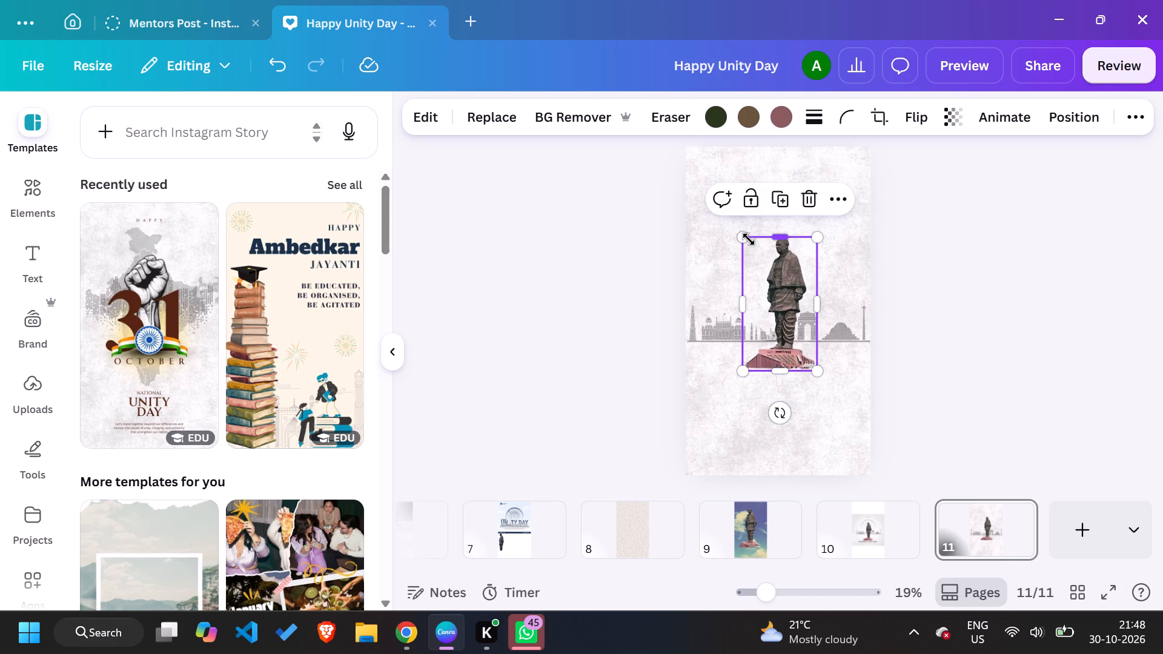
drag(745, 240, 720, 230)
click(959, 291)
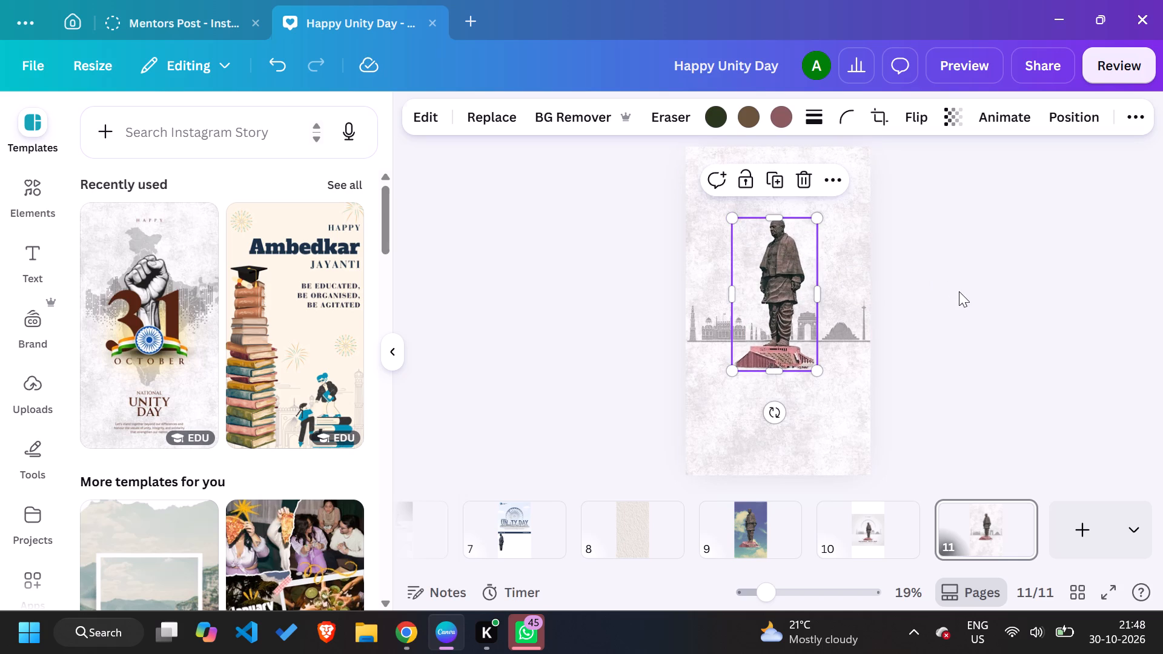
Lower the enlarged statue slightly and centre it horizontally on page 11.
drag(797, 300, 795, 308)
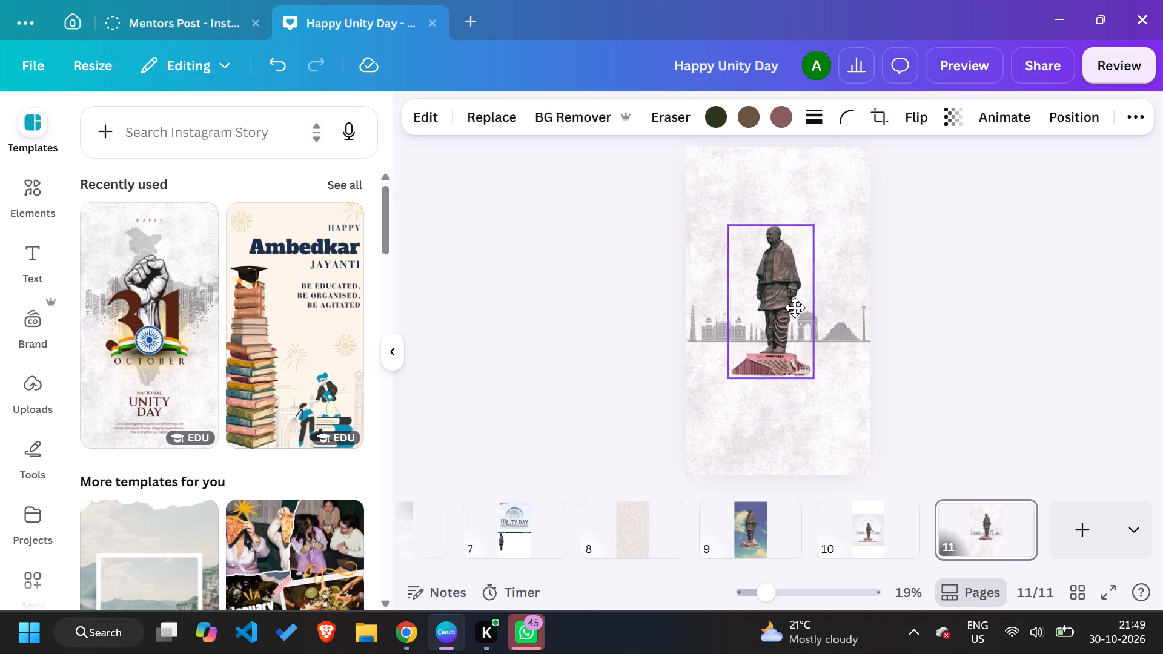
drag(795, 308, 794, 309)
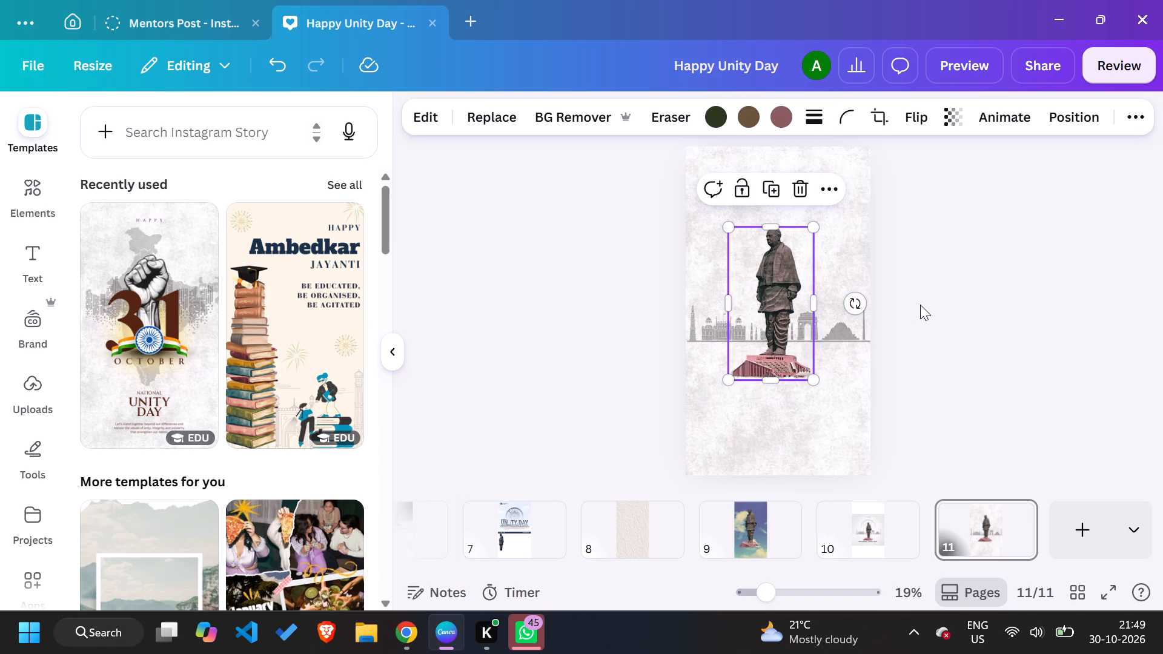
click(920, 305)
click(780, 314)
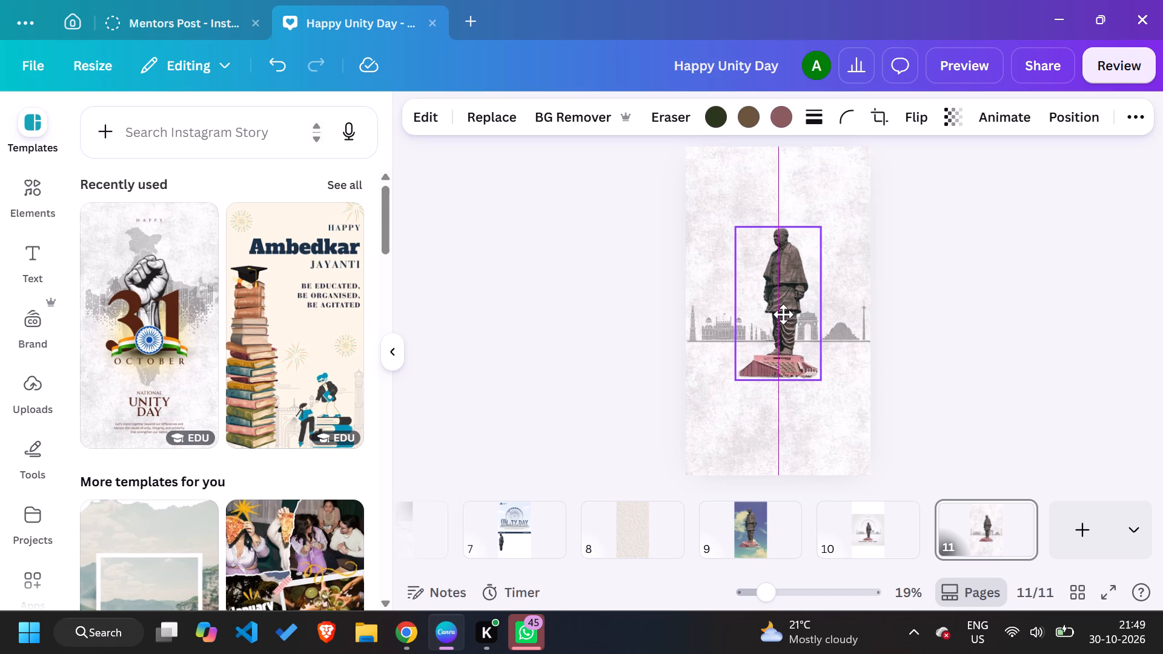
click(1049, 359)
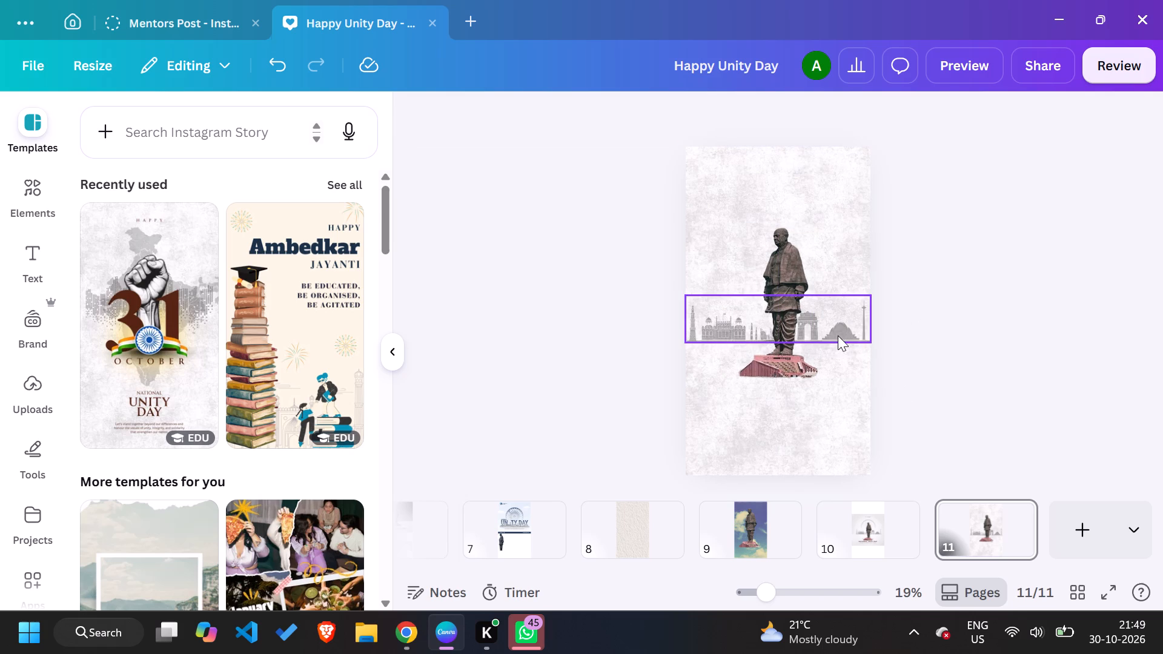
Shift the statue and the skyline further down page 11, keeping the skyline behind the statue's lower legs.
drag(777, 345, 768, 374)
drag(830, 341, 830, 359)
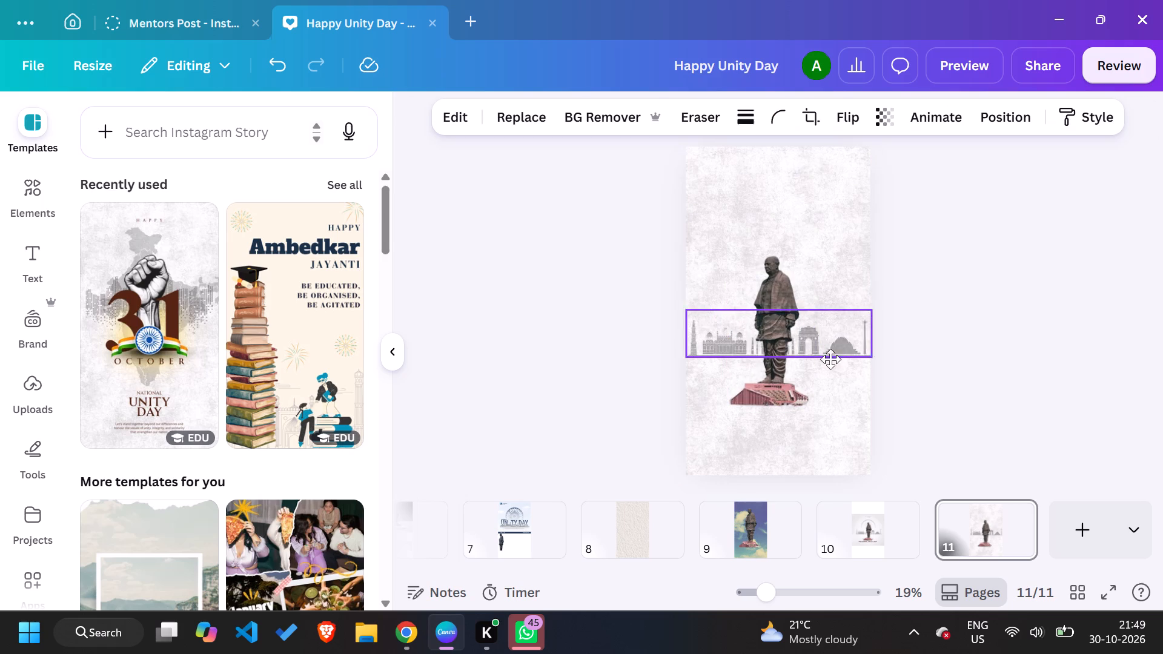
drag(830, 359, 827, 371)
drag(766, 380, 770, 373)
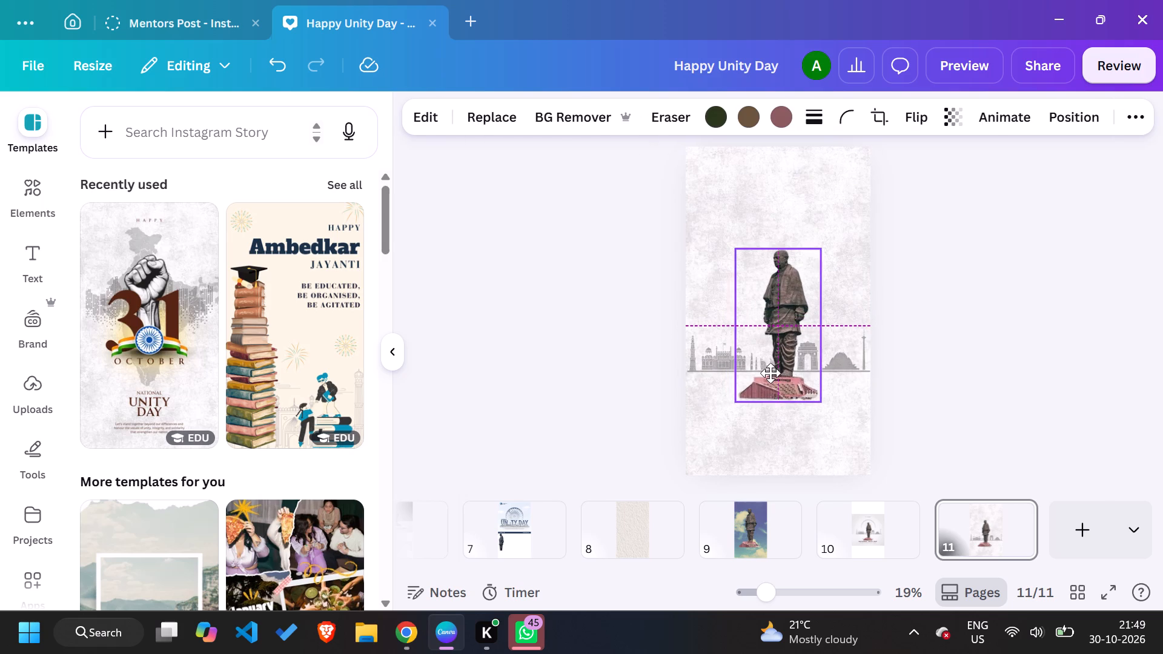
drag(770, 373, 770, 374)
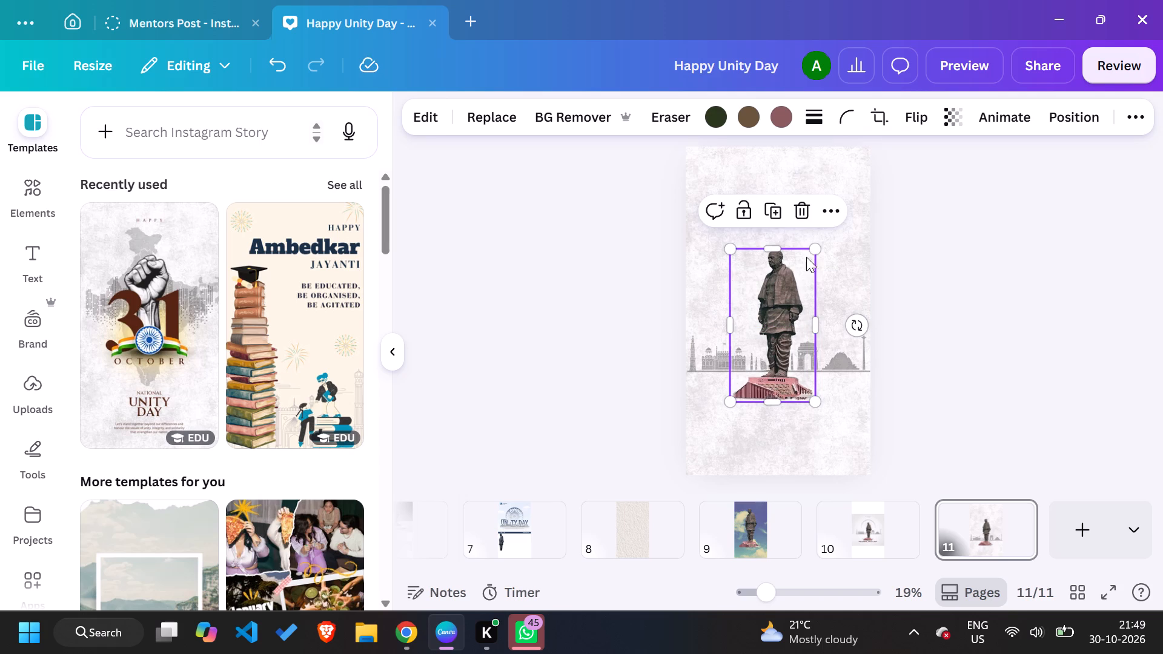
Enlarge the statue on page 11 slightly, to just over 515 by 925.
drag(813, 247, 819, 242)
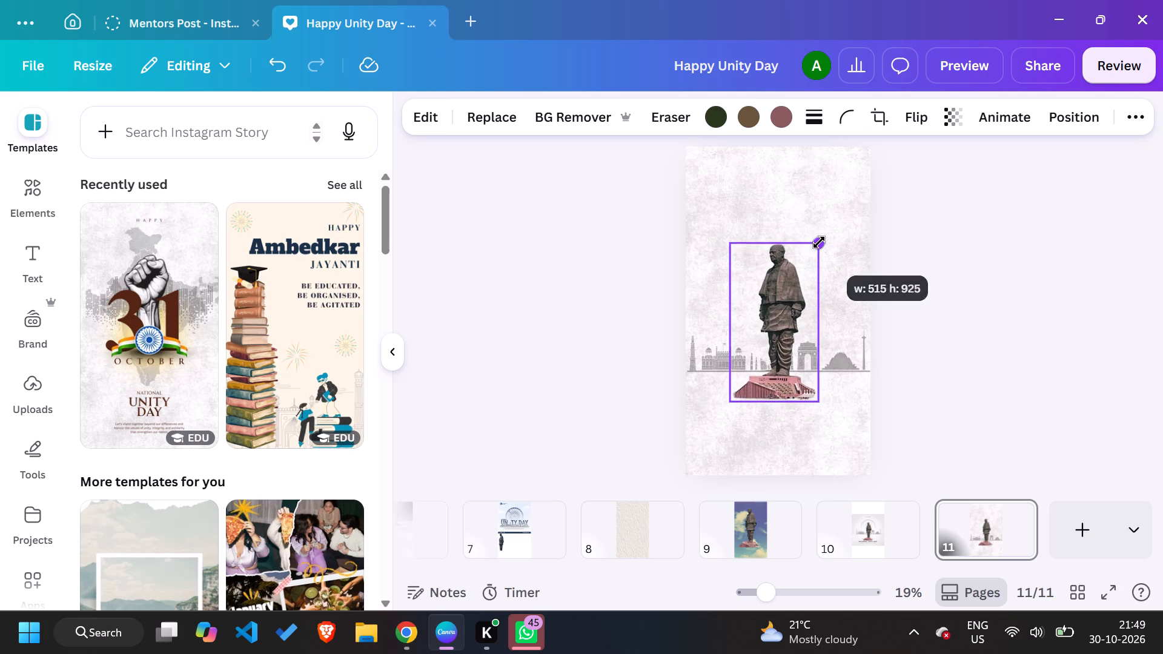
drag(819, 242, 823, 239)
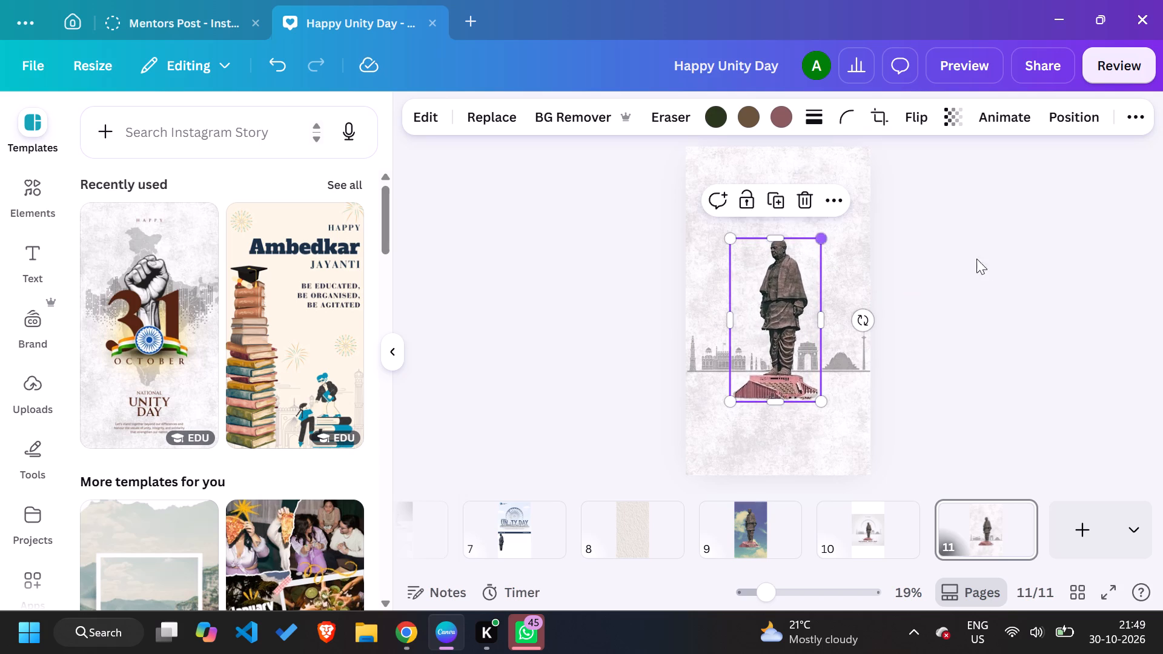
click(990, 265)
Move the statue on page 10 up and to the left, away from the faint shape above the title.
click(883, 533)
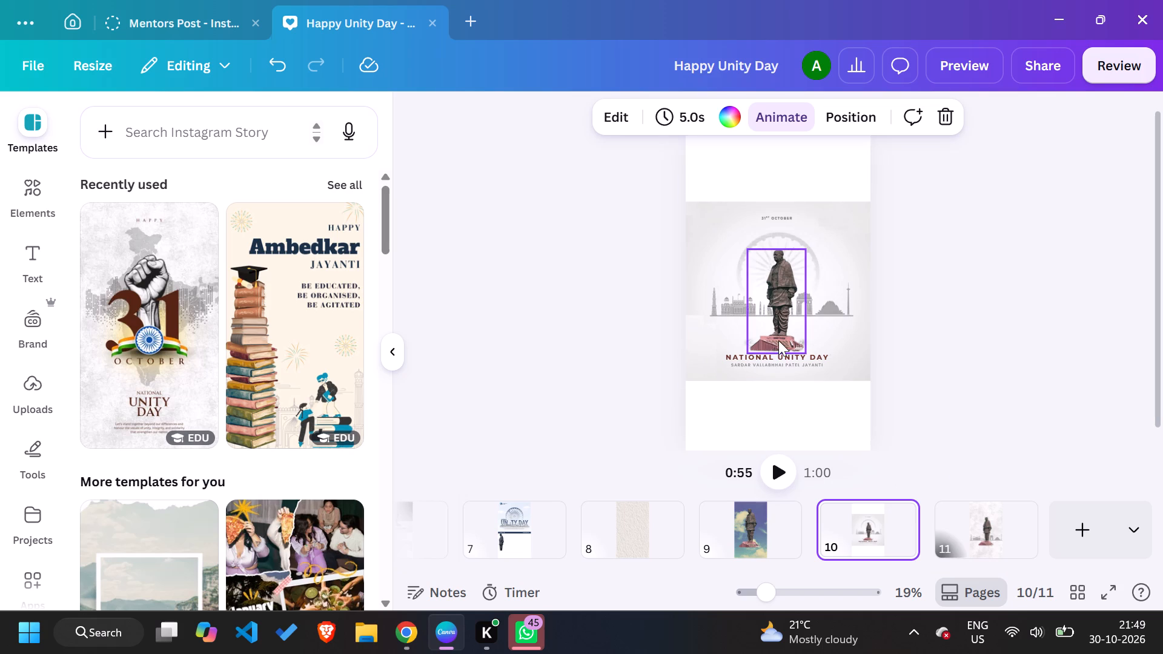
drag(778, 340, 763, 314)
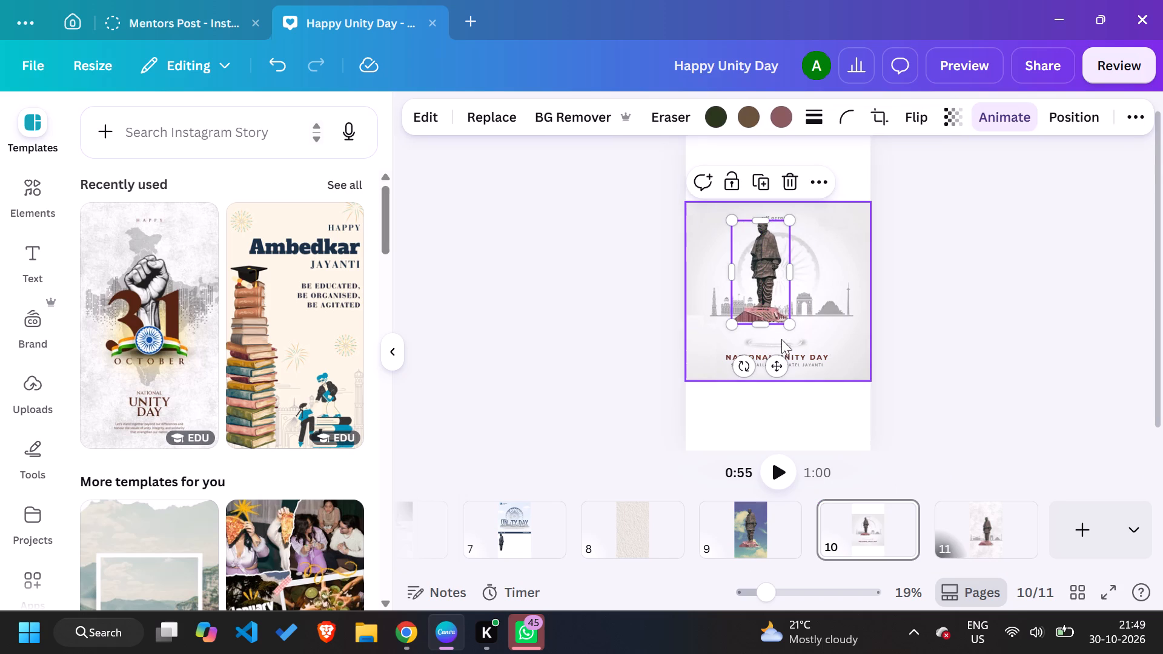
drag(773, 297, 750, 274)
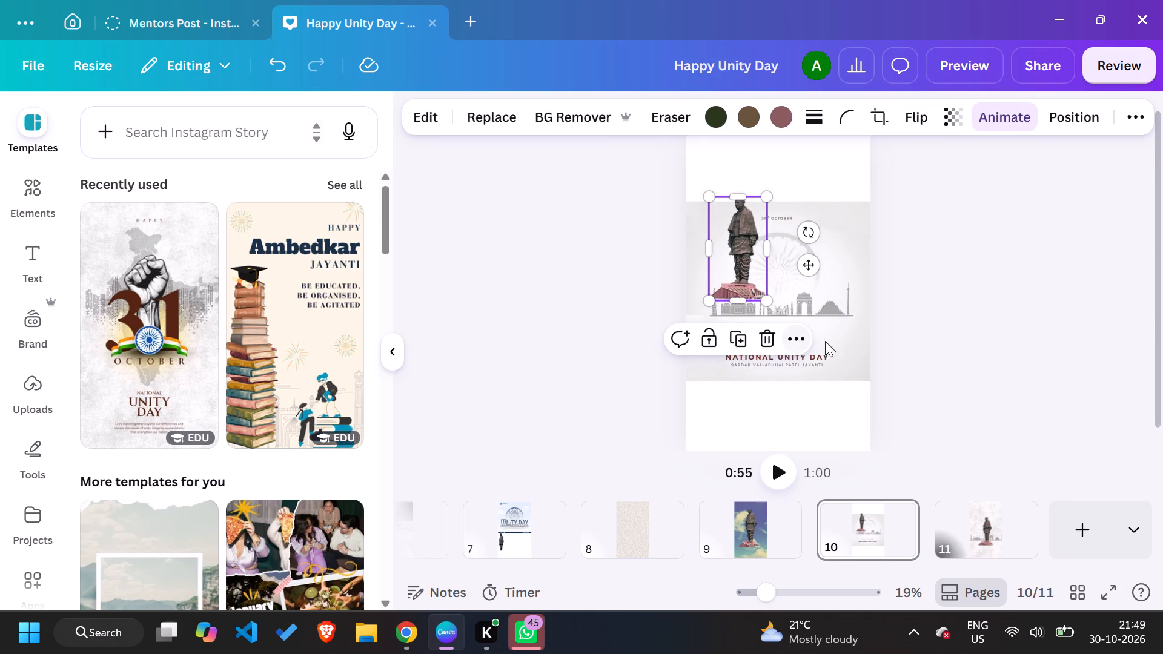
click(924, 349)
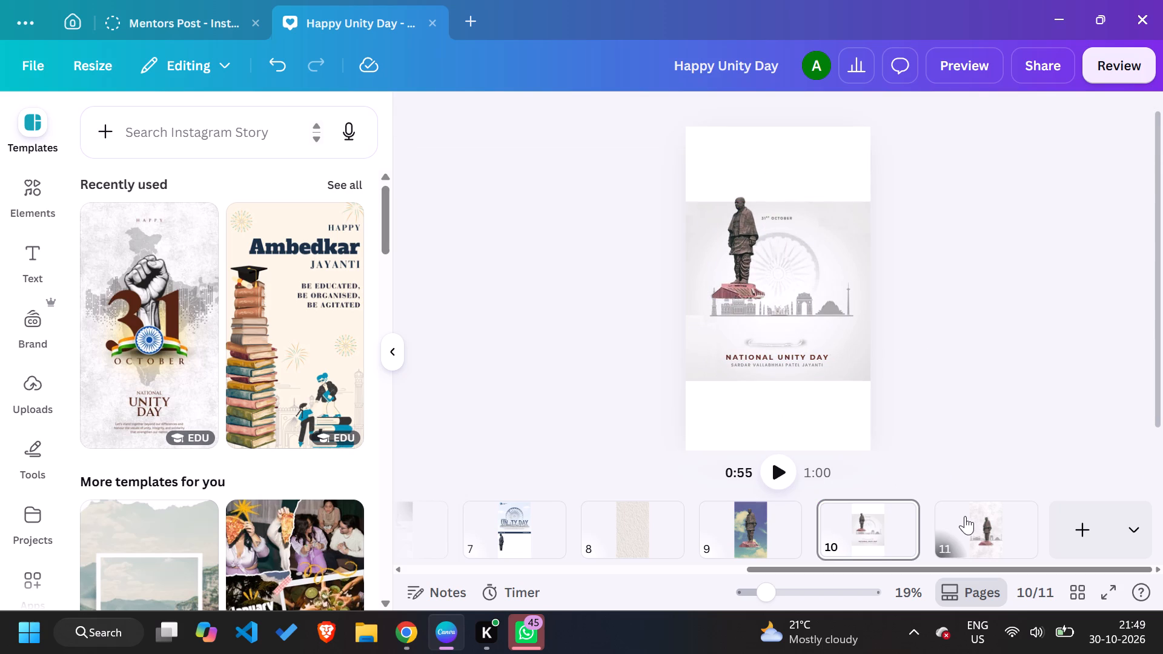
Search the elements for "Shadow" and place the first flat oval shadow graphic at the base of the statue's pedestal on page 11.
click(966, 523)
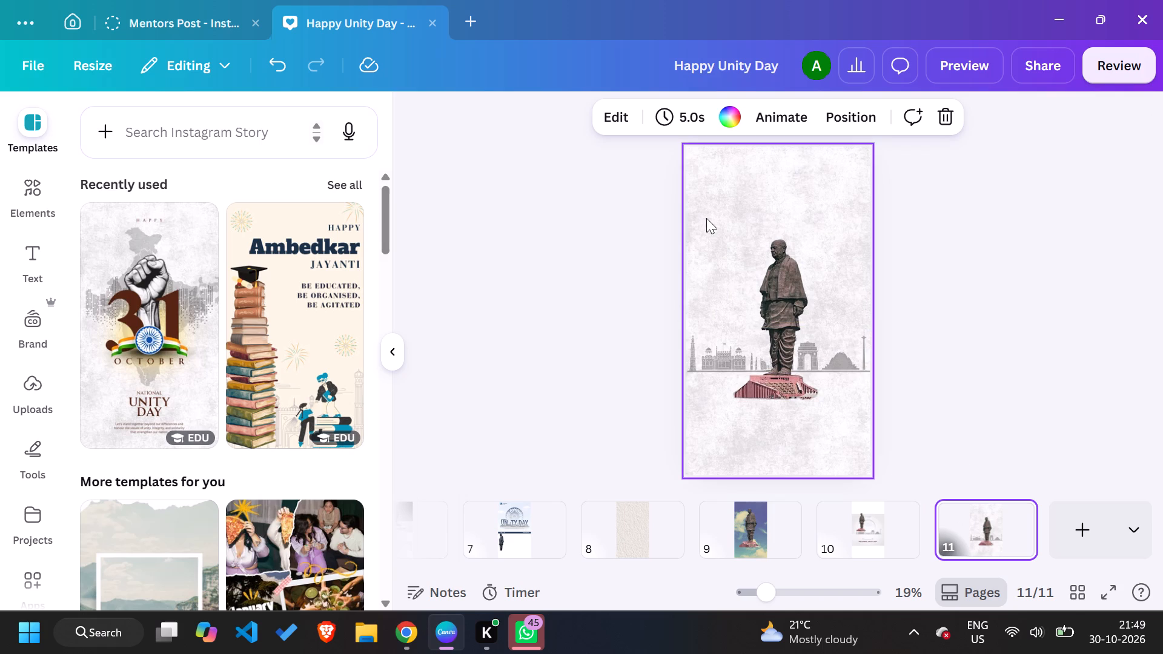
click(702, 209)
click(43, 210)
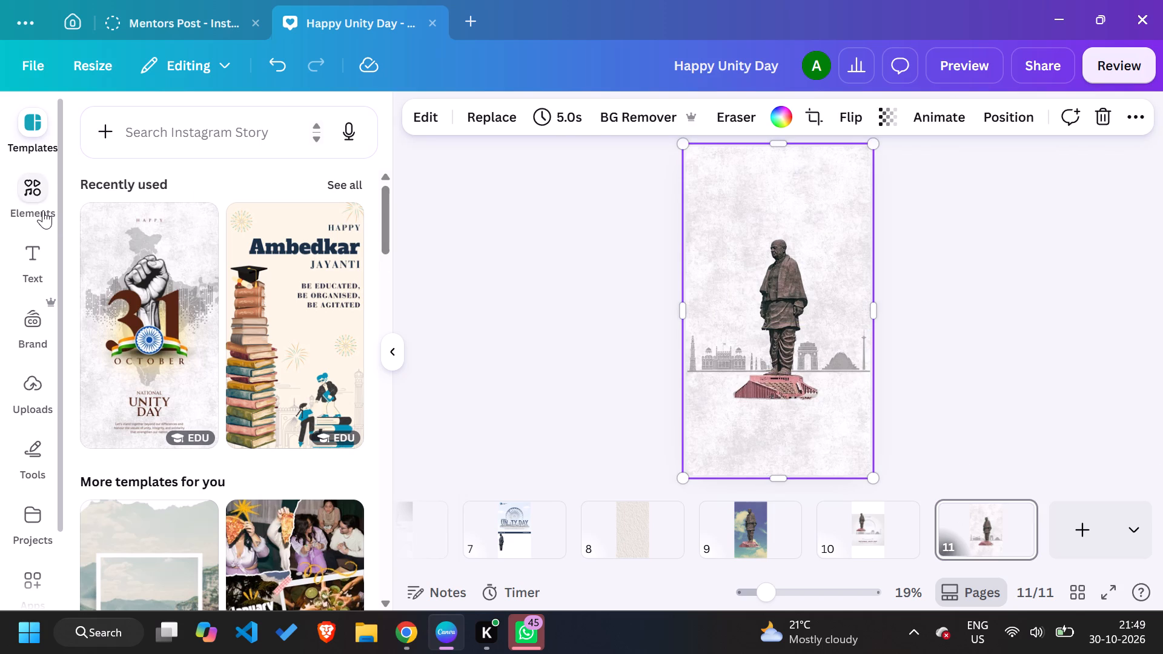
click(170, 121)
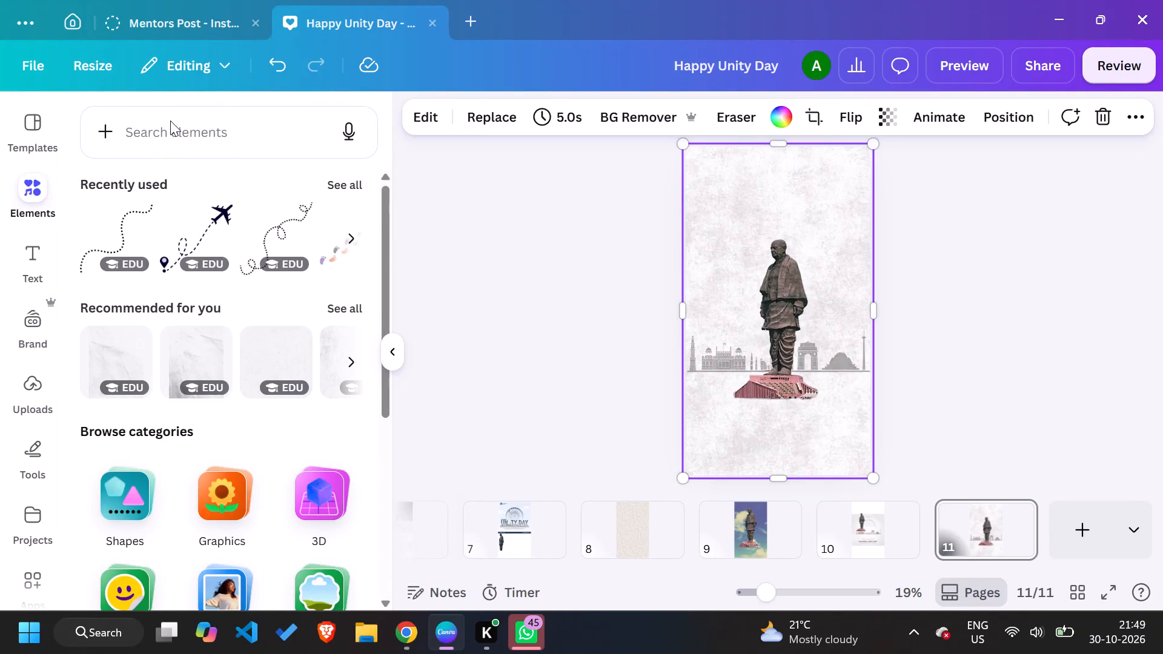
text(Shadow)
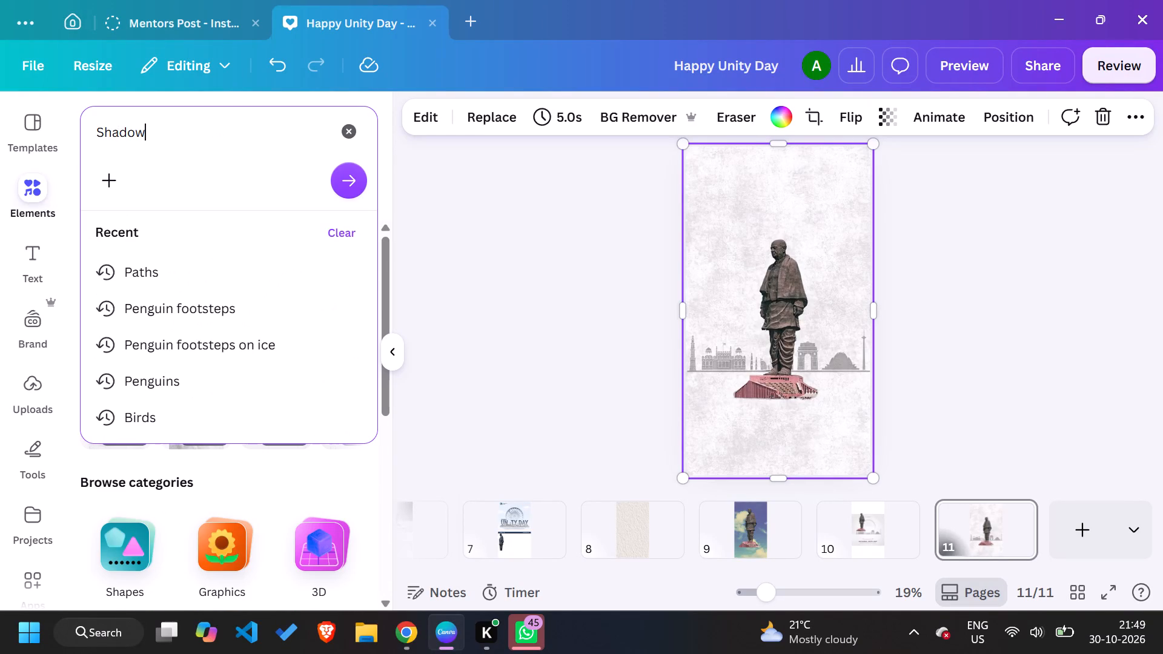
key(Return)
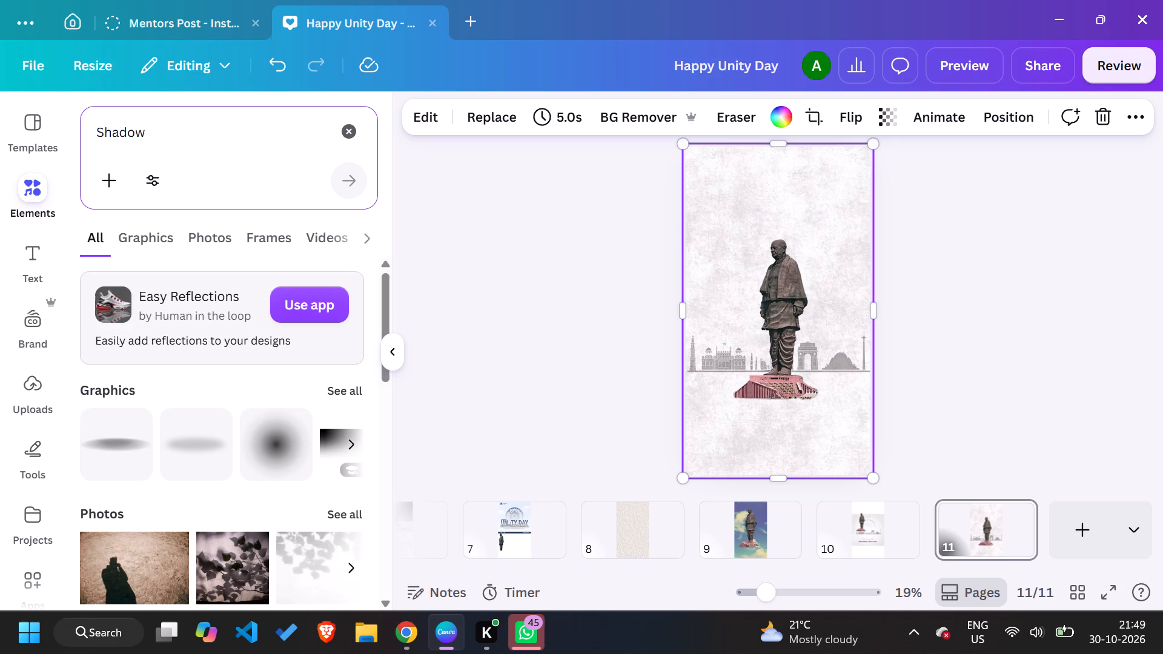
click(124, 452)
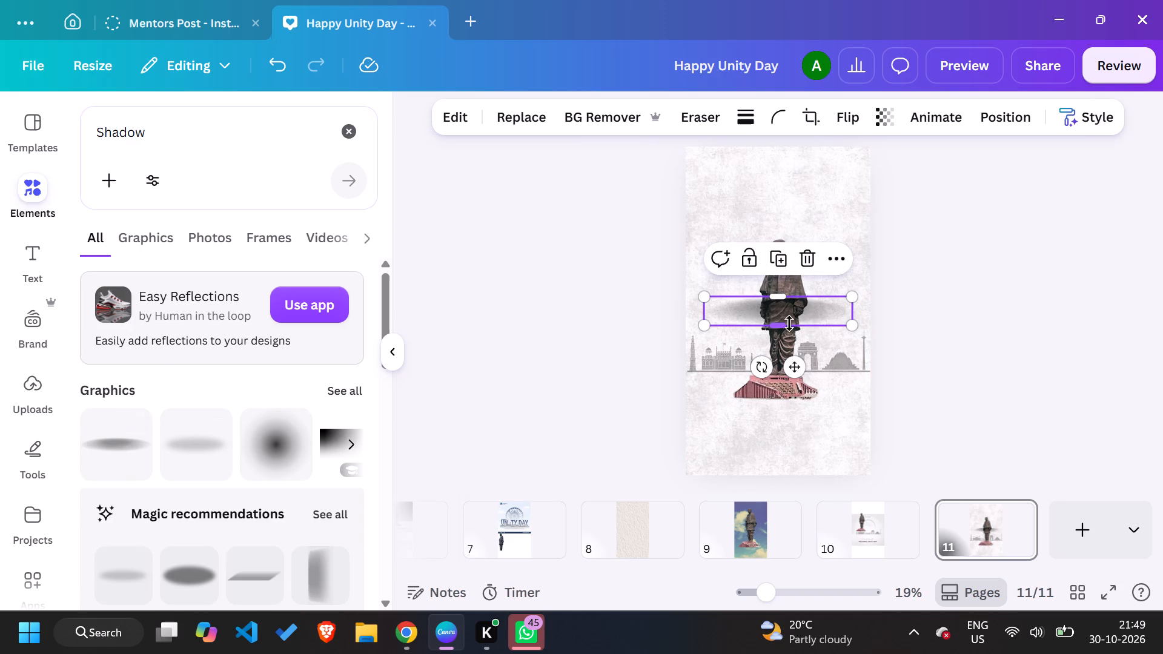
drag(819, 309, 813, 382)
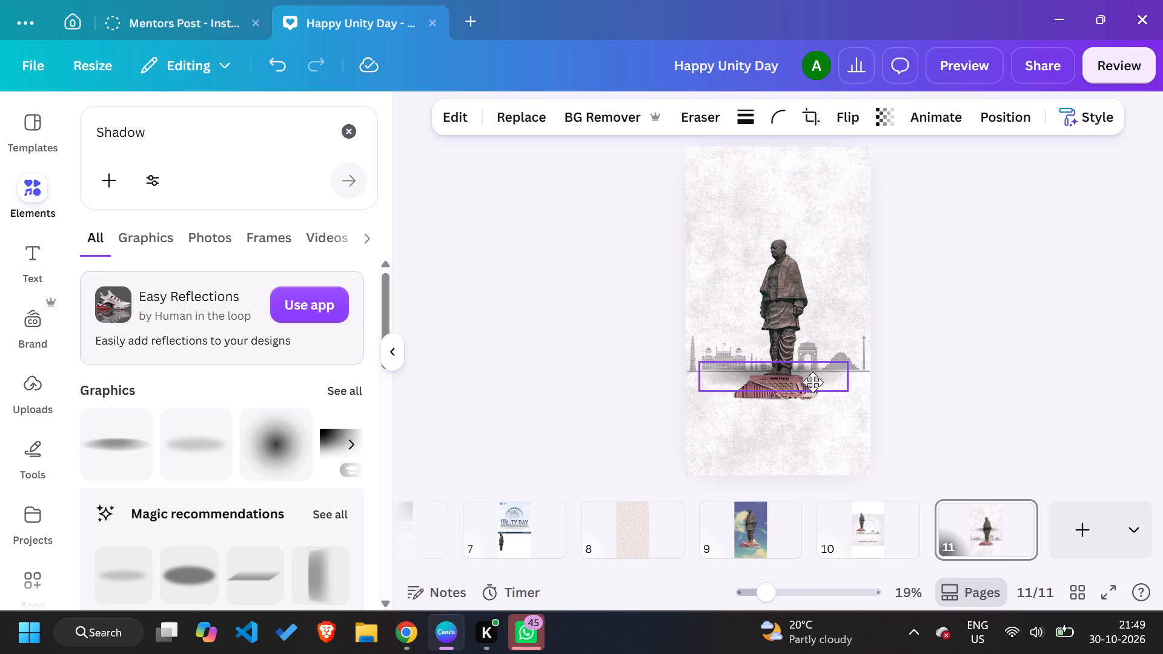
drag(813, 382, 813, 398)
click(1035, 426)
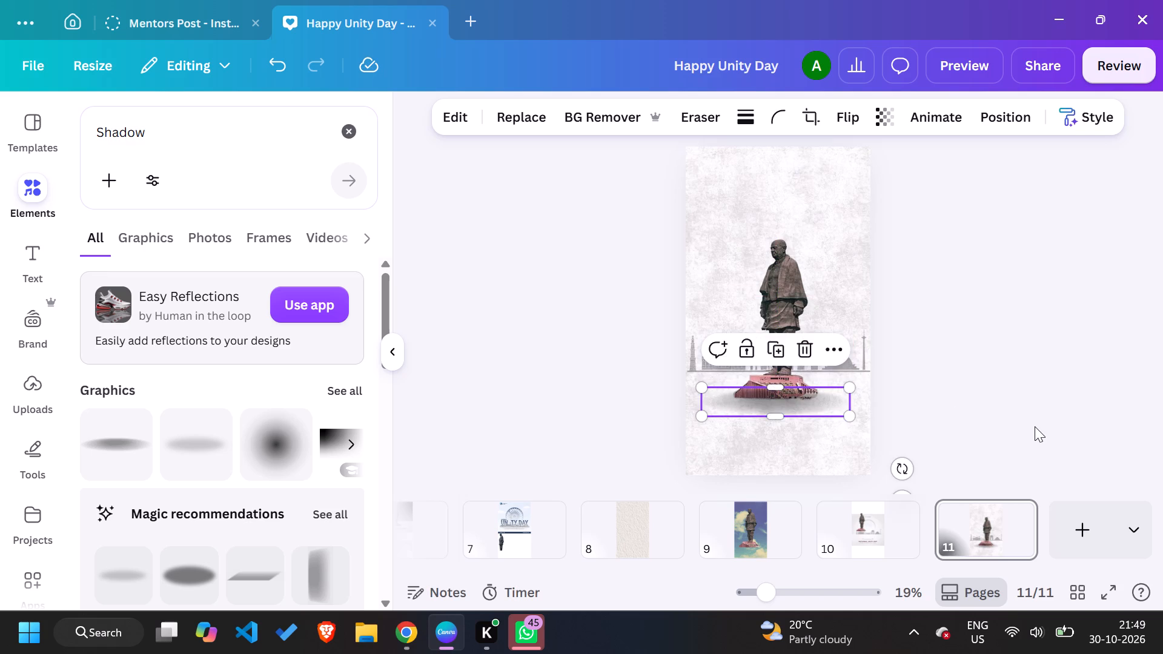
Shrink the oval shadow on page 11 to about 745 by 145 and centre it under the statue's pedestal.
click(790, 405)
drag(850, 420, 830, 413)
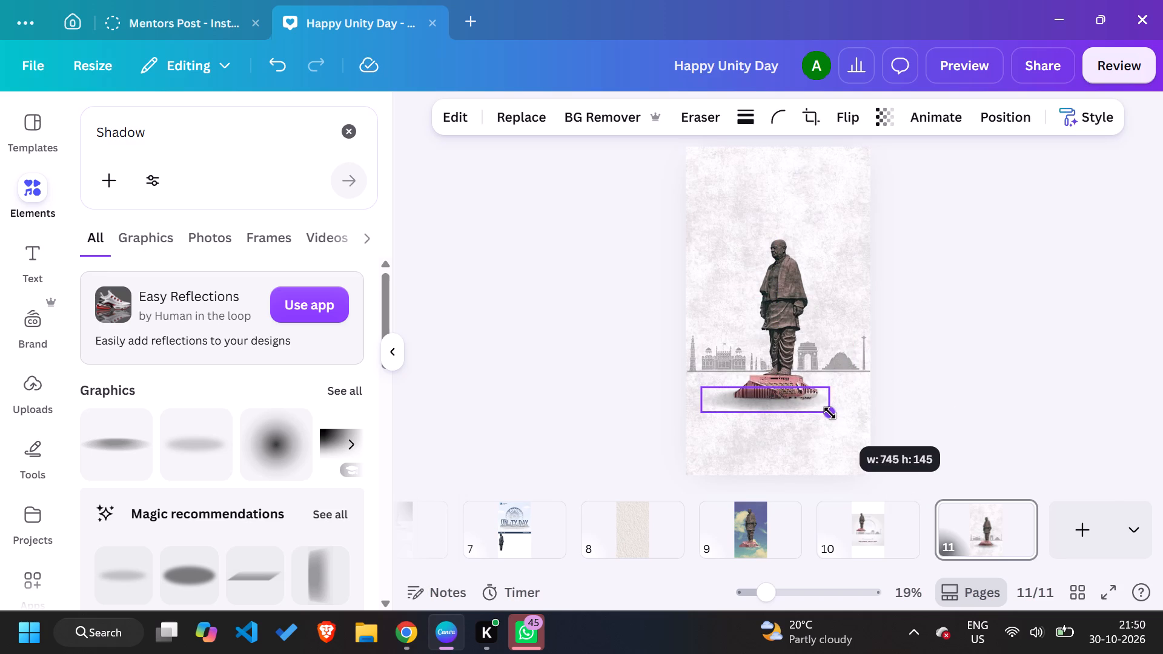
drag(830, 413, 829, 412)
drag(773, 400, 784, 397)
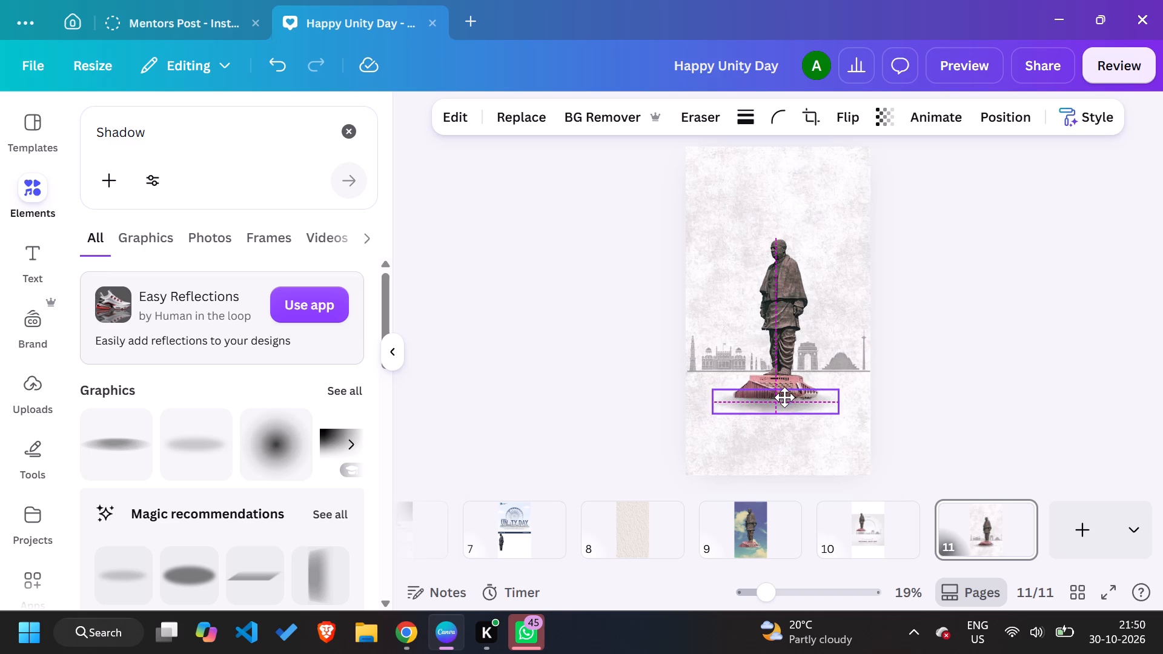
drag(784, 397, 784, 397)
click(949, 385)
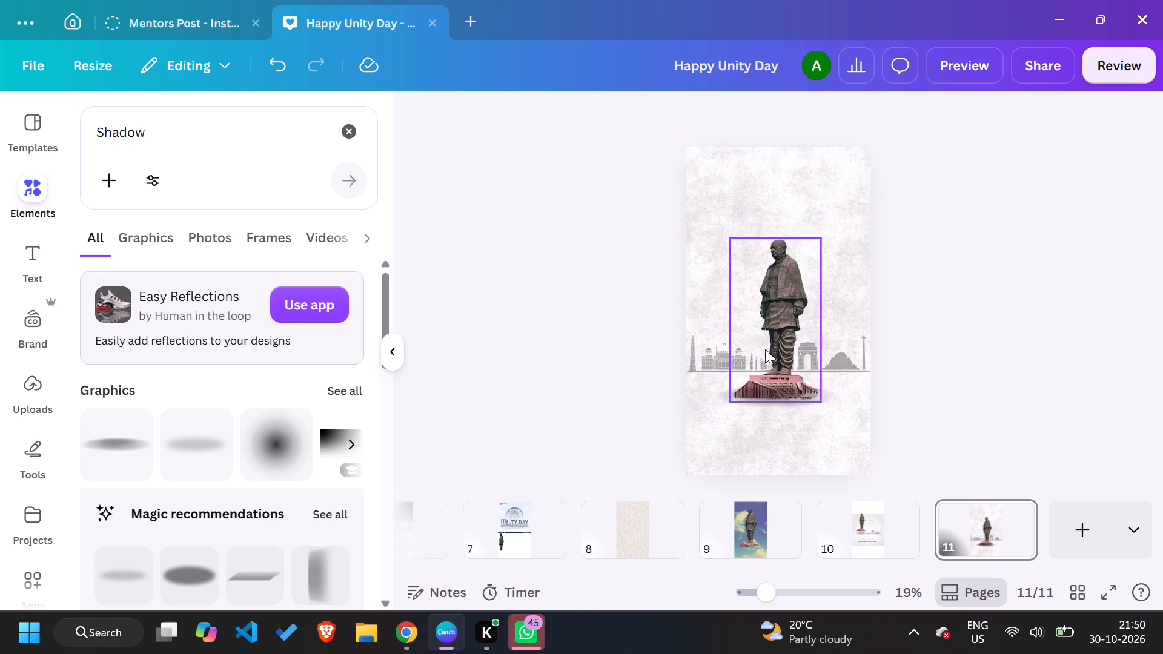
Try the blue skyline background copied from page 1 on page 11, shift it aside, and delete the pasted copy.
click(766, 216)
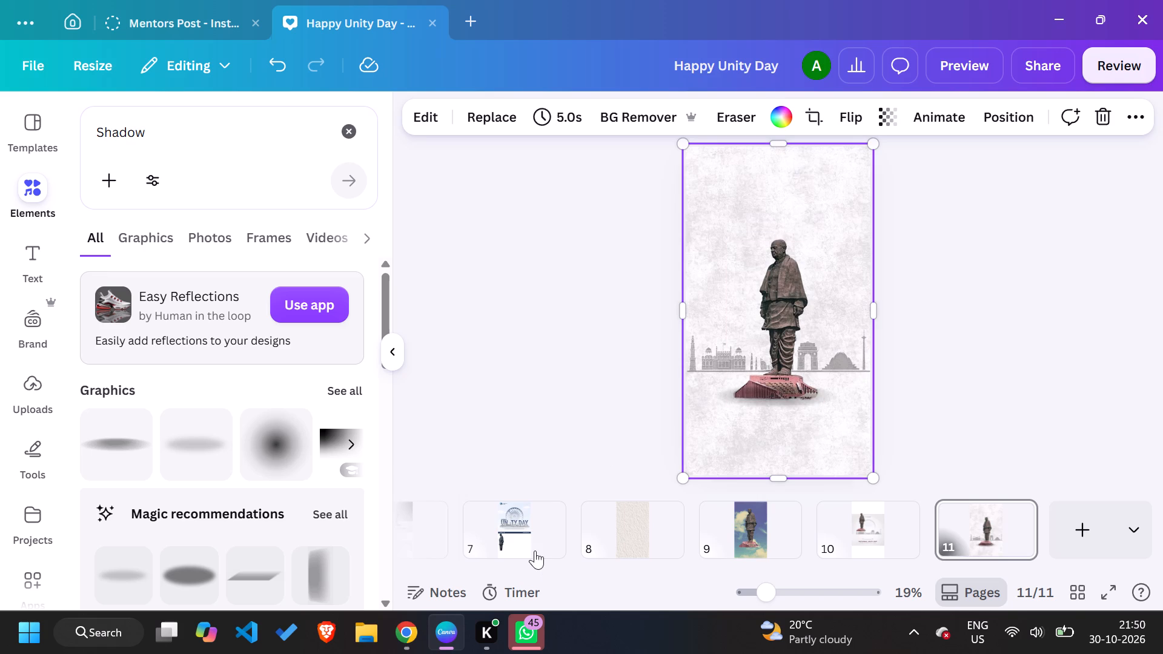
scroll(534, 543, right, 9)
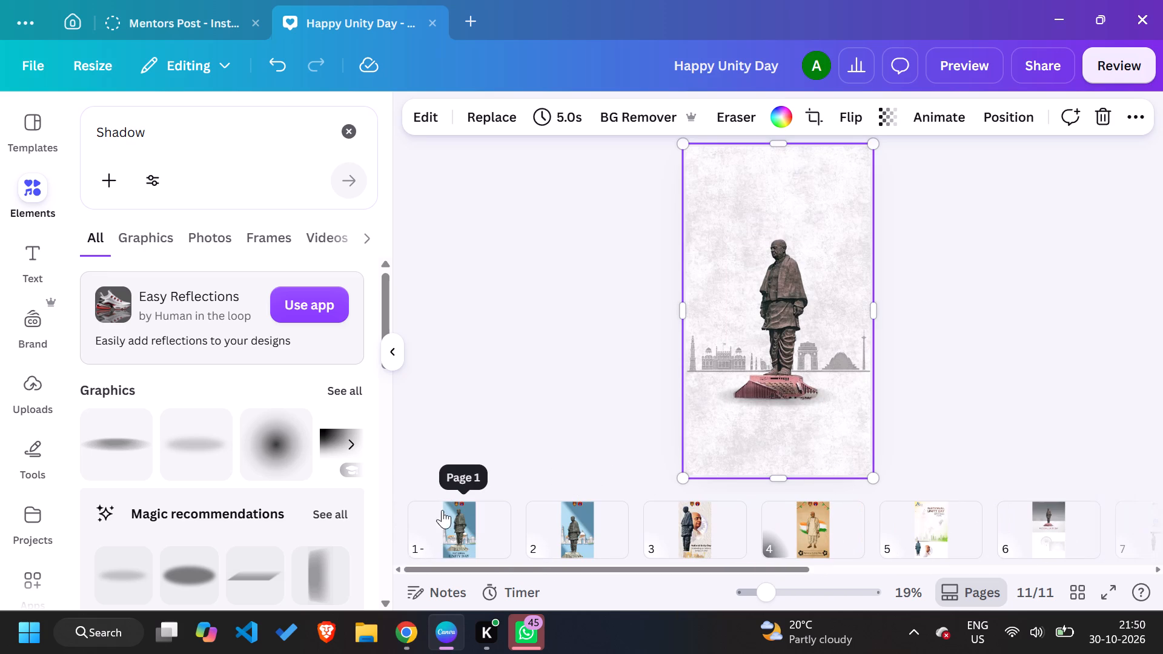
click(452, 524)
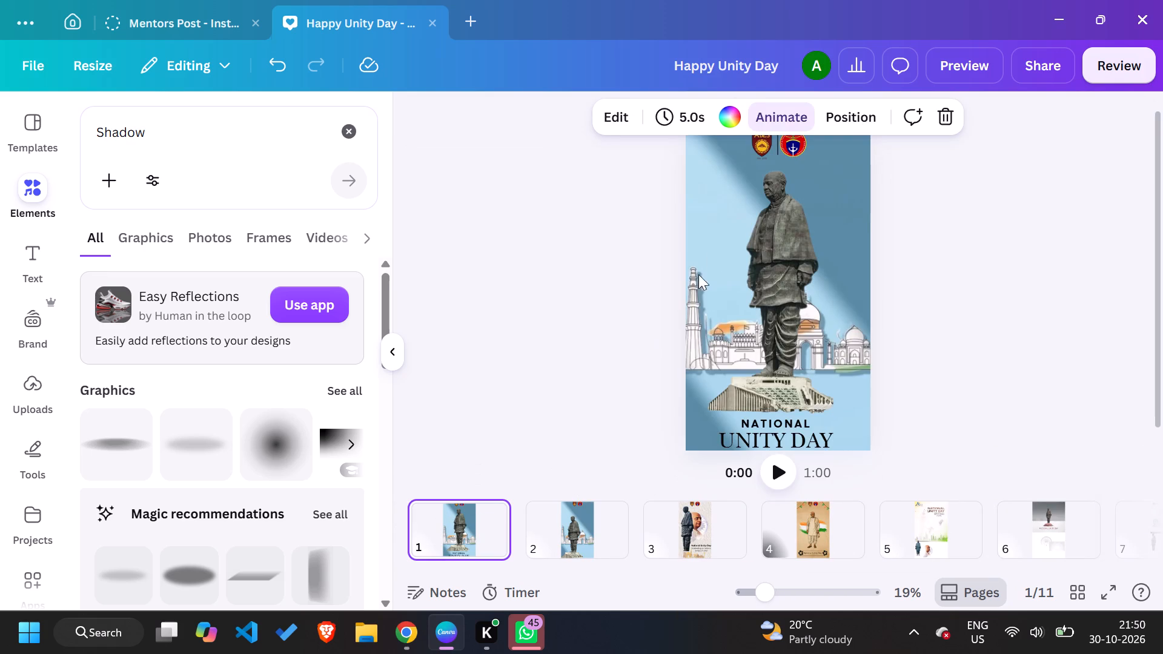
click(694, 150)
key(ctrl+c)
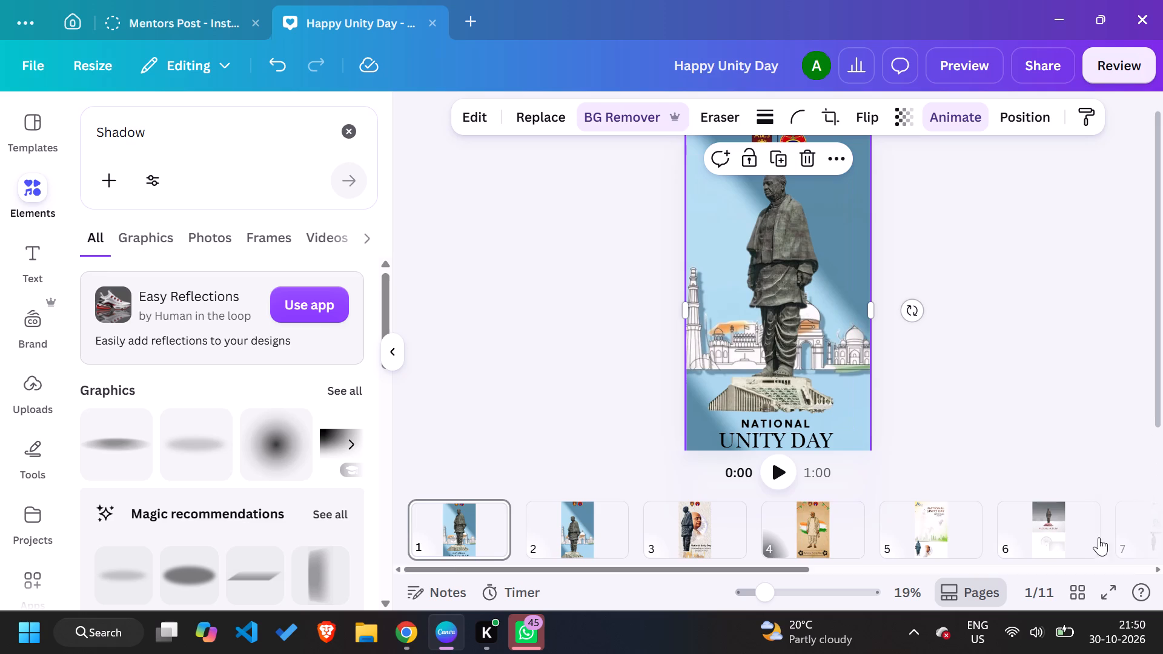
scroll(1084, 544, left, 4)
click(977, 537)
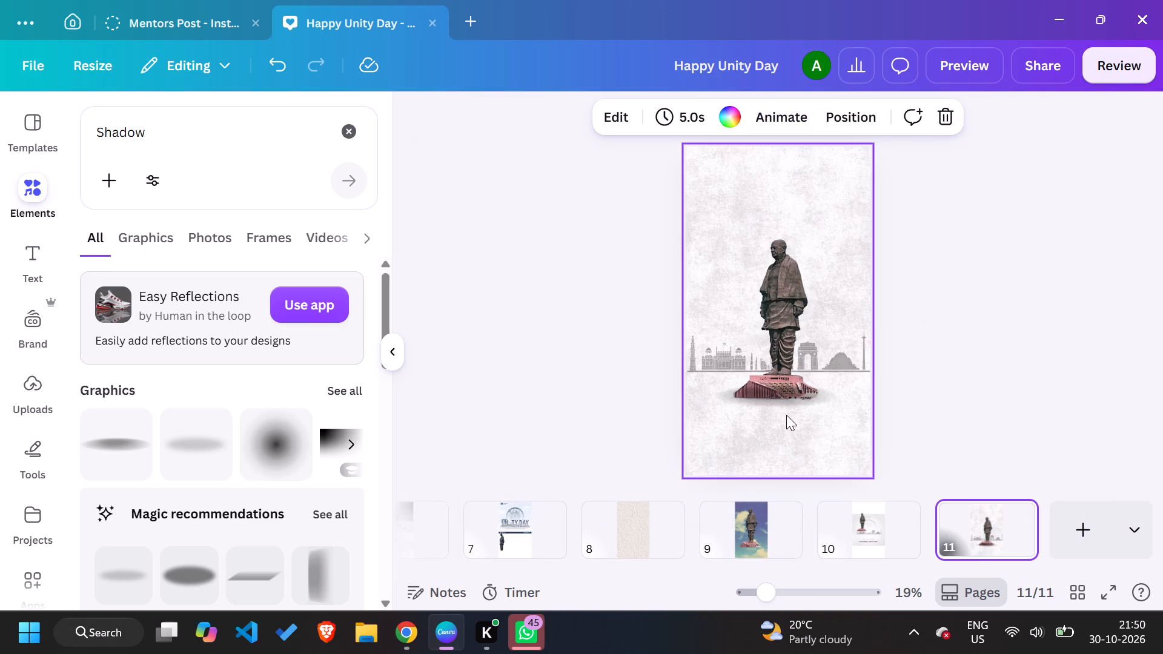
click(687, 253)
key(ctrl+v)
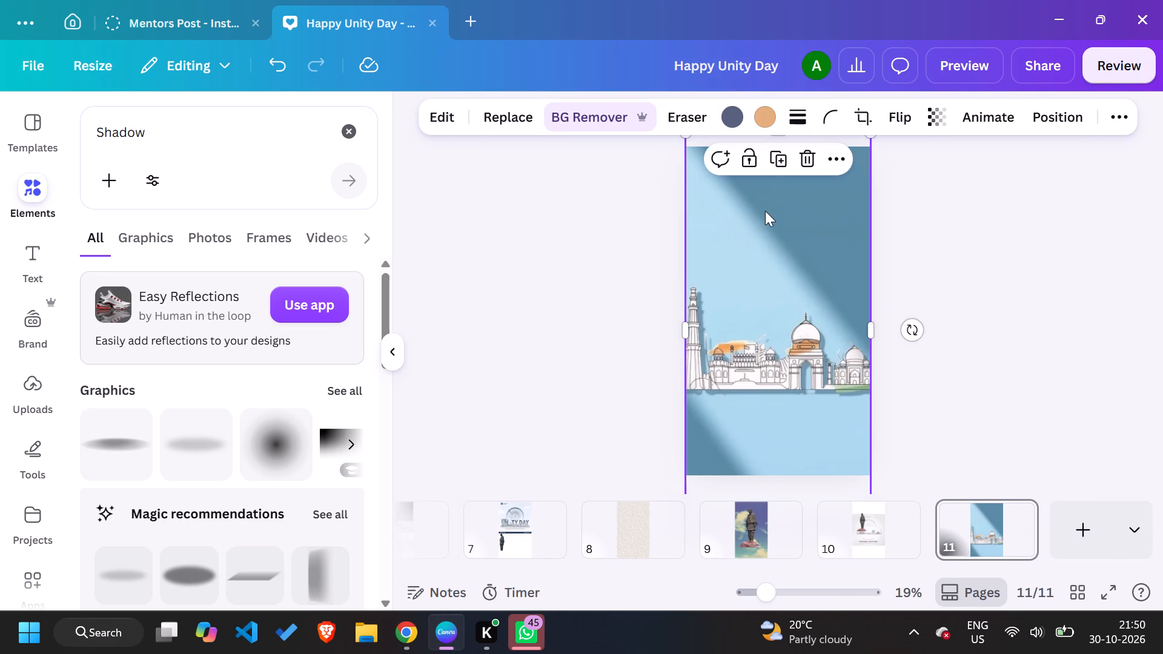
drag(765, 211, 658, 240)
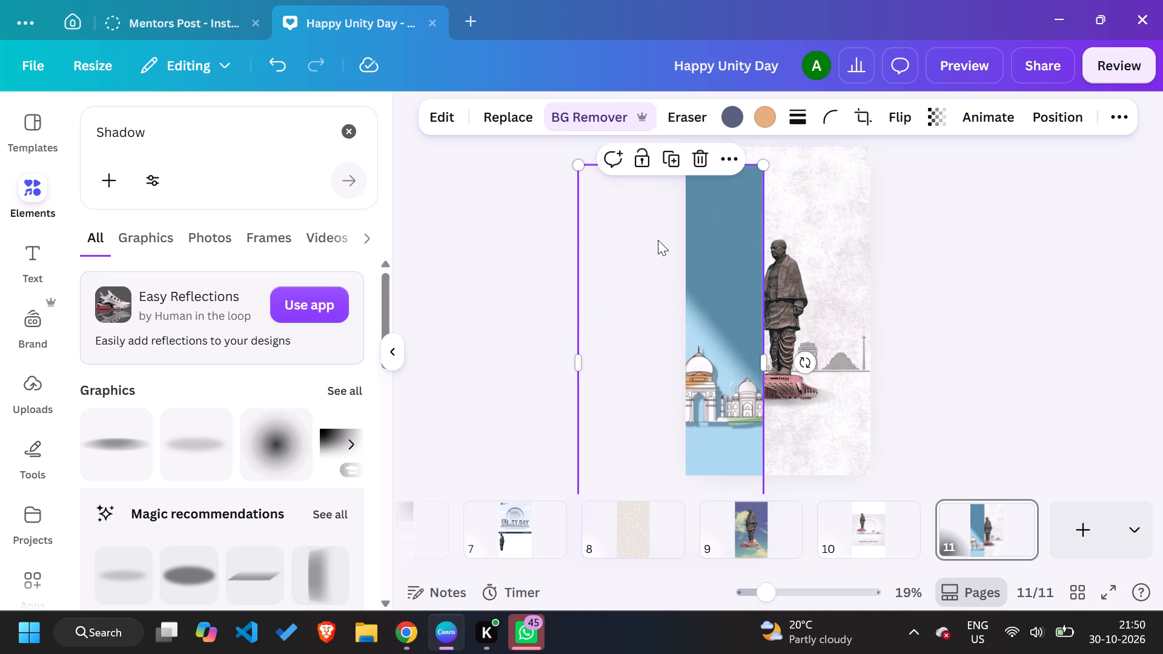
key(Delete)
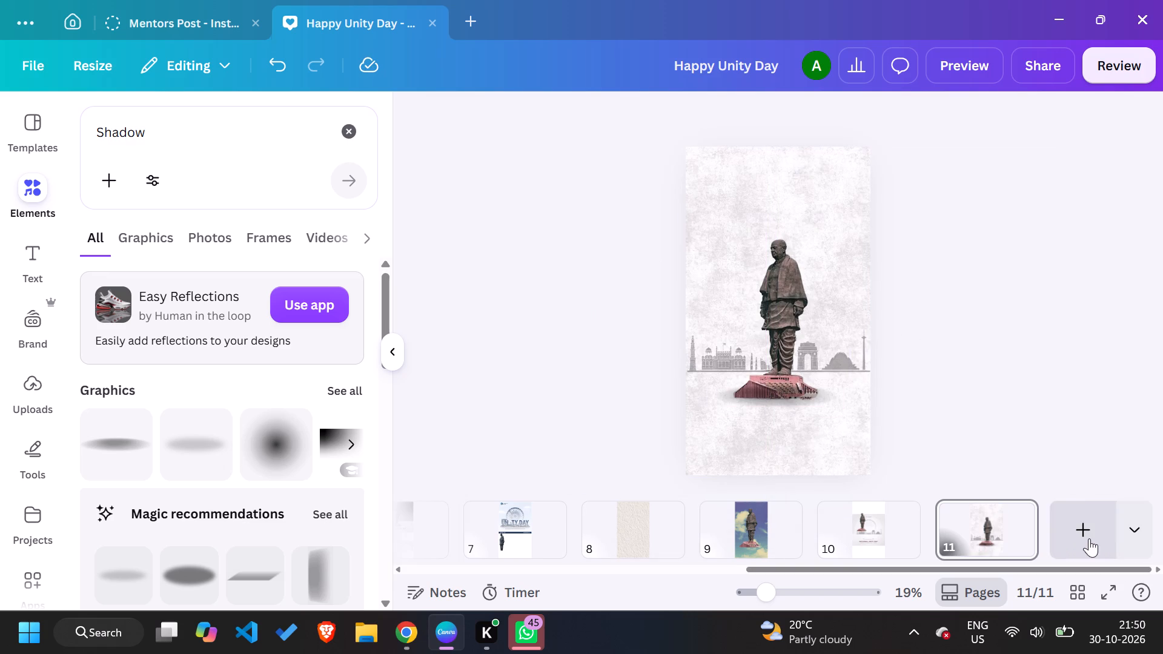
Add a blank page 12 and search the templates for "National Unity Day".
click(1089, 538)
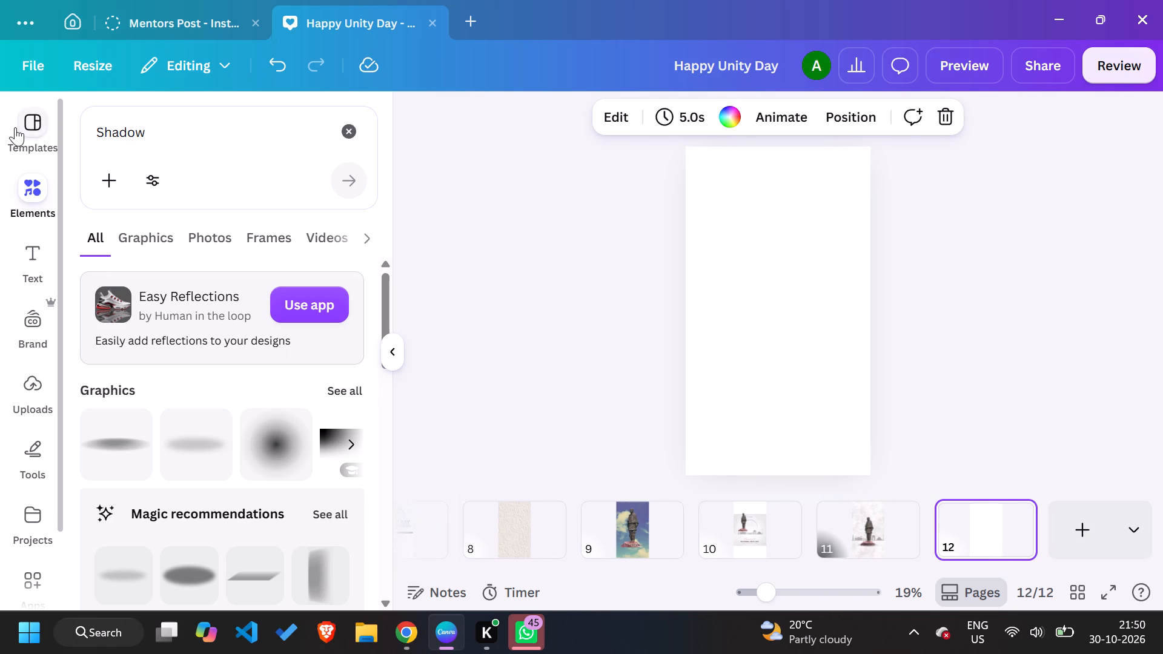
click(15, 127)
click(191, 137)
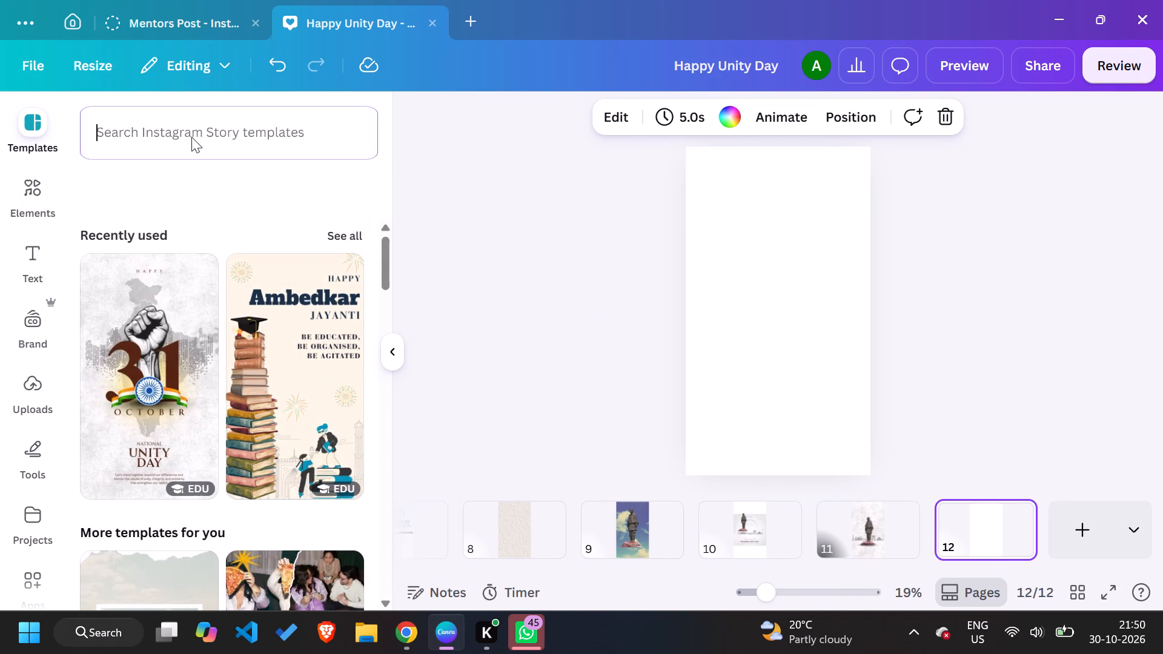
text(Nat)
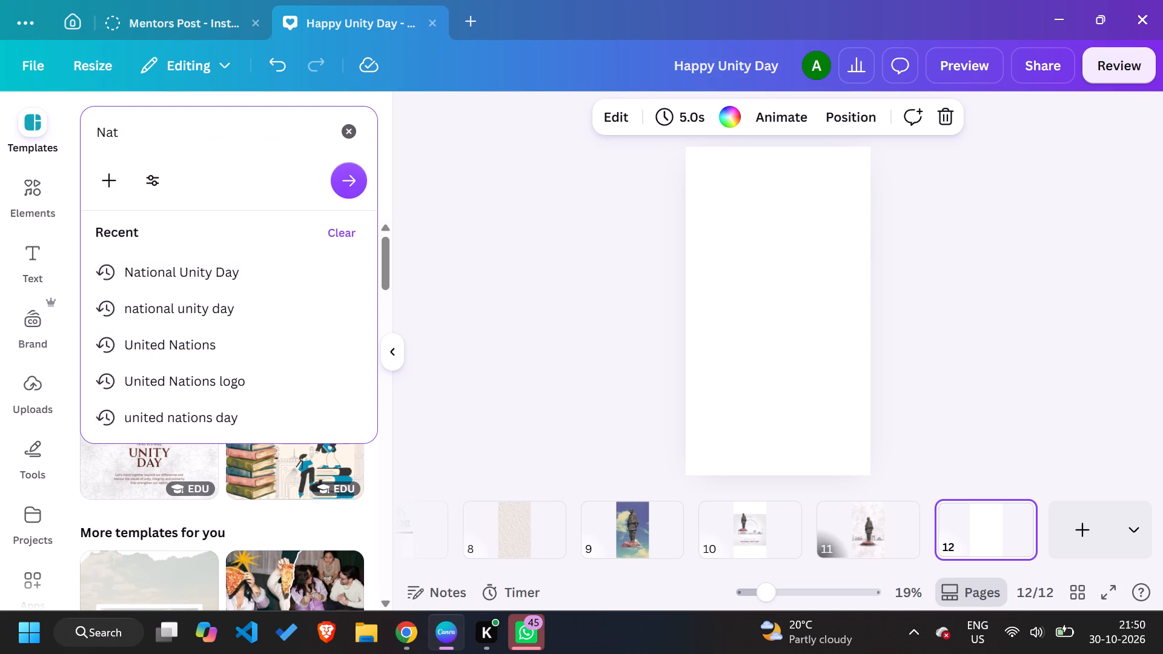
text(ional UNity)
key(space)
key(BackSpace)
key(BackSpace)
key(BackSpace)
key(BackSpace)
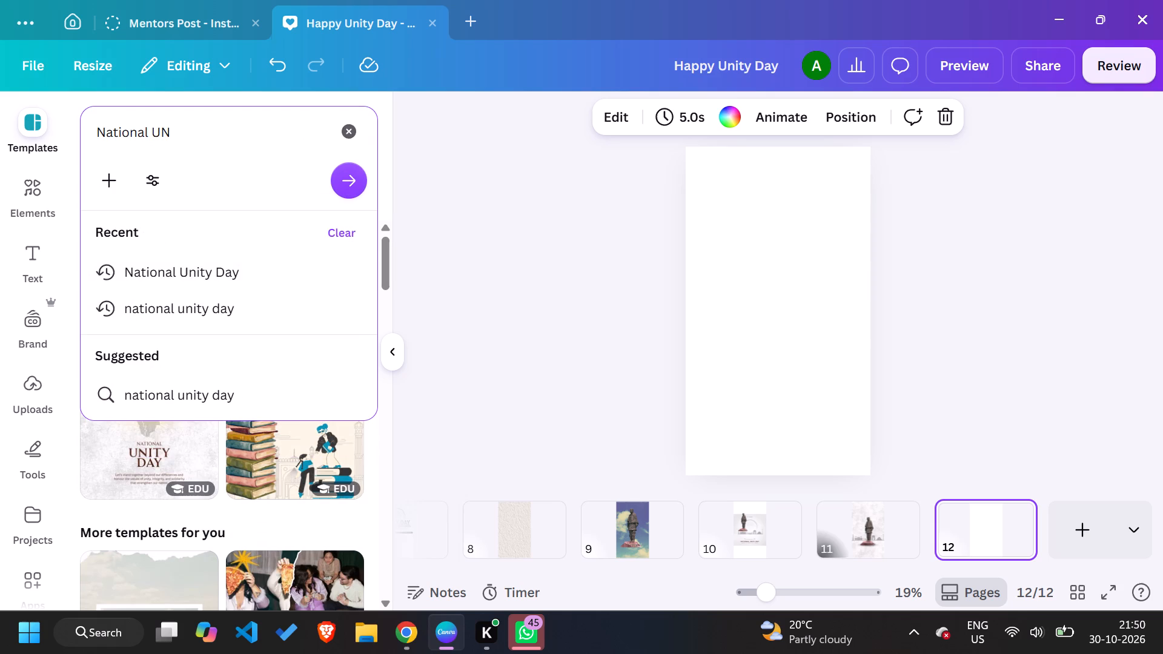
key(BackSpace)
text(nity DAy)
key(BackSpace)
key(BackSpace)
text(ay)
key(Return)
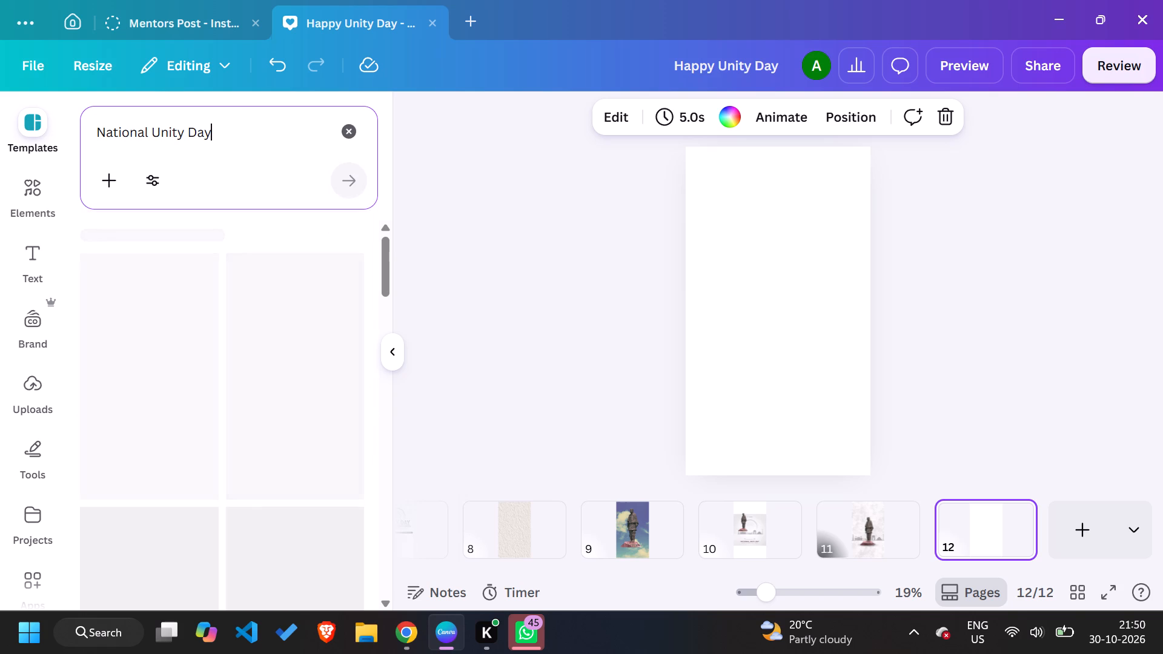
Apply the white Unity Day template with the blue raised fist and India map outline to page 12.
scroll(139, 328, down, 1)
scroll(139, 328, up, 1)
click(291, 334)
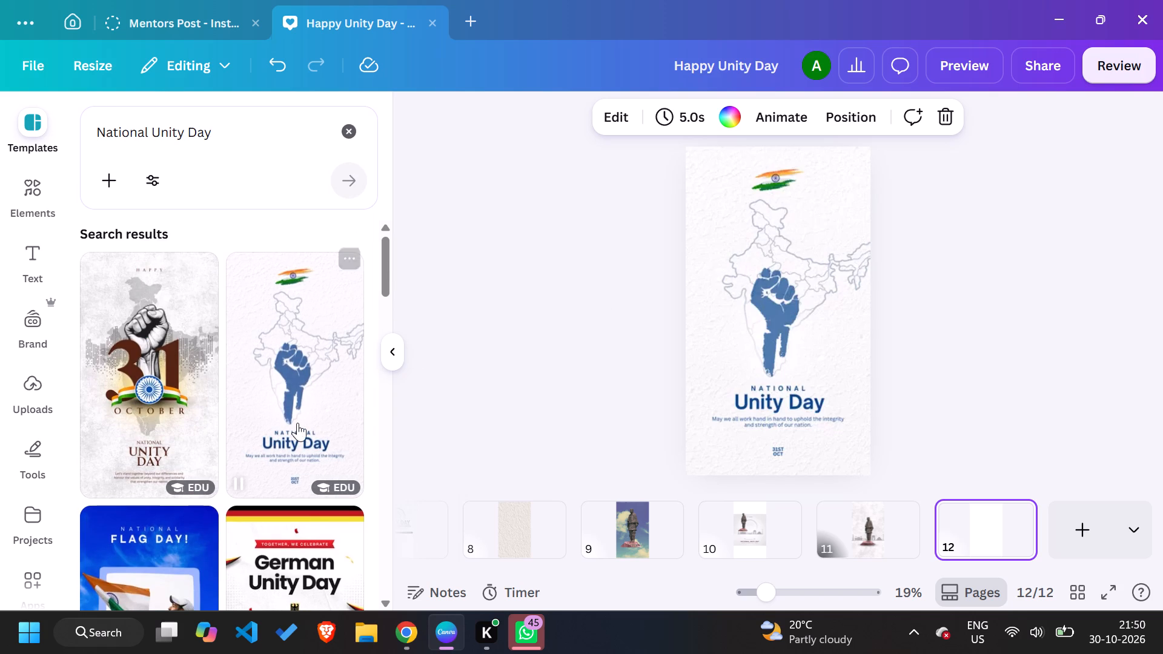
Apply the blue National Flag Day template with the flag, wheel and tricolour ribbon to page 12.
scroll(297, 423, down, 4)
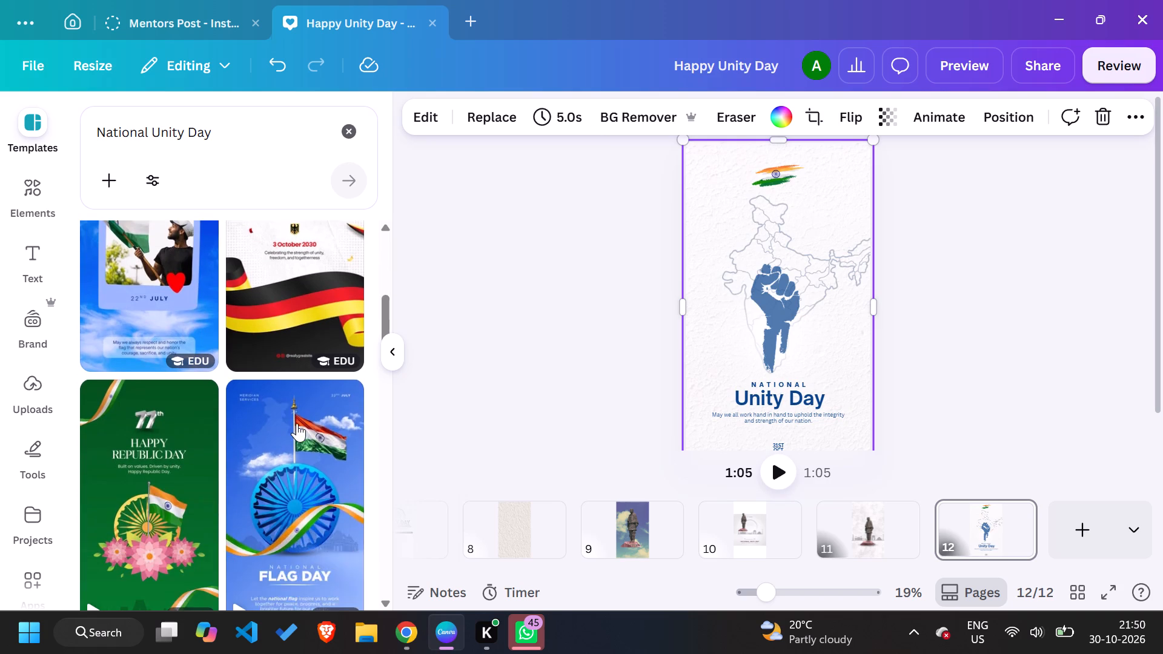
scroll(297, 423, down, 1)
click(297, 423)
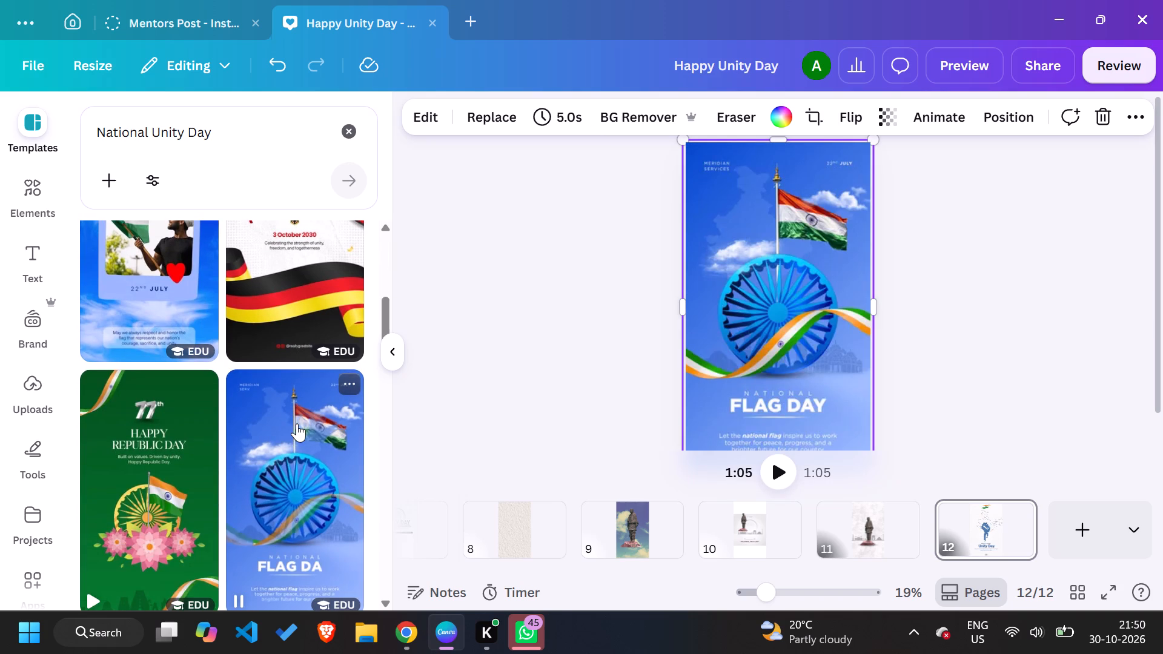
click(734, 320)
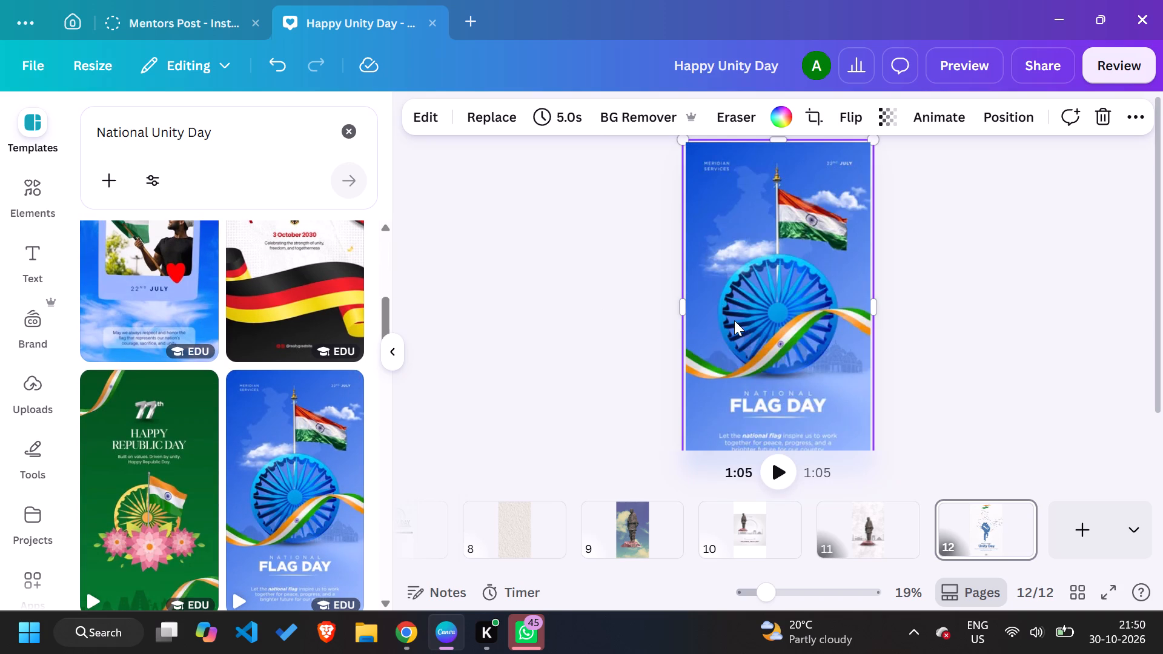
click(835, 322)
click(591, 289)
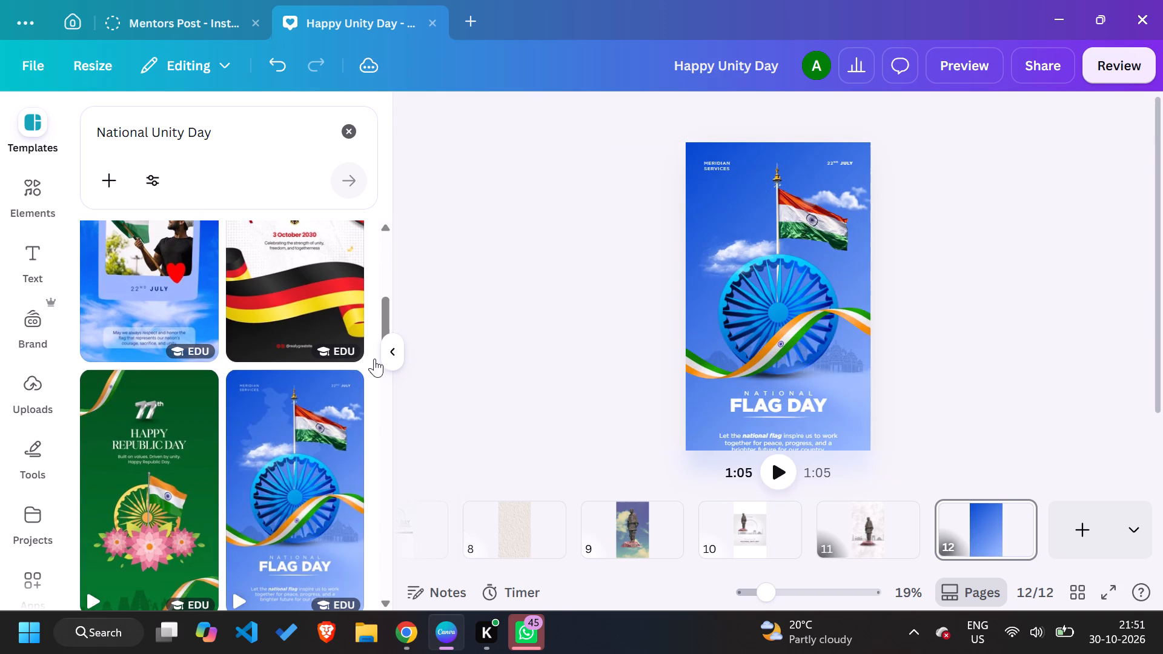
click(377, 363)
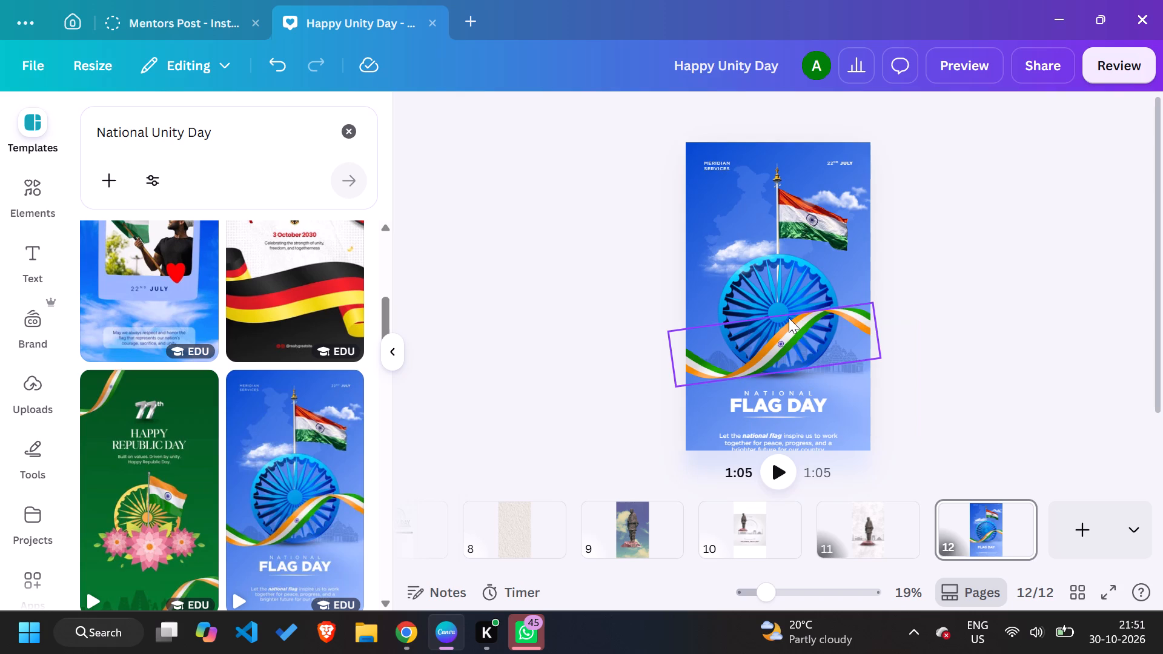
Delete the tricolour ribbon, the blue wheel, the faint graphic overlapping the skyline, and the skyline from page 12.
click(788, 319)
key(Delete)
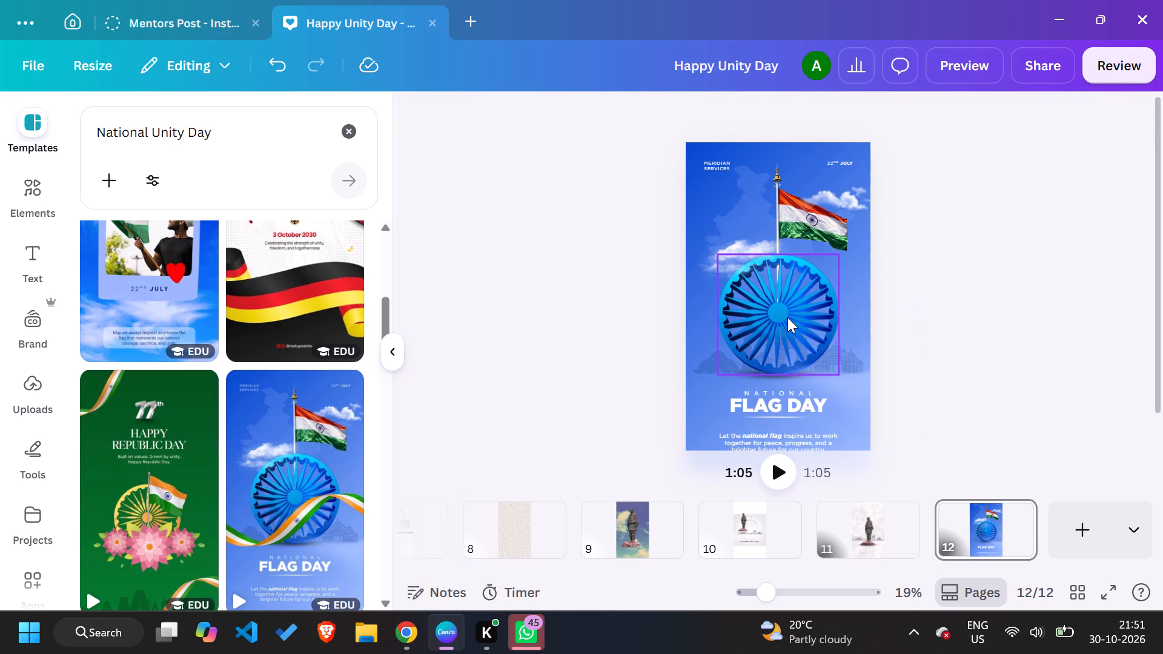
key(Delete)
click(787, 317)
key(Delete)
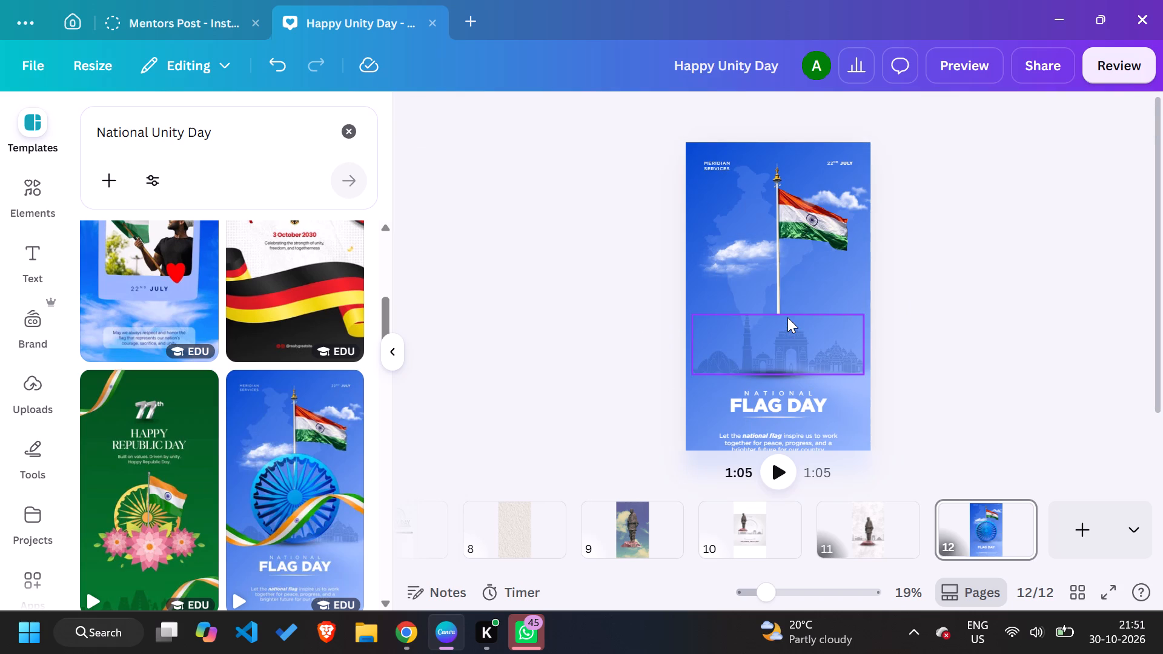
click(781, 337)
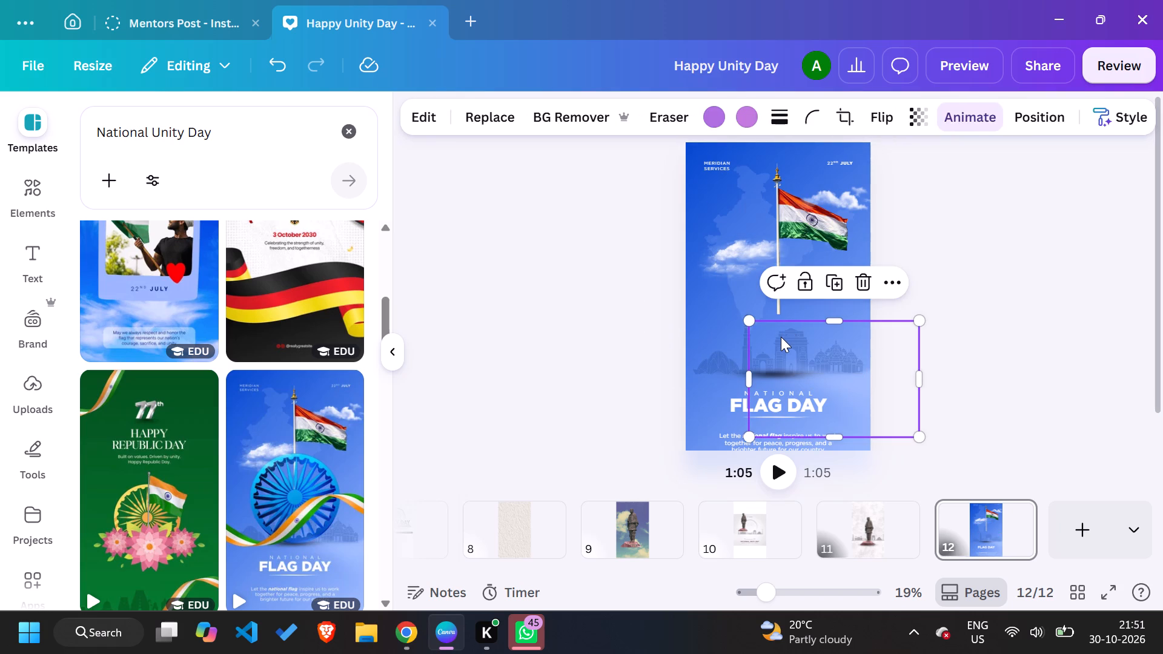
key(Delete)
key(Delete)
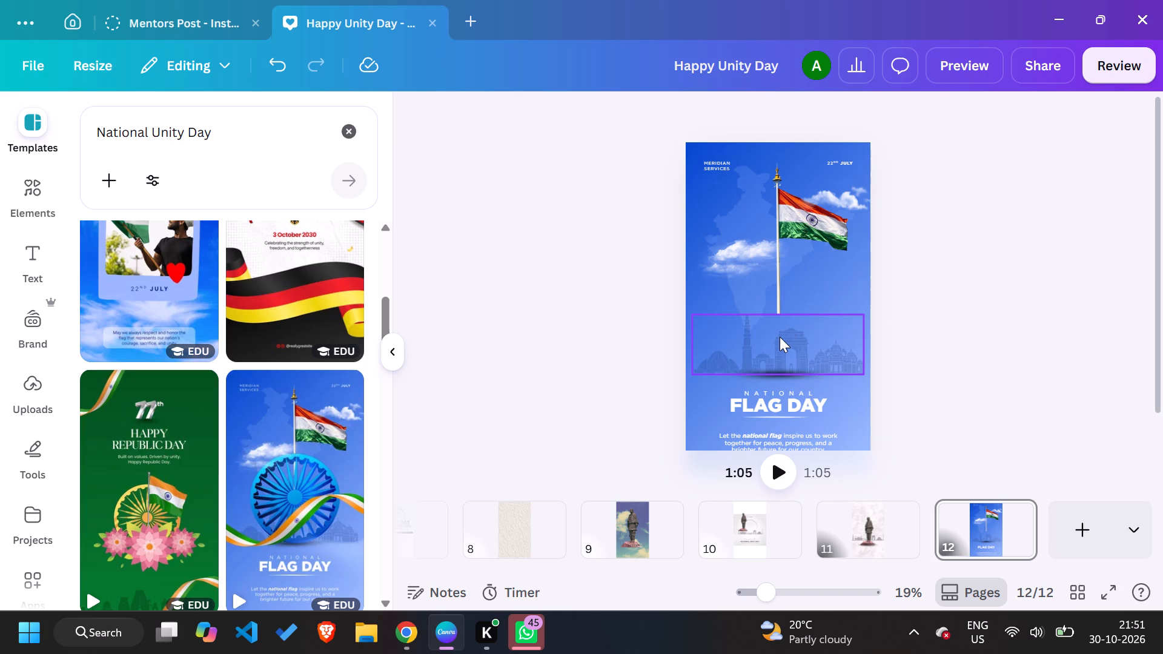
click(754, 347)
key(Delete)
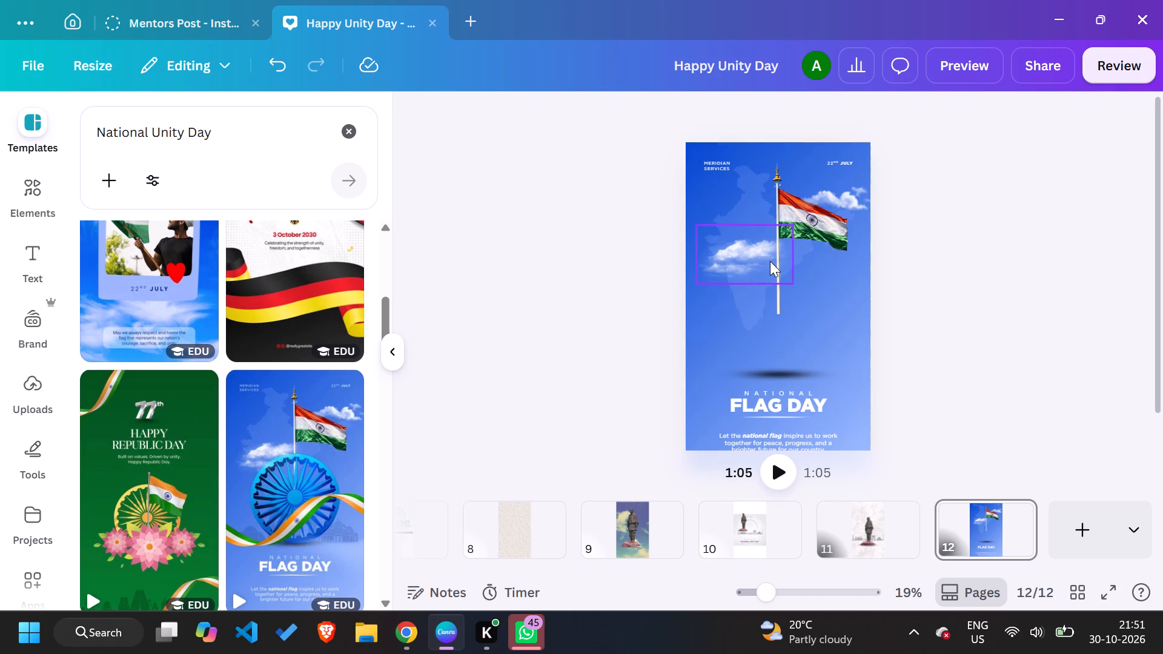
Delete both clouds, the Indian flag with its pole, and the faint India map from page 12.
click(770, 260)
key(Delete)
click(776, 261)
key(Delete)
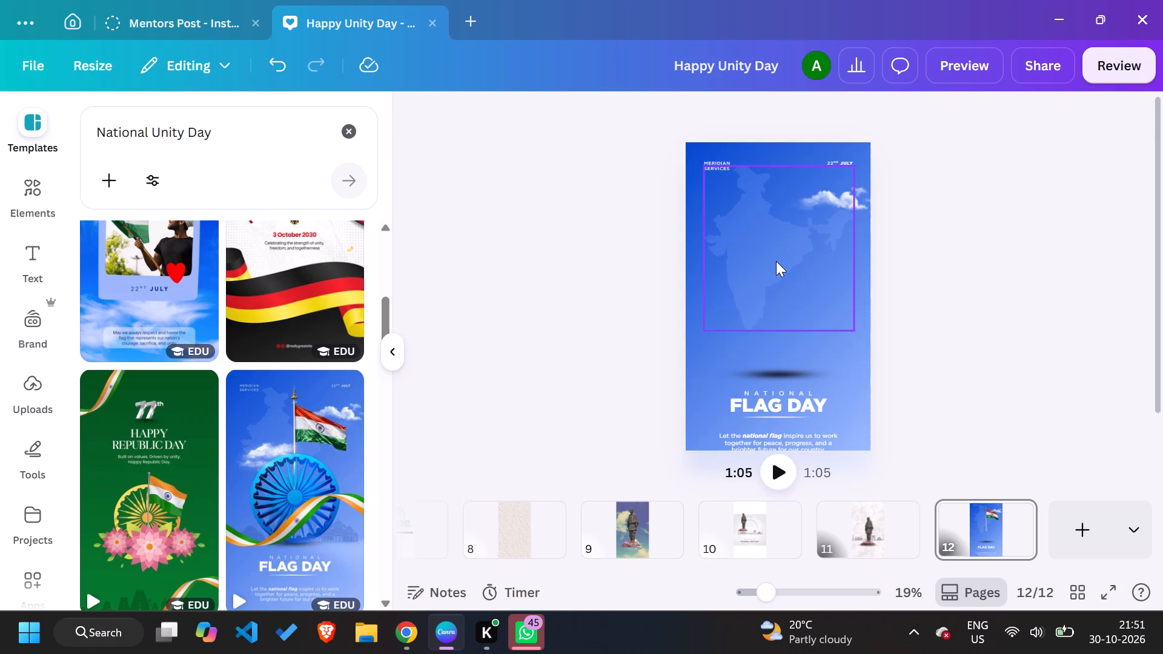
click(760, 268)
key(Delete)
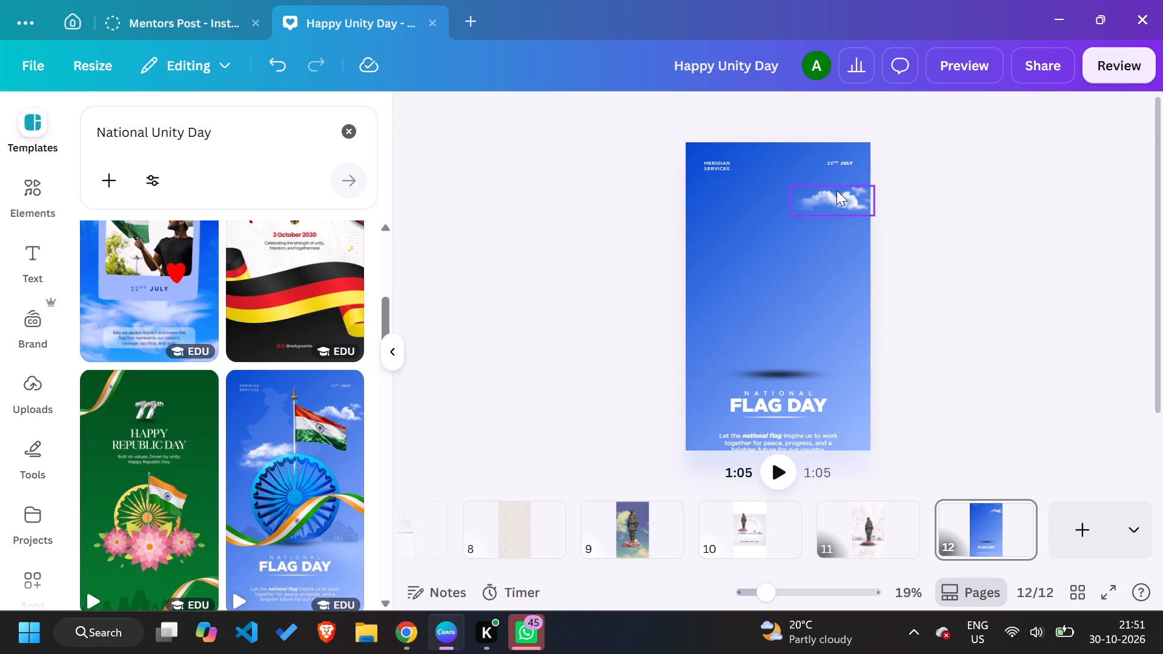
click(838, 182)
click(833, 203)
key(Delete)
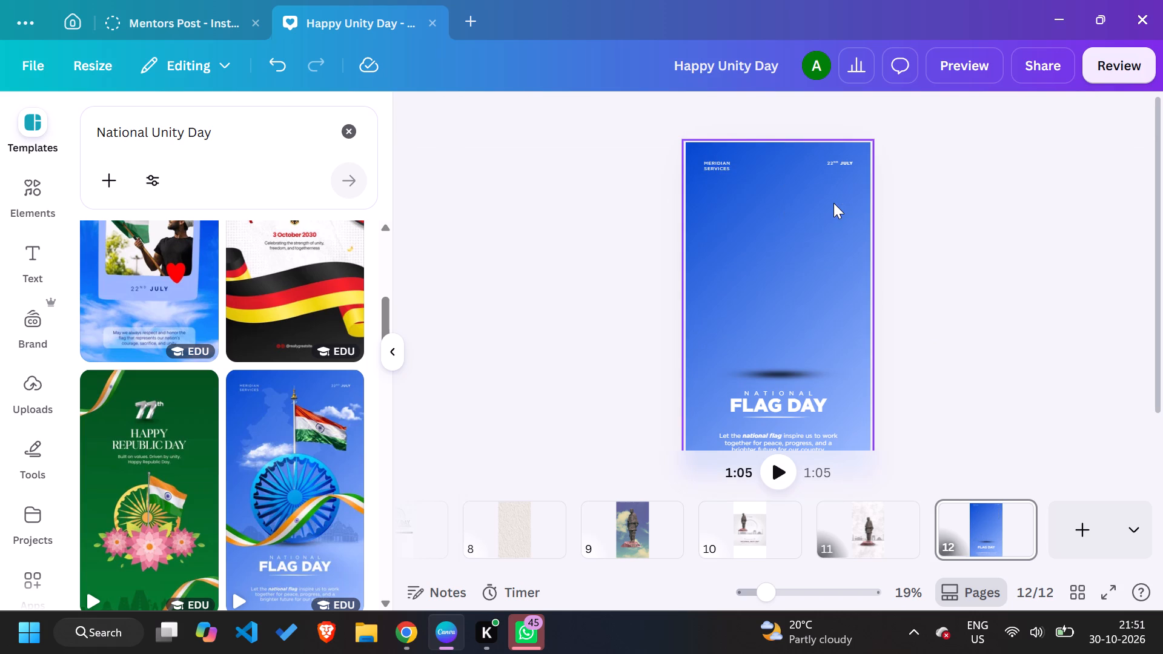
Delete the "22nd July" date, the "MERIDIAN SERVICES" text and the "FLAG DAY" title from page 12.
click(833, 161)
key(Delete)
click(714, 163)
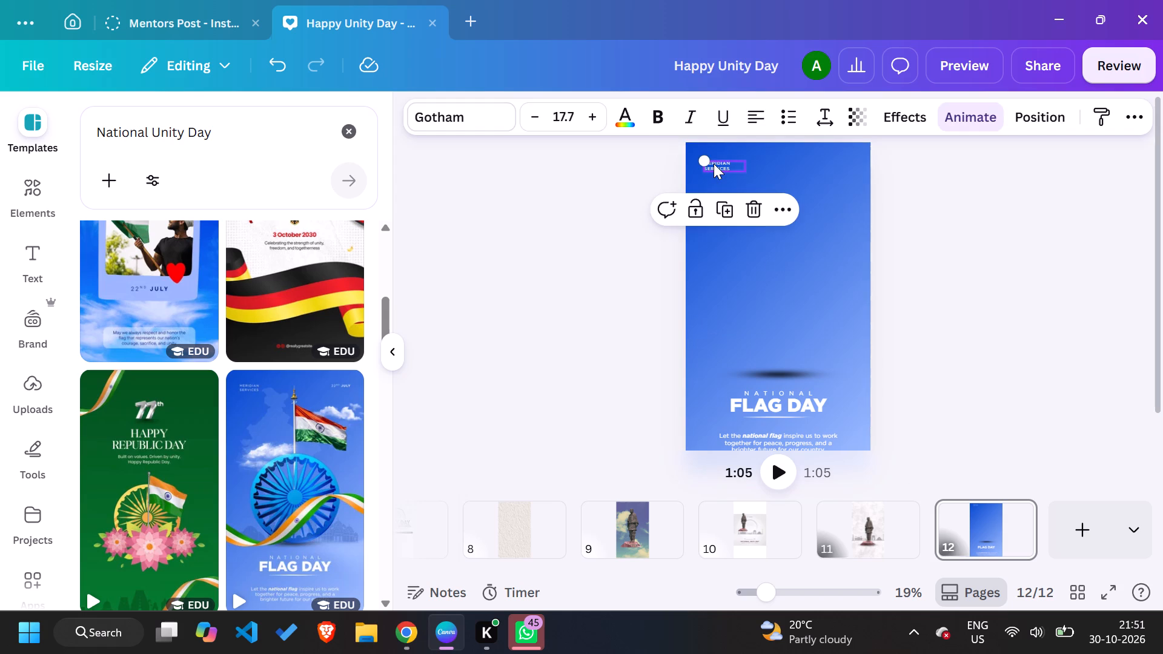
key(Delete)
click(761, 414)
key(Delete)
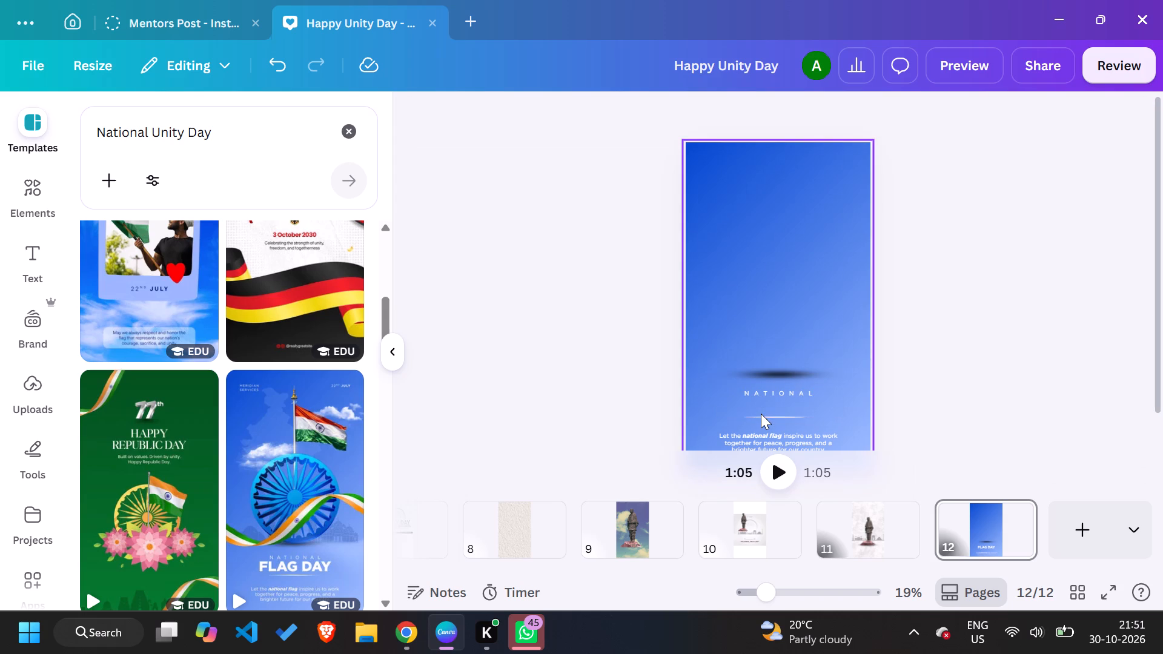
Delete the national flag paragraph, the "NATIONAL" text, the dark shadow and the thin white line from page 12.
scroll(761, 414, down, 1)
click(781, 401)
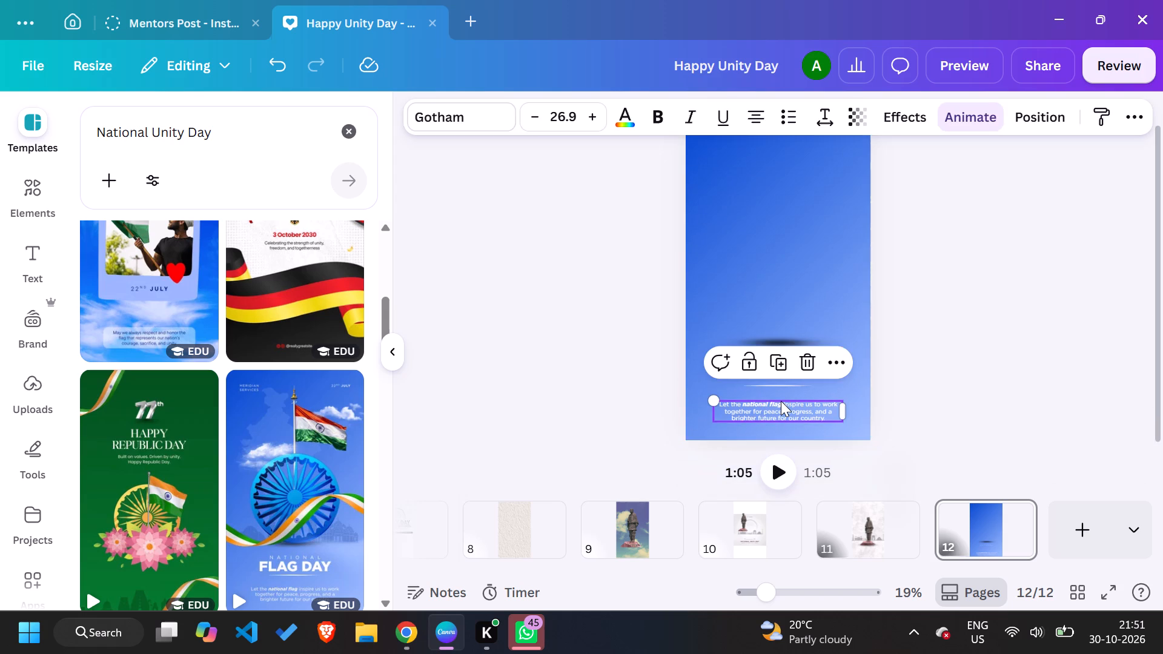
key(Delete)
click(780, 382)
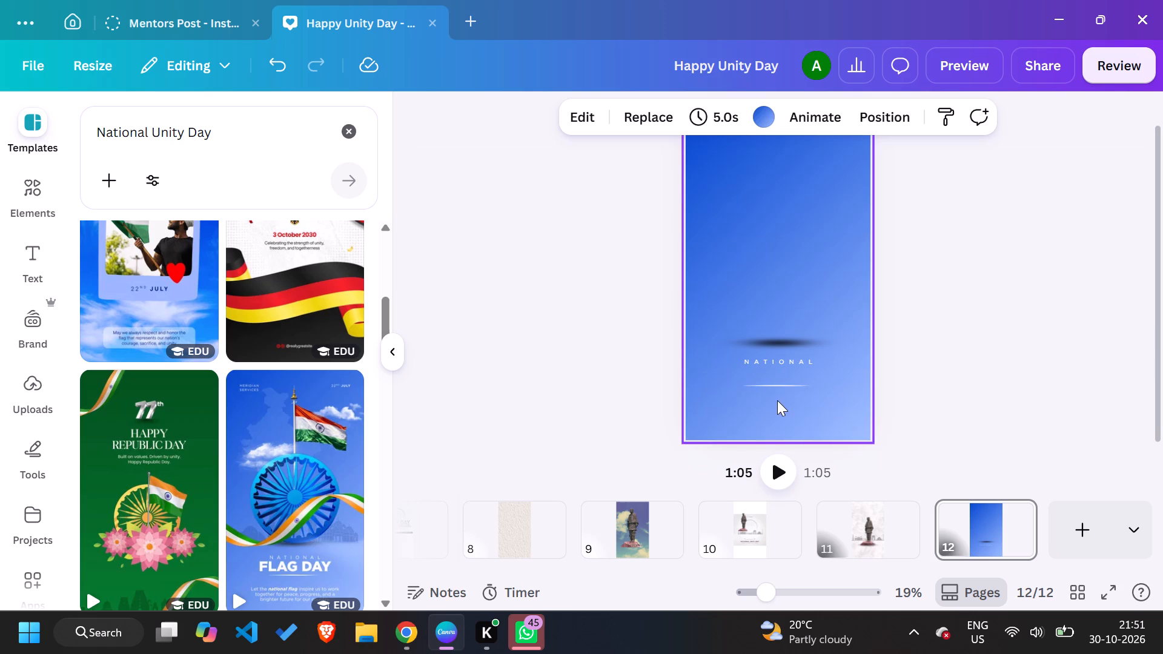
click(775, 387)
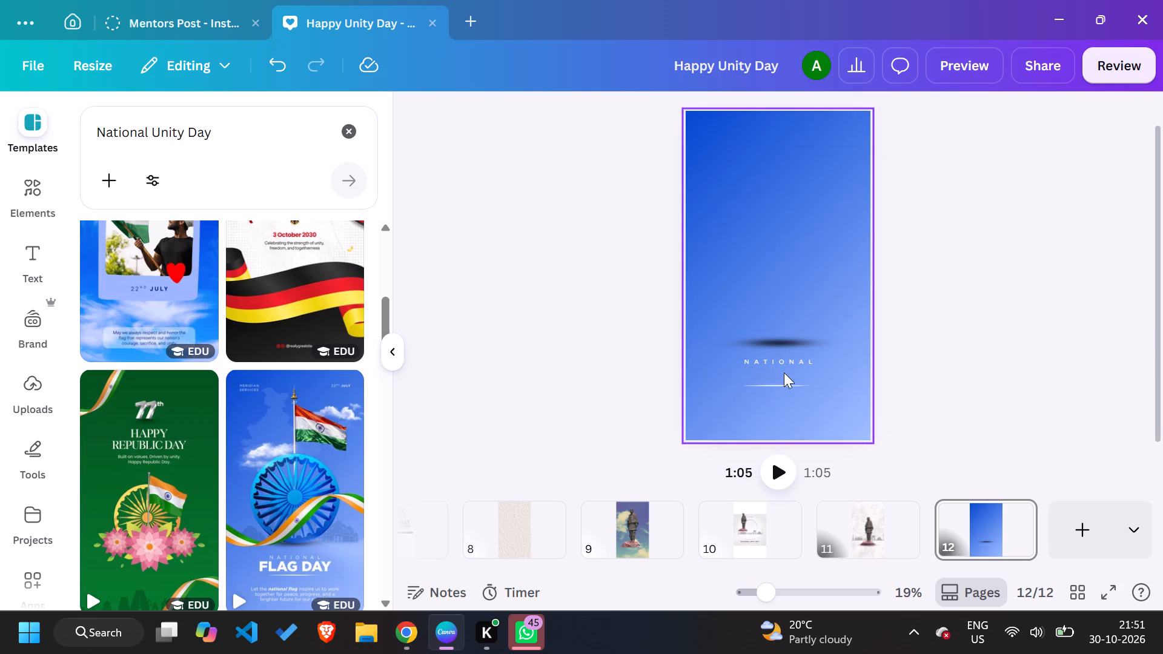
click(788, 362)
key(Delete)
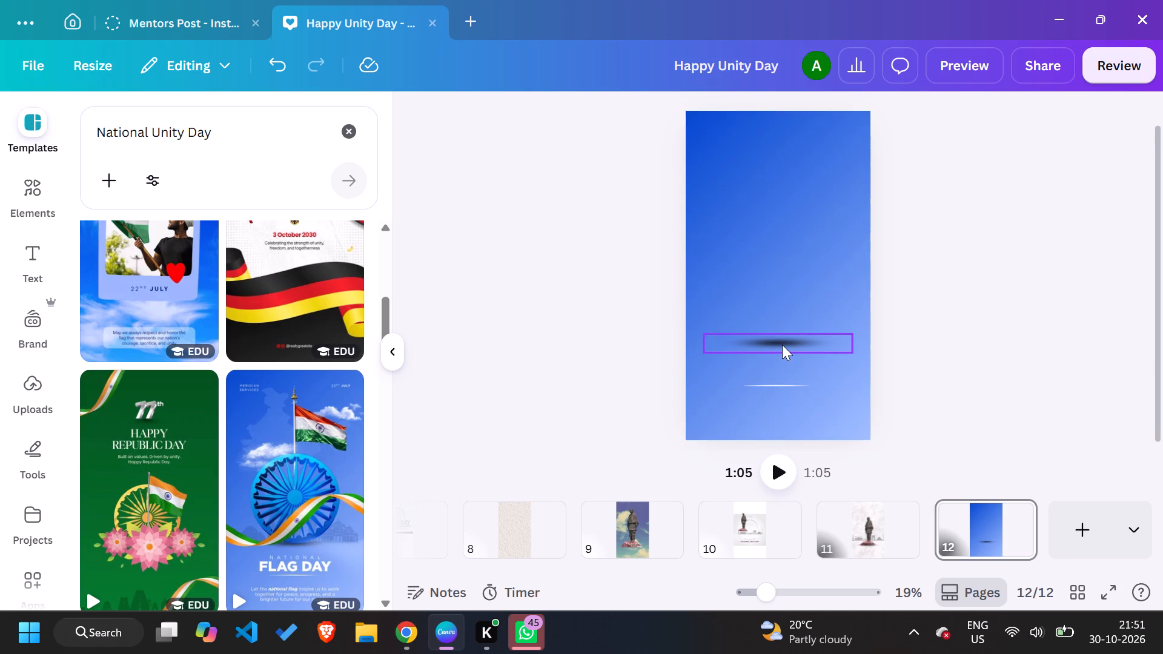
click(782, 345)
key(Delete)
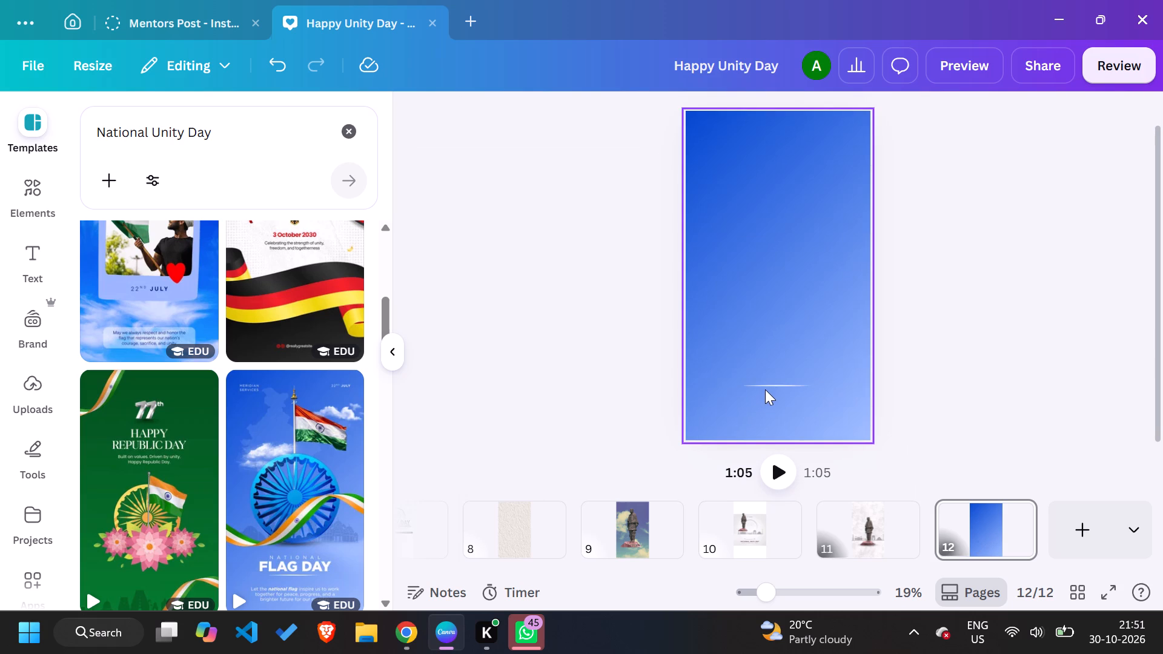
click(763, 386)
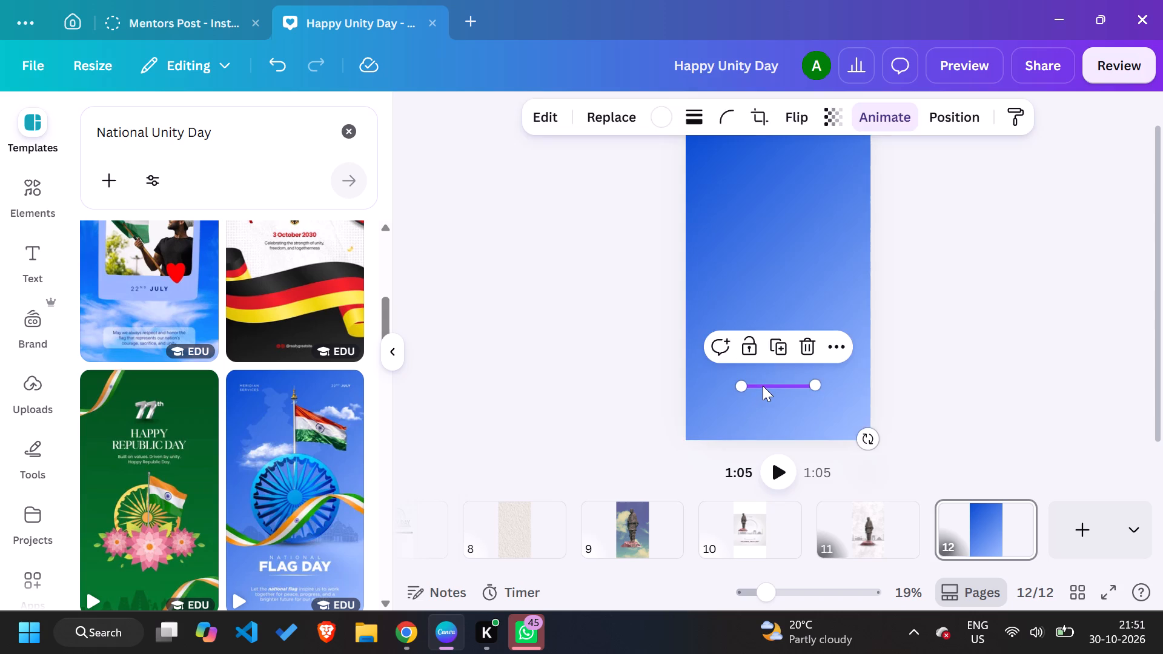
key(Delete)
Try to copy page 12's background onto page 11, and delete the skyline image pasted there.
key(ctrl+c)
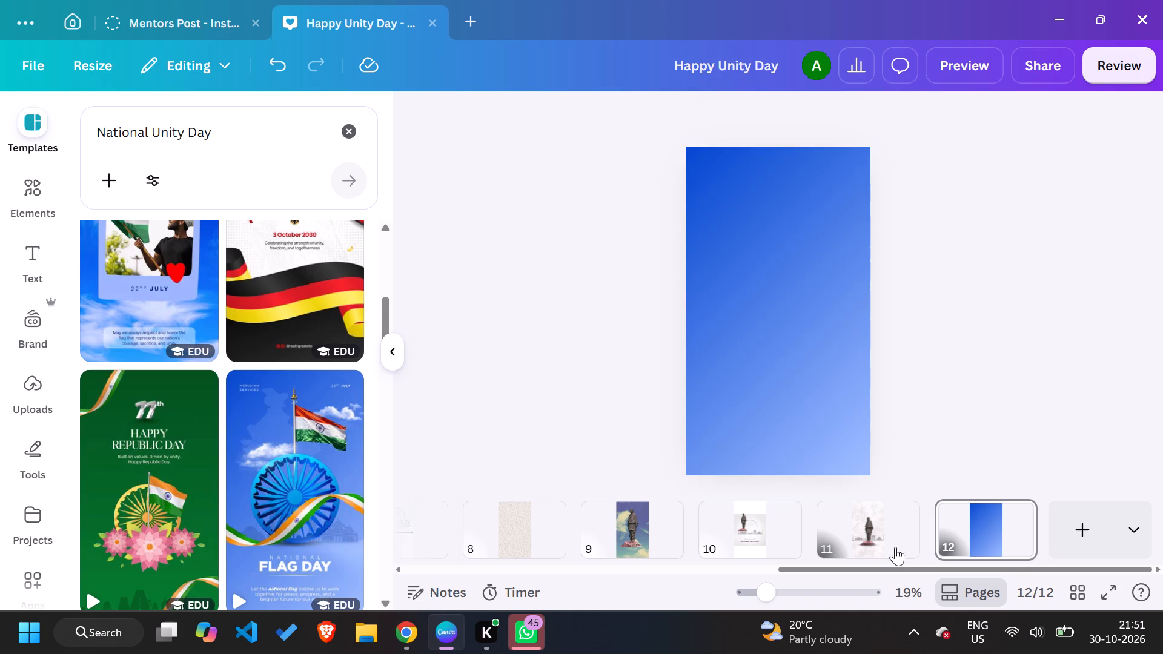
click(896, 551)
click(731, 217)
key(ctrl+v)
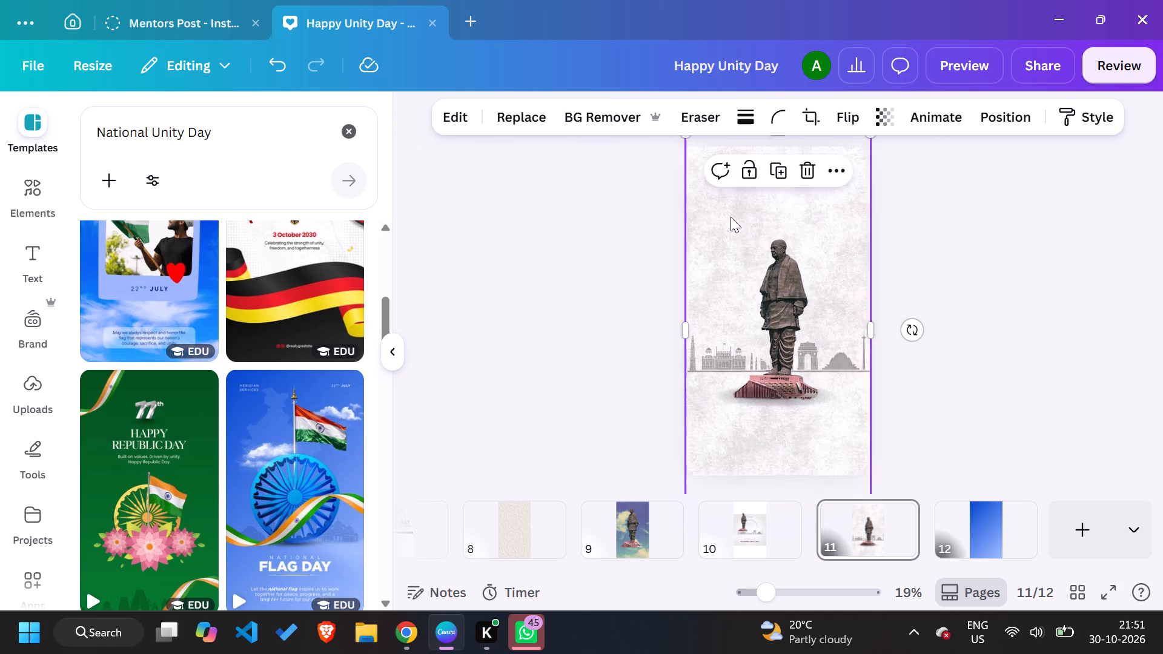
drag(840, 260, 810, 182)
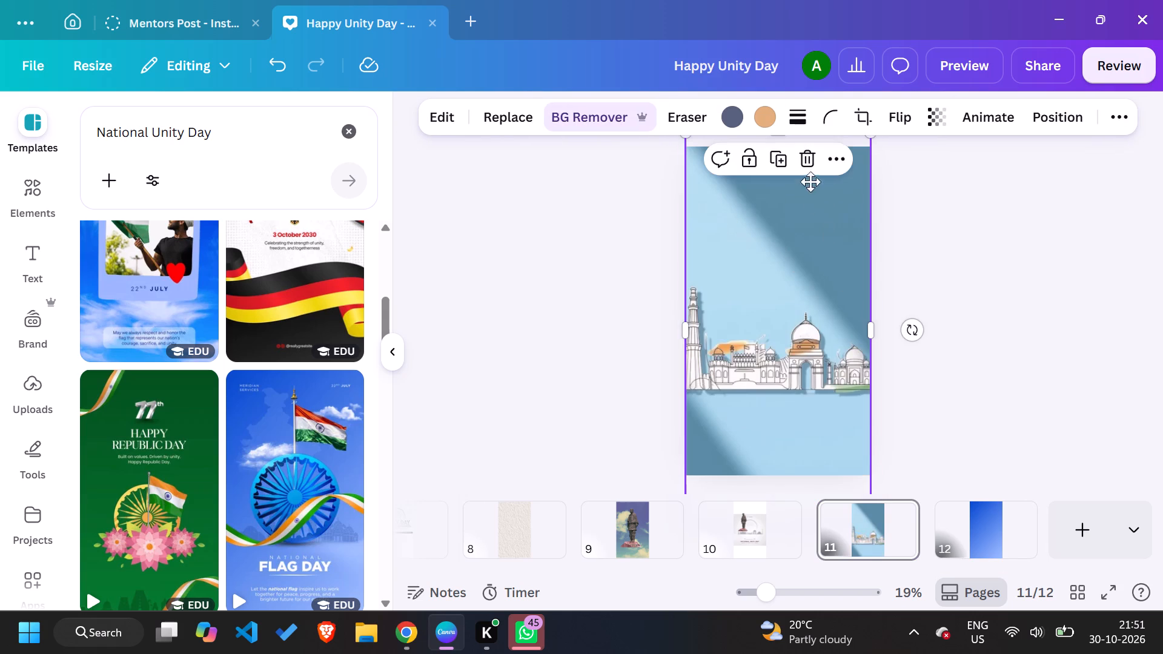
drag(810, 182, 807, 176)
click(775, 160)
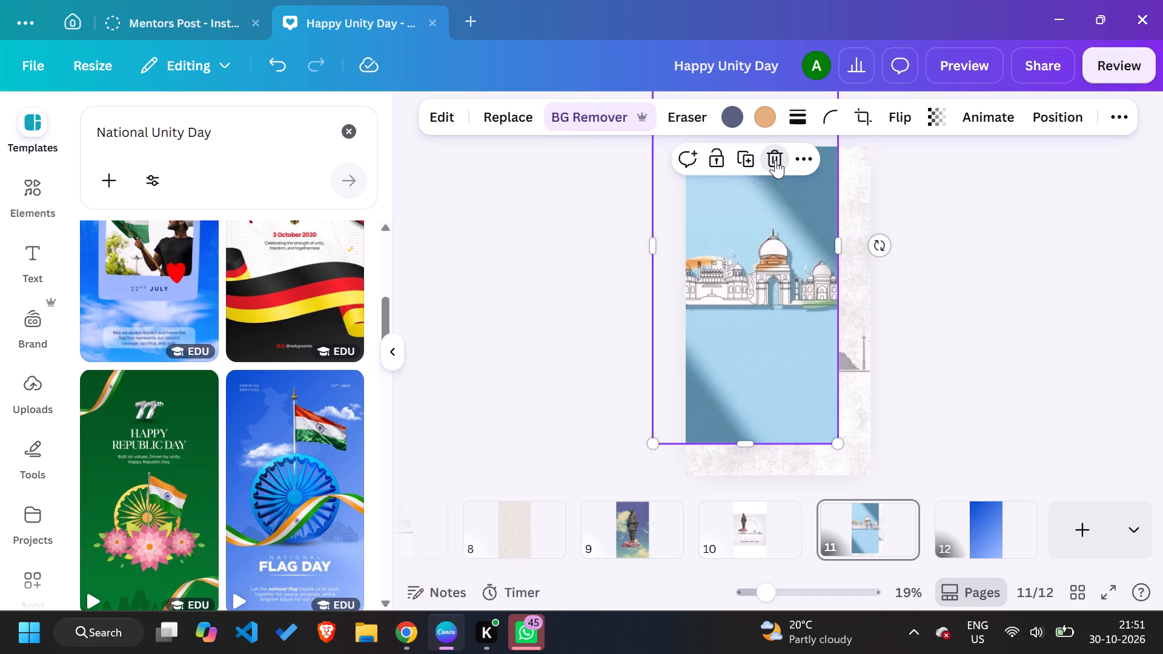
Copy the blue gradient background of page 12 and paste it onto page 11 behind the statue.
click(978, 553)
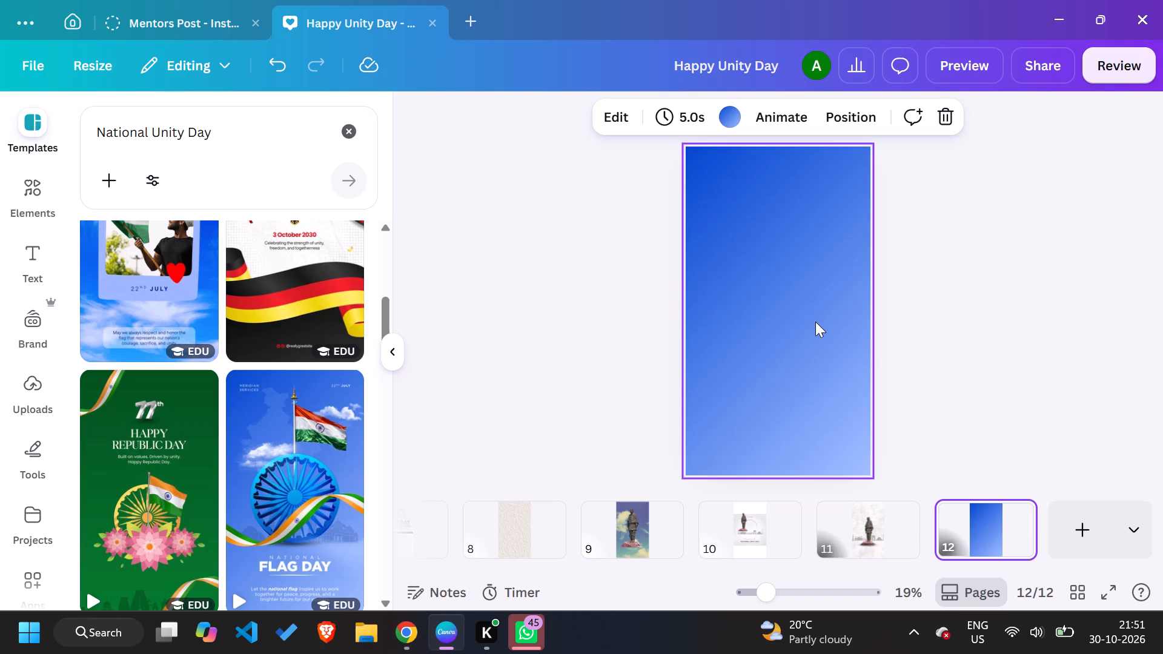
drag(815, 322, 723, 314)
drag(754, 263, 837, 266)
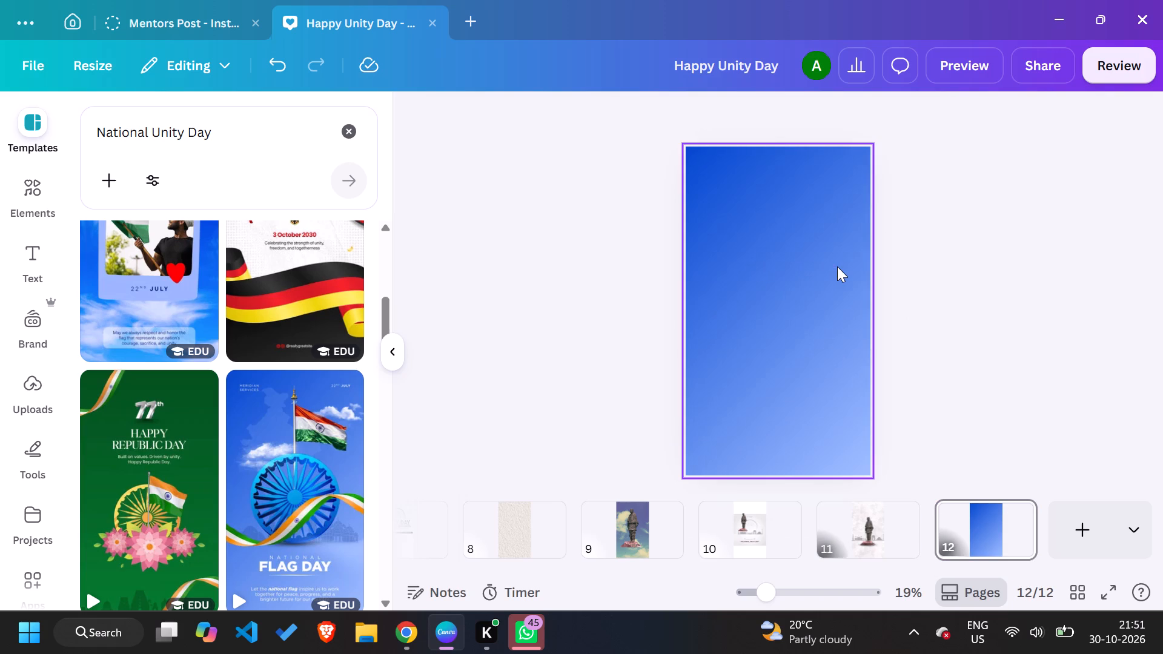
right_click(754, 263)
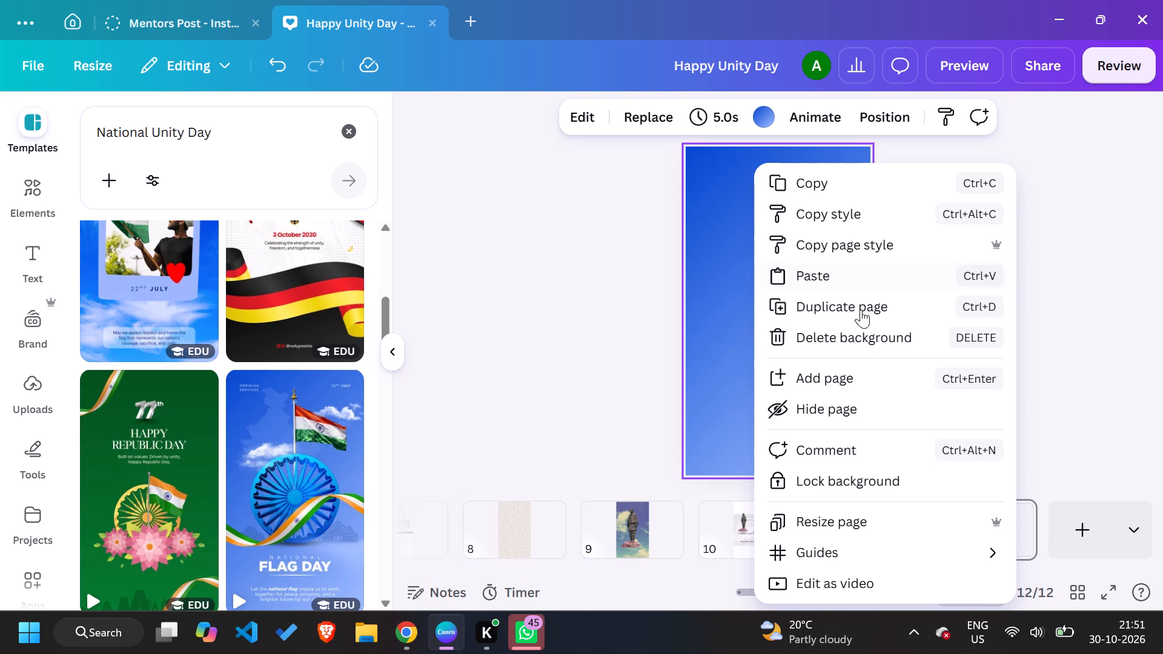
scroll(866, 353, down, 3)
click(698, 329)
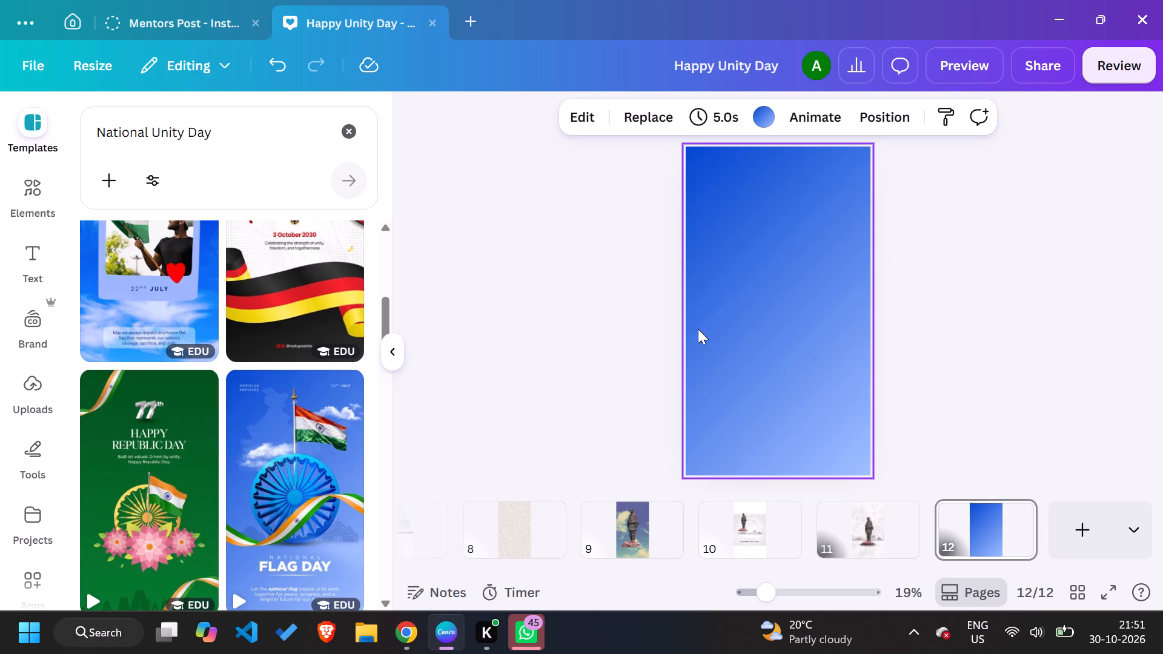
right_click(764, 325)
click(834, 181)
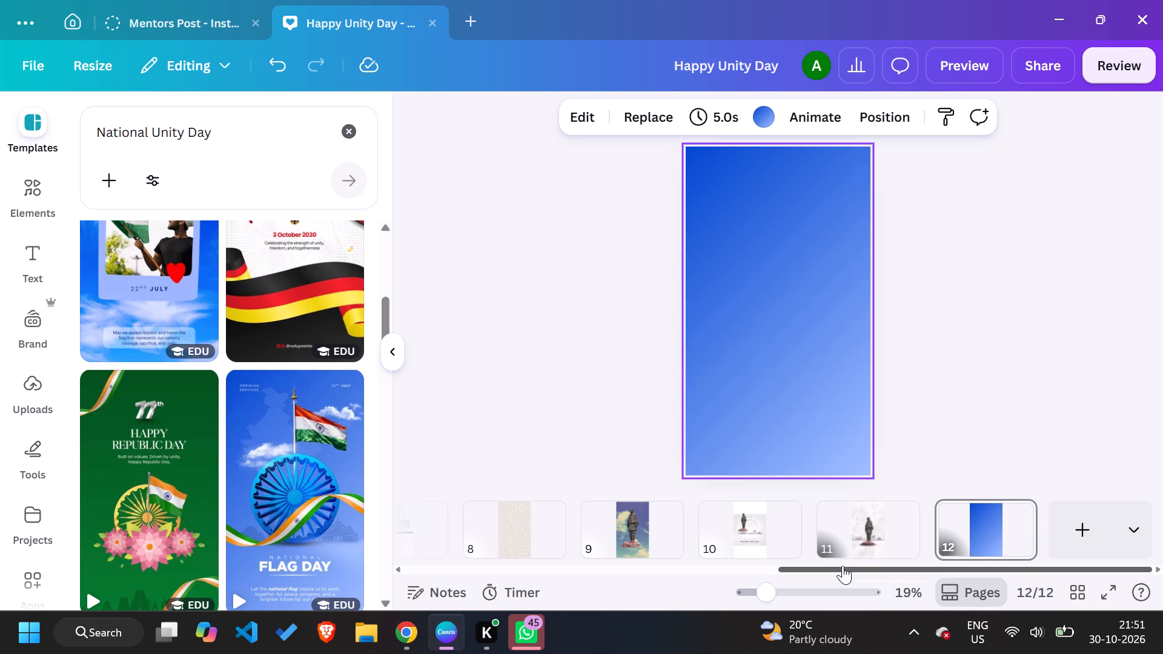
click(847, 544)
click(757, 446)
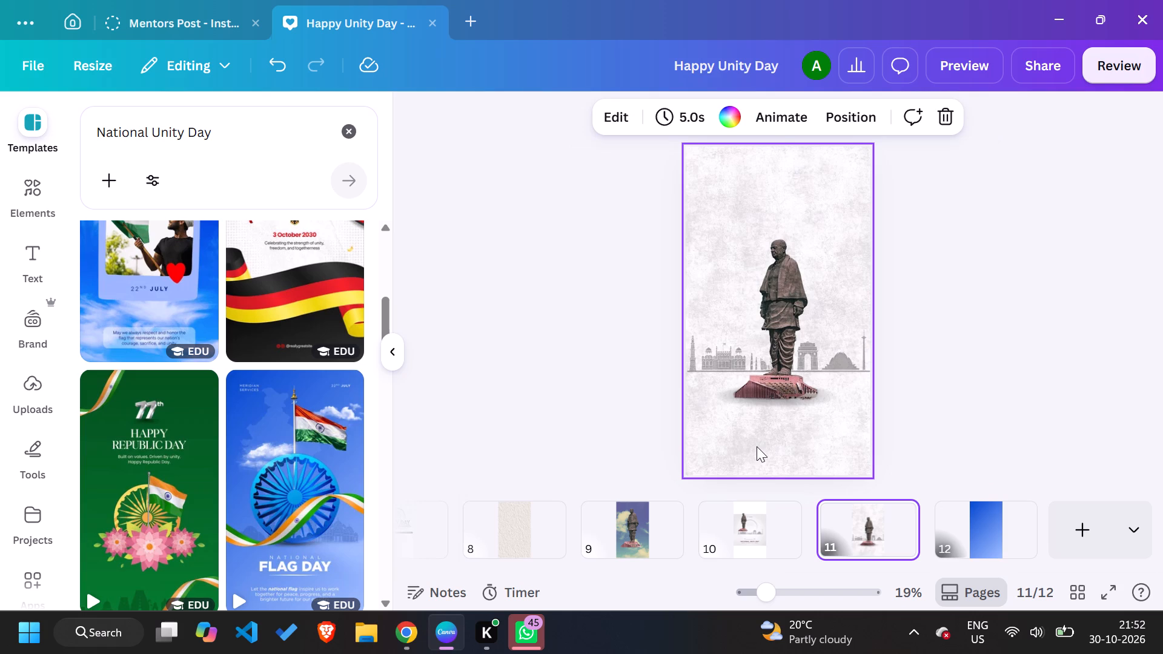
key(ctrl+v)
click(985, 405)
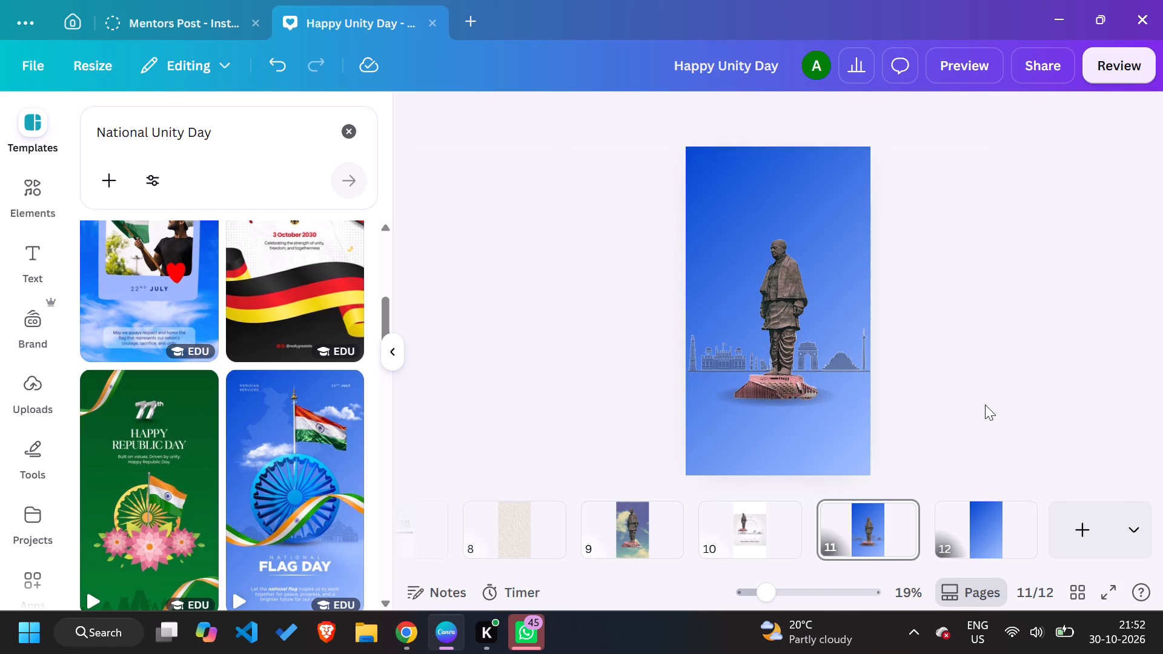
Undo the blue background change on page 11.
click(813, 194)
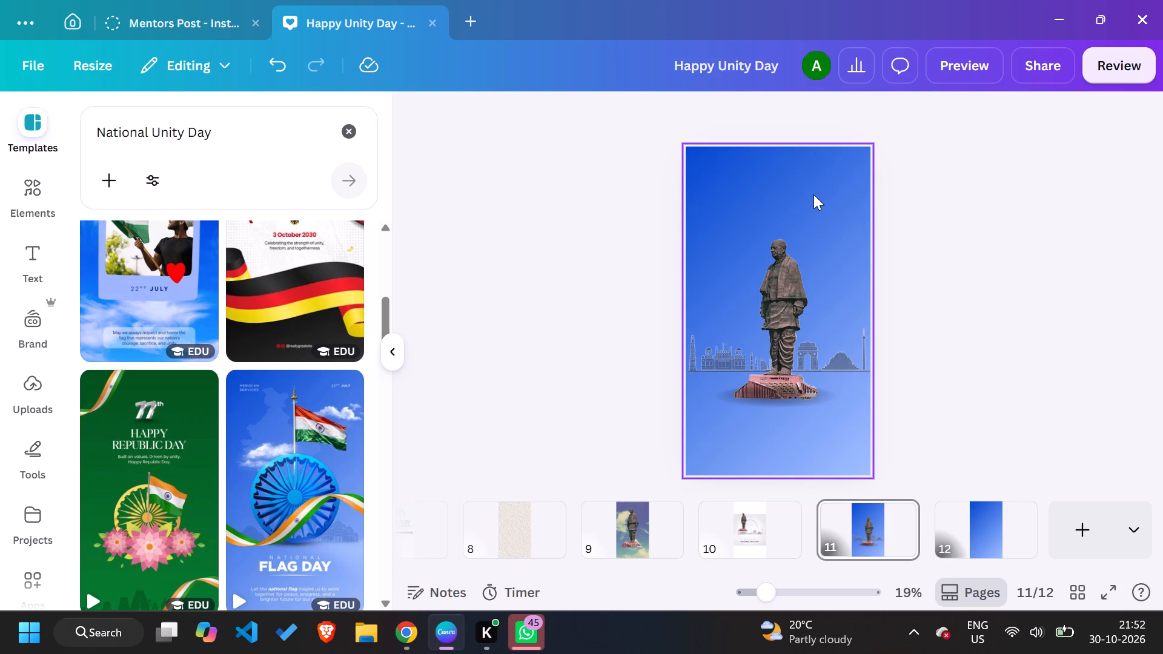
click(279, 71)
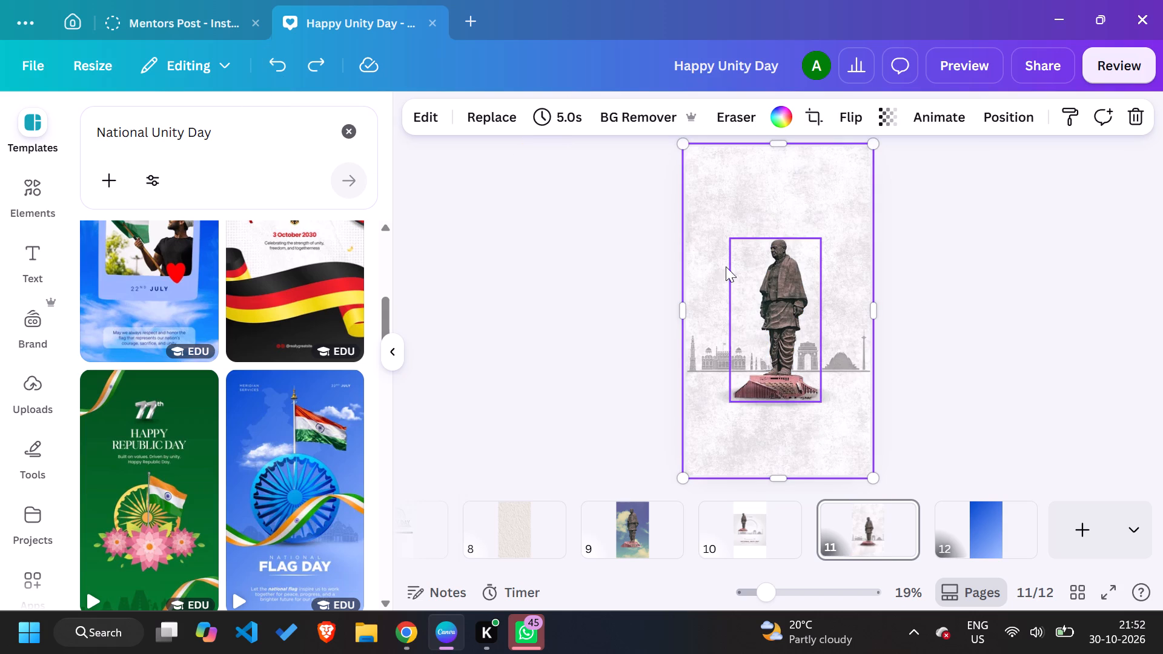
Apply the white National Unity Day template with the India map outline and blue fist to page 12.
scroll(250, 297, up, 5)
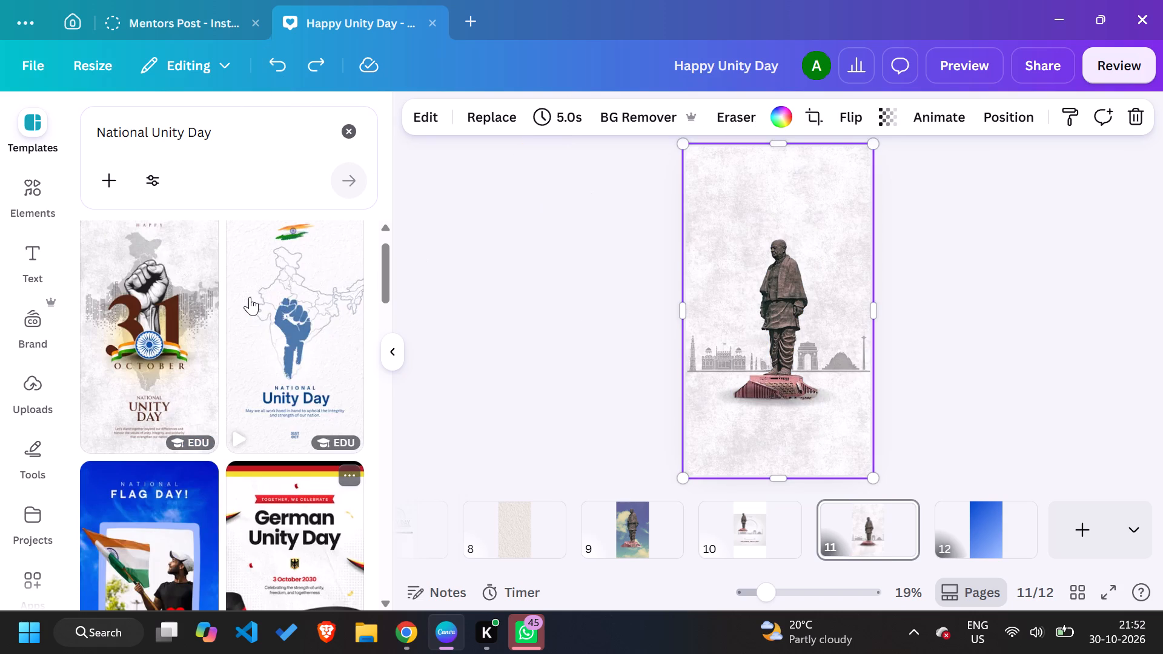
scroll(250, 297, down, 3)
scroll(250, 297, up, 3)
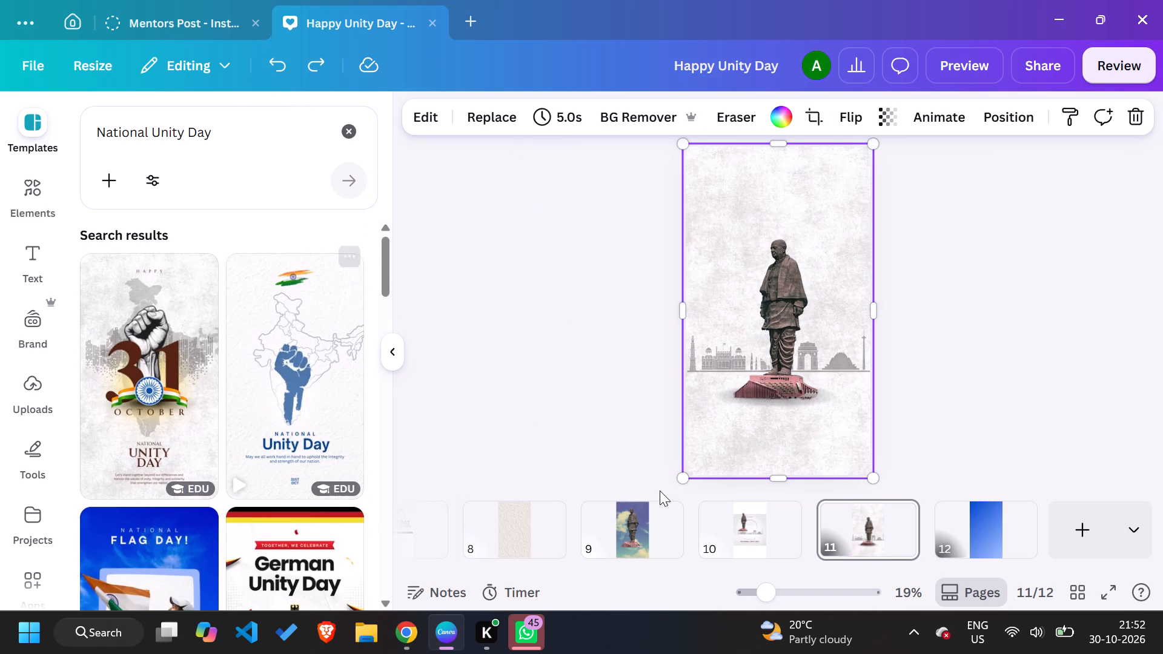
click(973, 537)
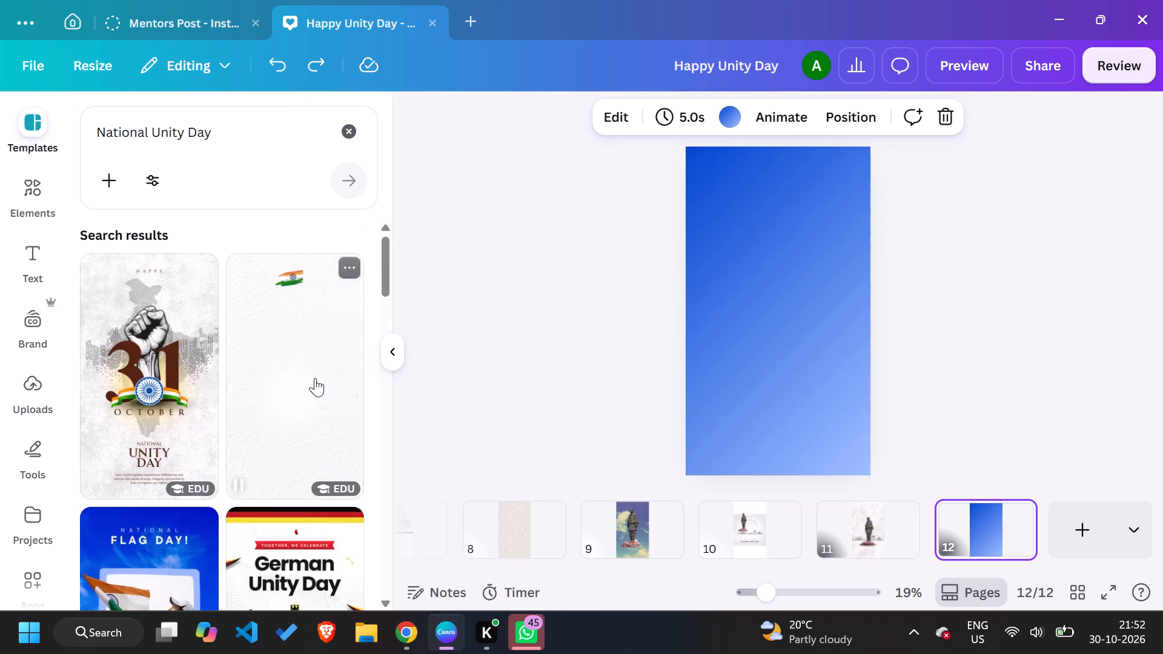
click(315, 378)
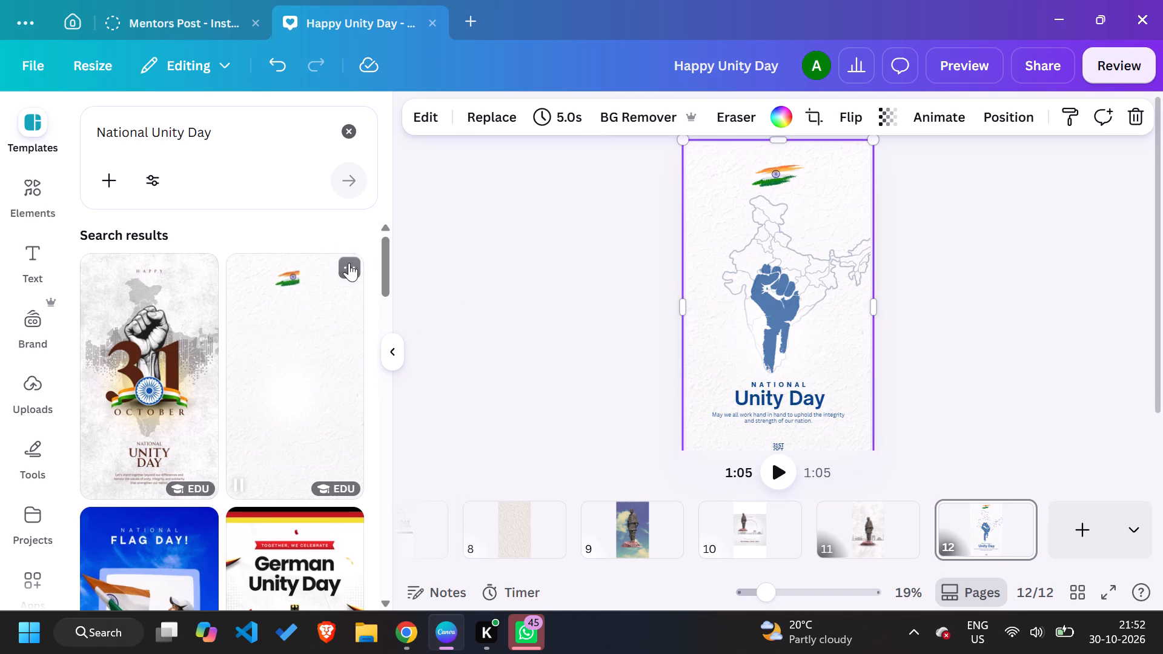
Apply only the colours of the "Orange Green and Blue Simple National Unity Day Your Story" template to page 12.
click(353, 263)
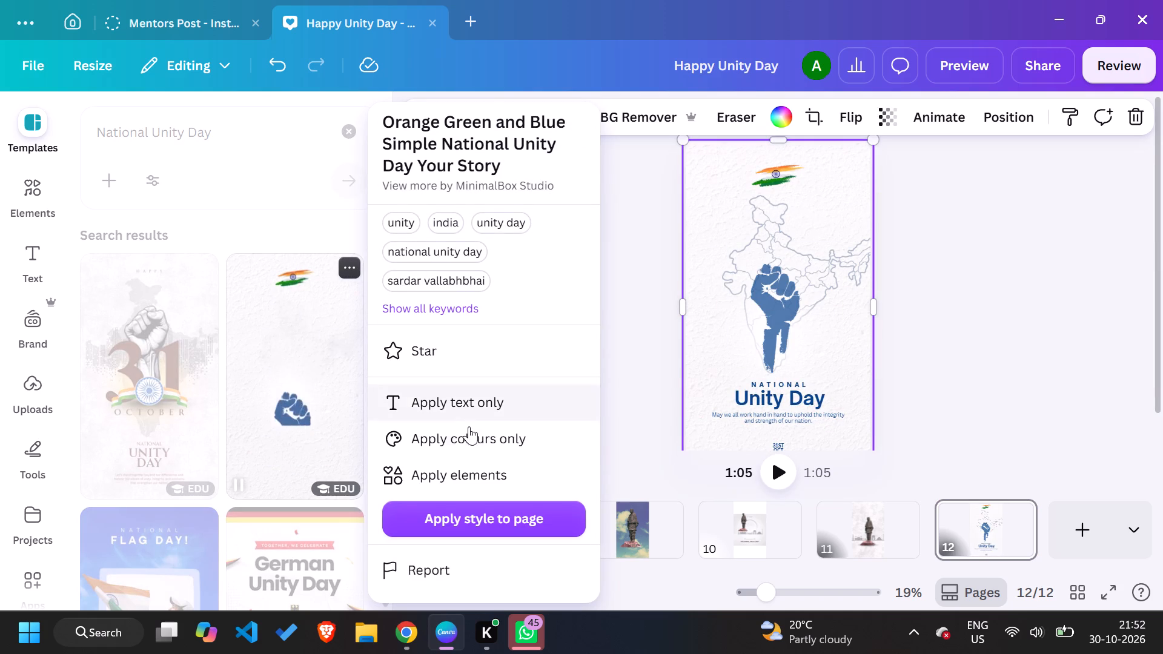
click(457, 434)
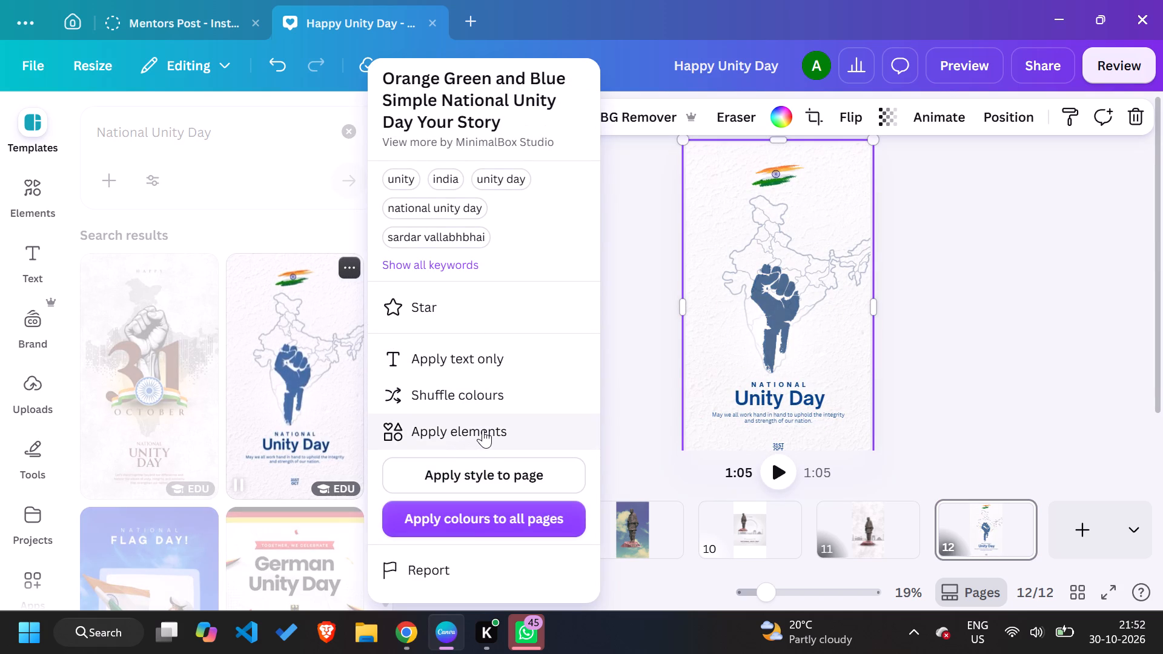
scroll(489, 462, down, 2)
click(330, 401)
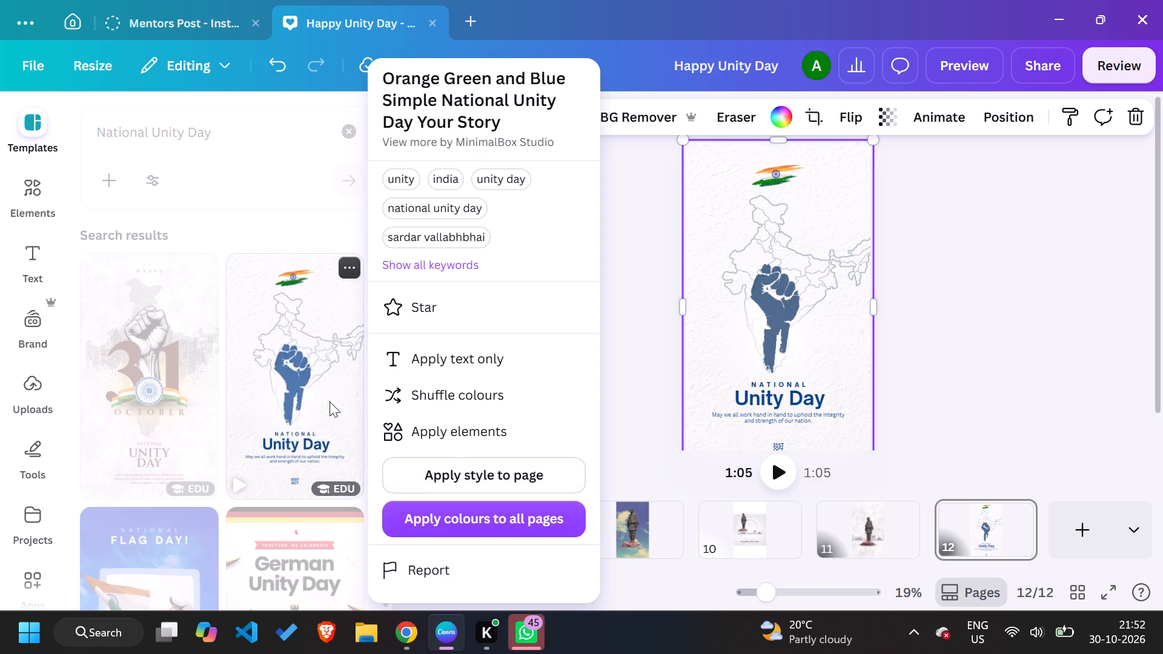
right_click(330, 401)
scroll(476, 415, down, 1)
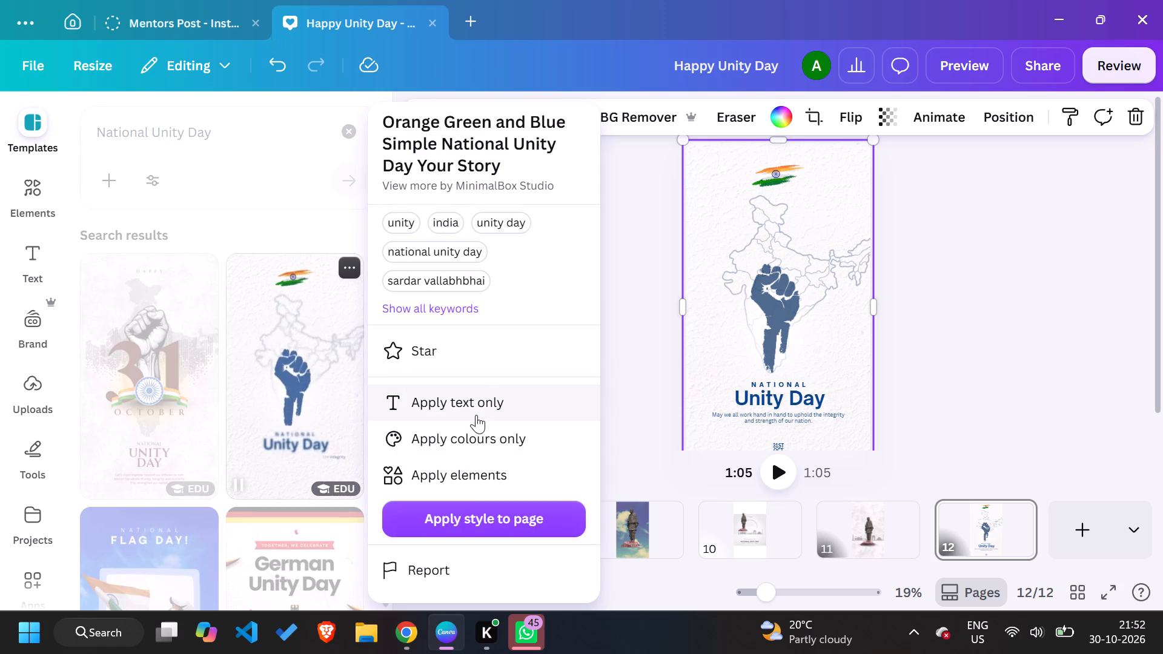
scroll(476, 415, down, 1)
click(655, 359)
Look through the National Unity Day template results for other design and background ideas.
scroll(259, 411, down, 3)
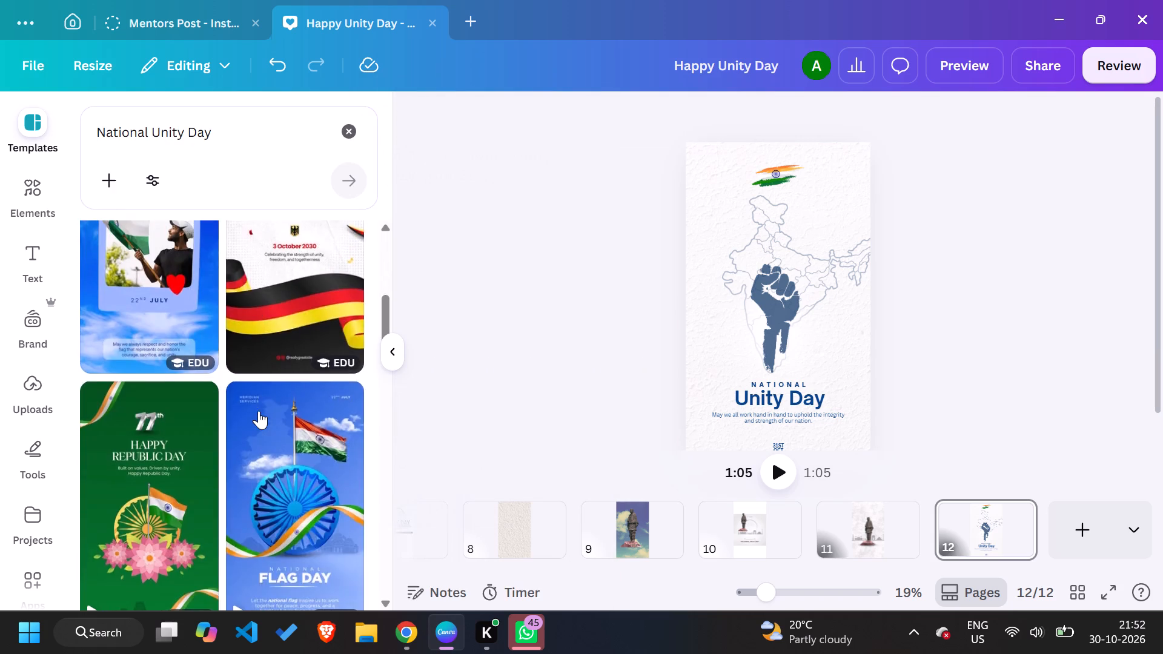
scroll(259, 411, down, 4)
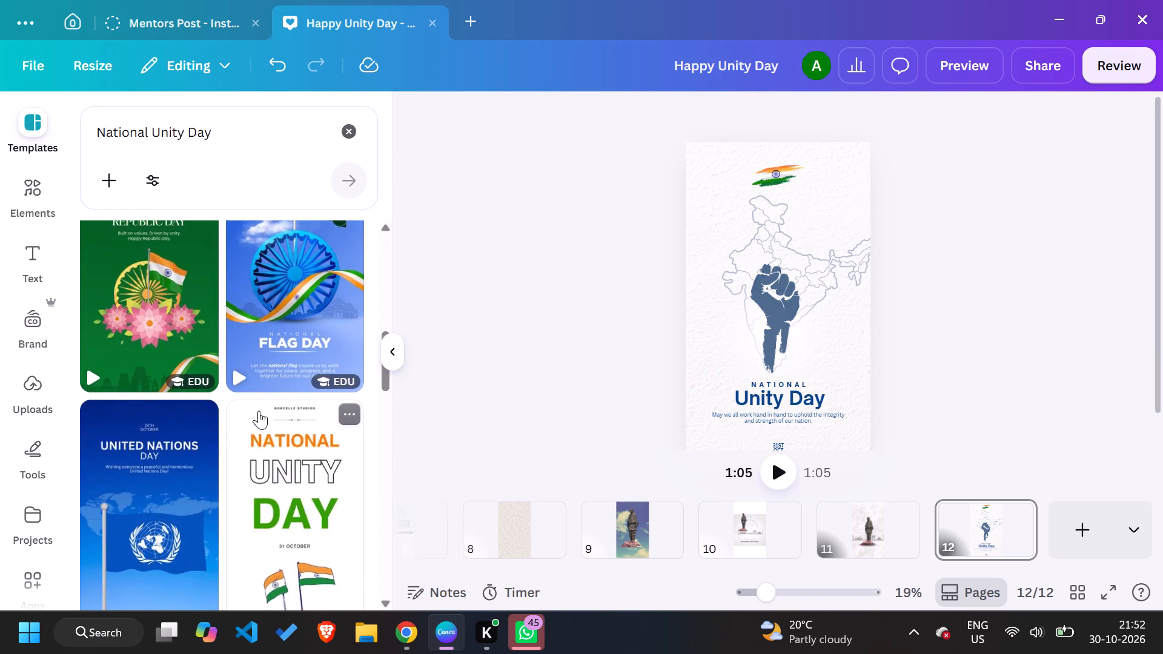
scroll(259, 411, down, 7)
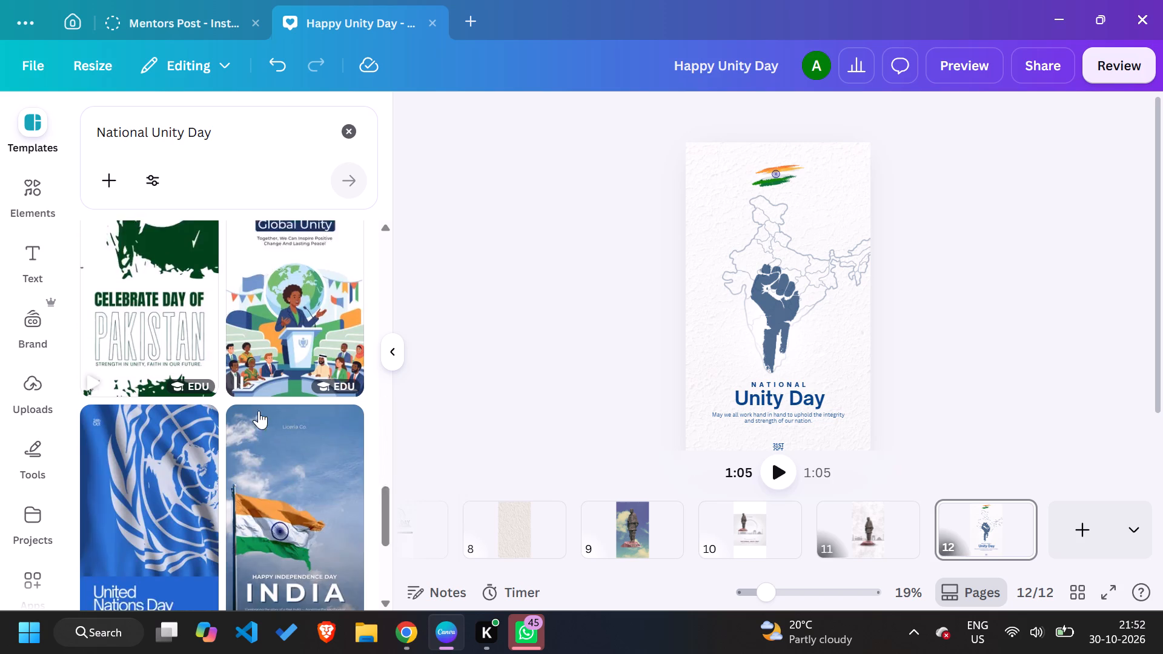
scroll(259, 411, down, 3)
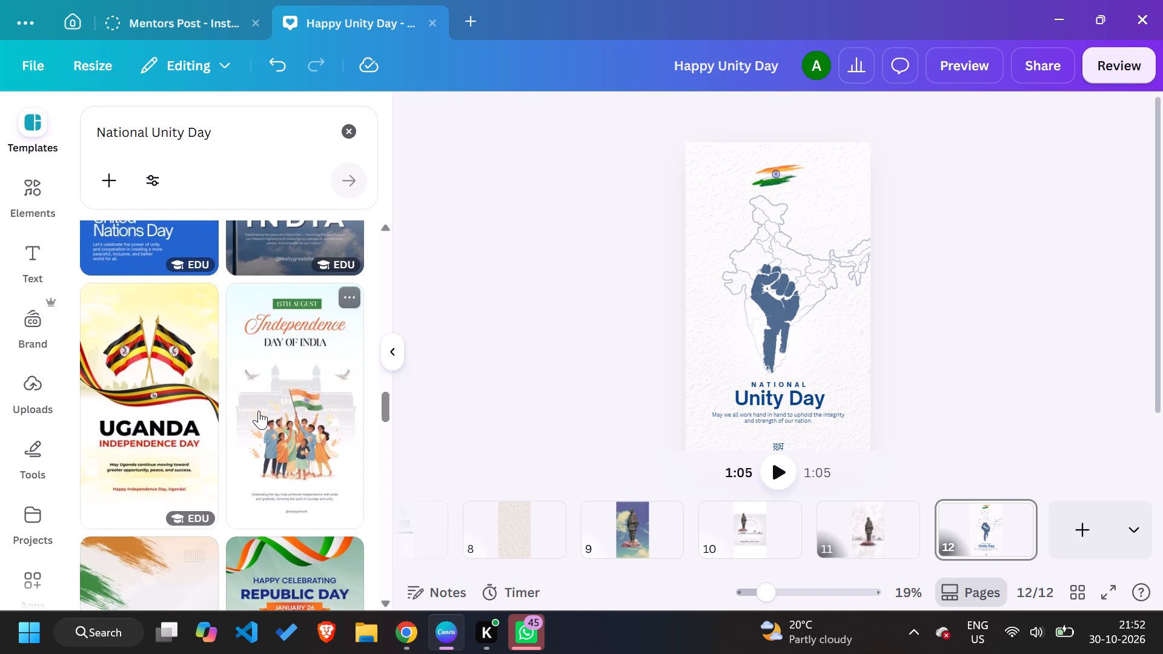
scroll(259, 411, down, 6)
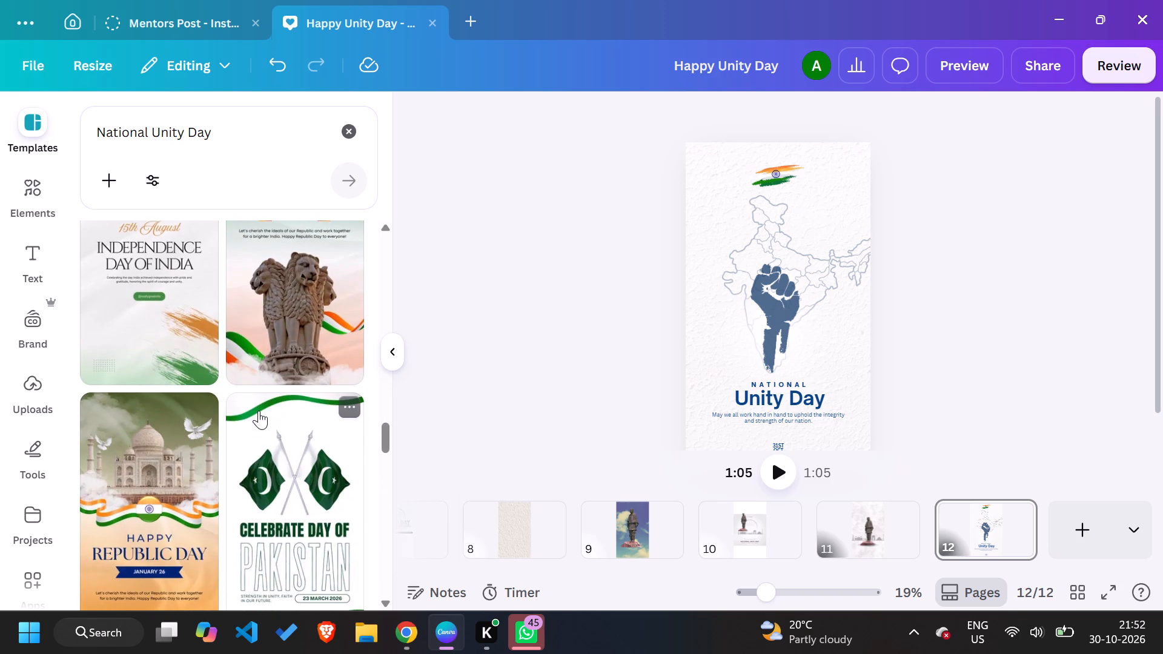
scroll(259, 411, down, 5)
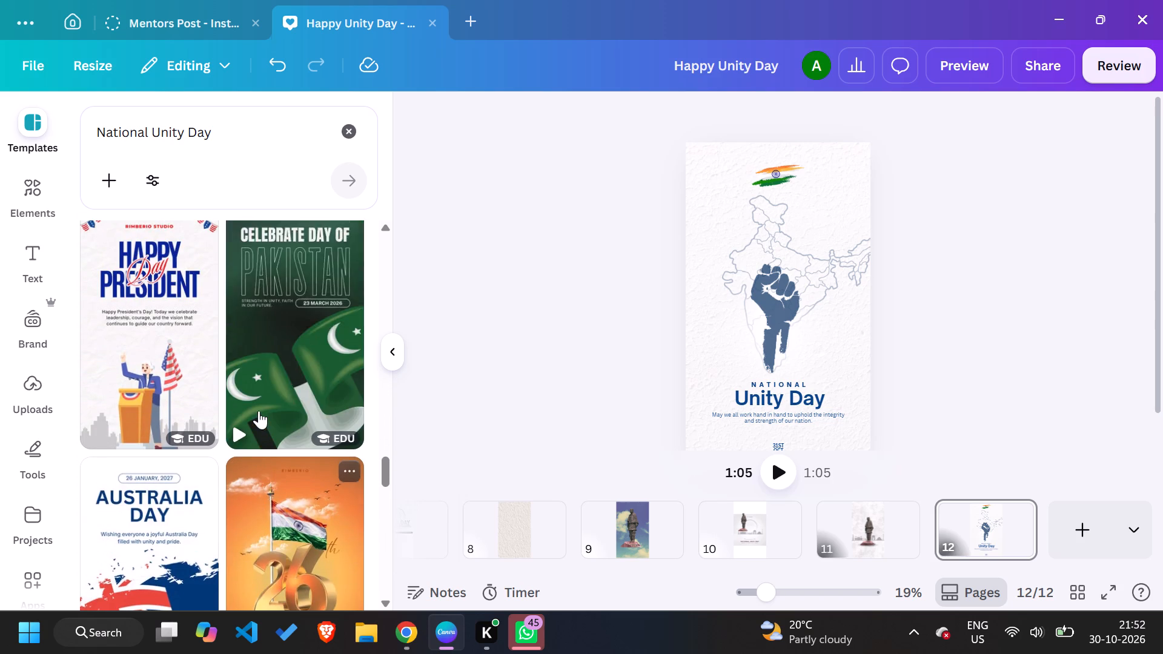
Switch to Pinterest in Chrome and open the related Unity Day pin with the statue and the sketched face.
click(413, 648)
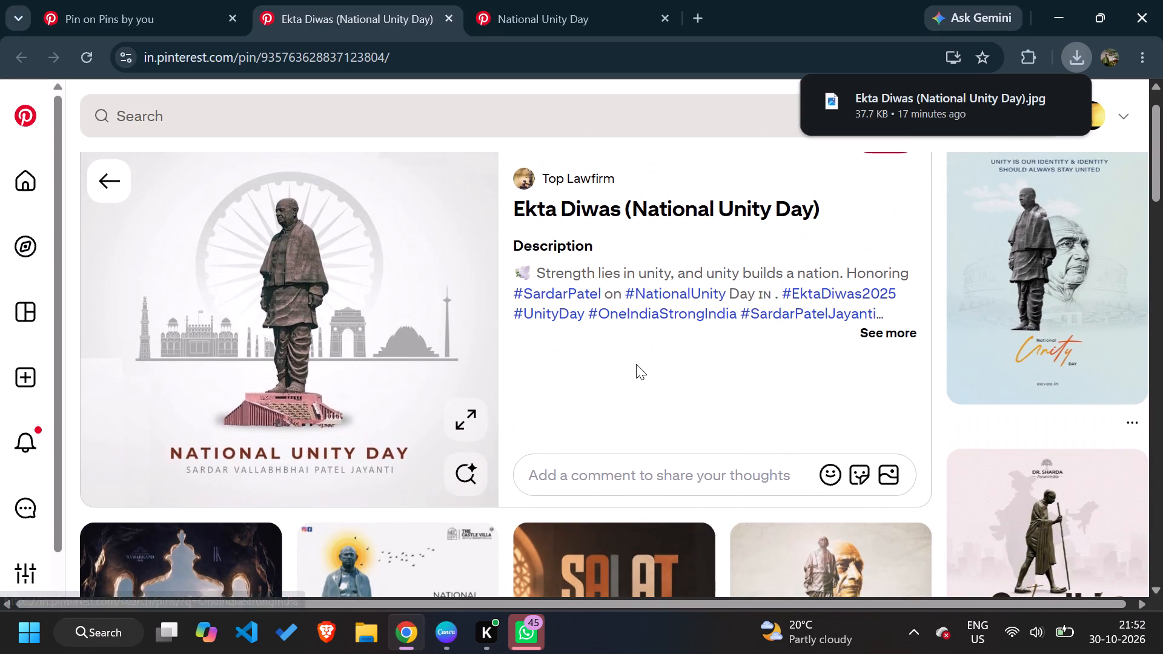
click(1014, 277)
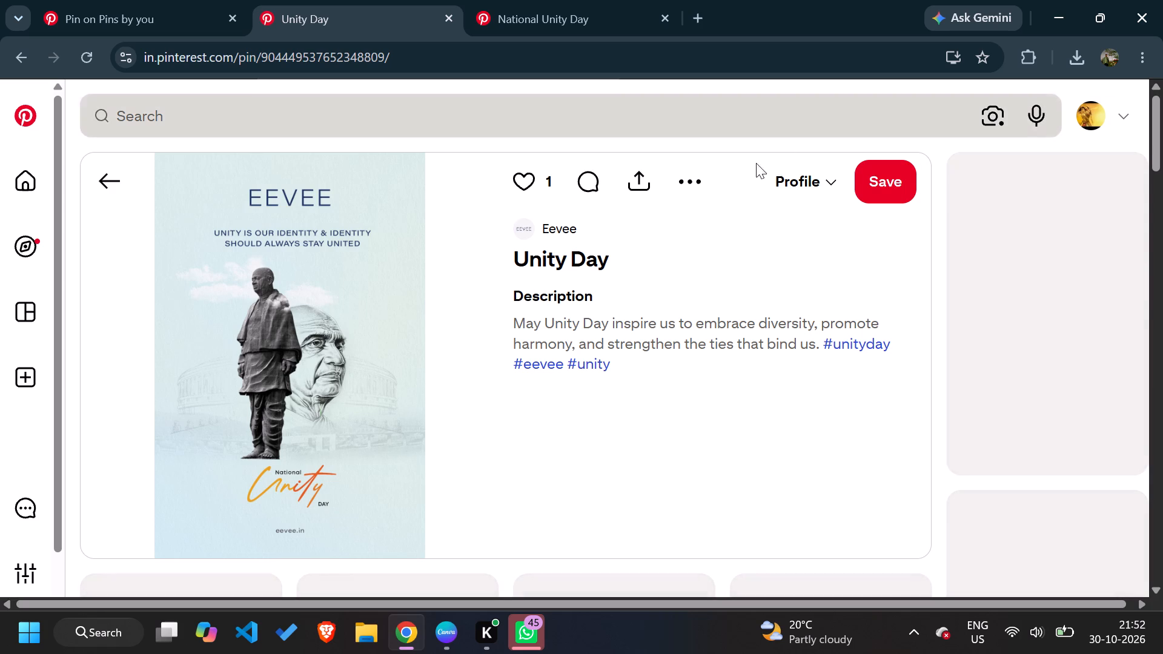
Download the image of the Eevee Unity Day pin with the statue and sketched face.
click(681, 180)
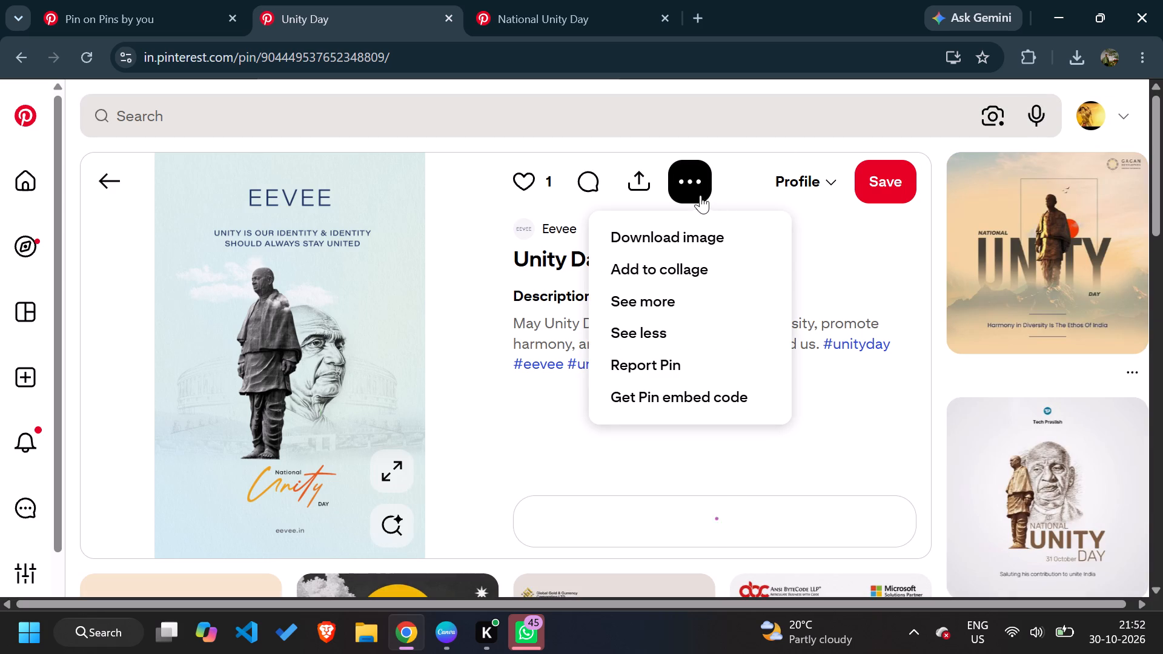
click(671, 234)
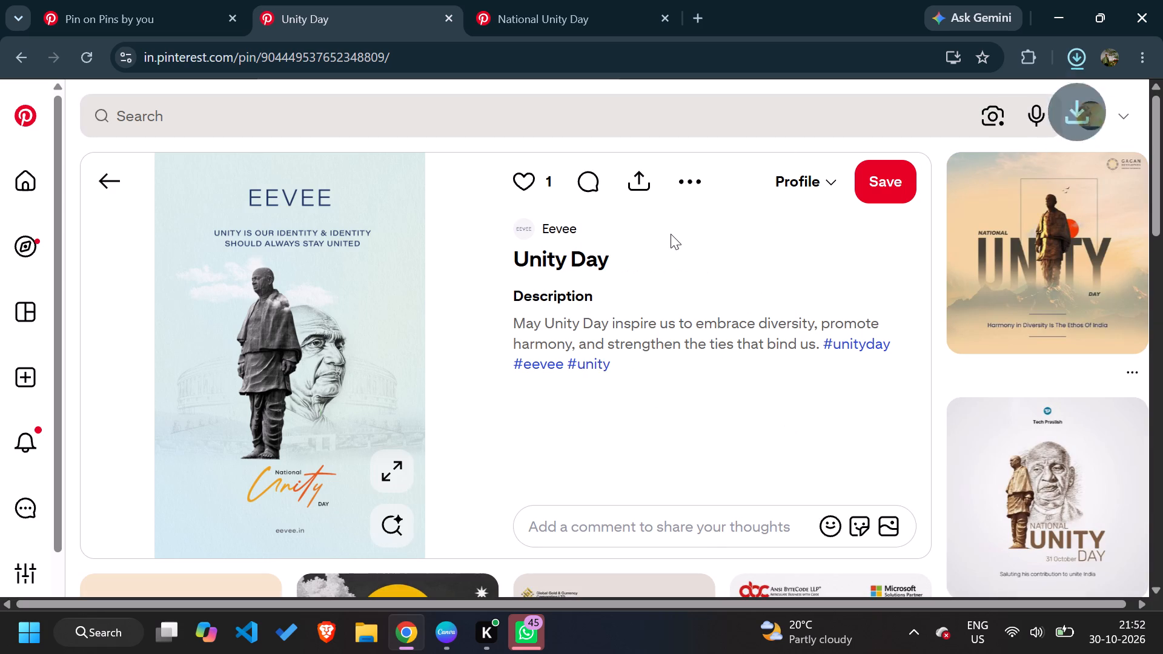
Look through the related pins beneath the Unity Day pin for other reference designs.
scroll(671, 234, down, 4)
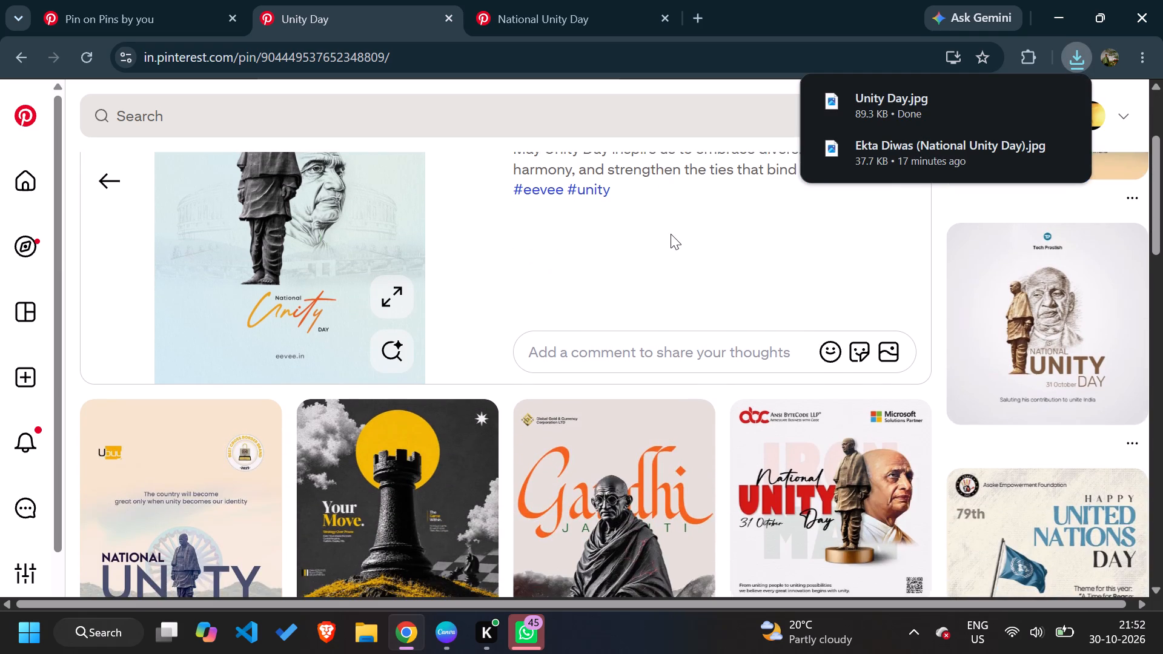
scroll(671, 234, down, 1)
scroll(671, 234, up, 5)
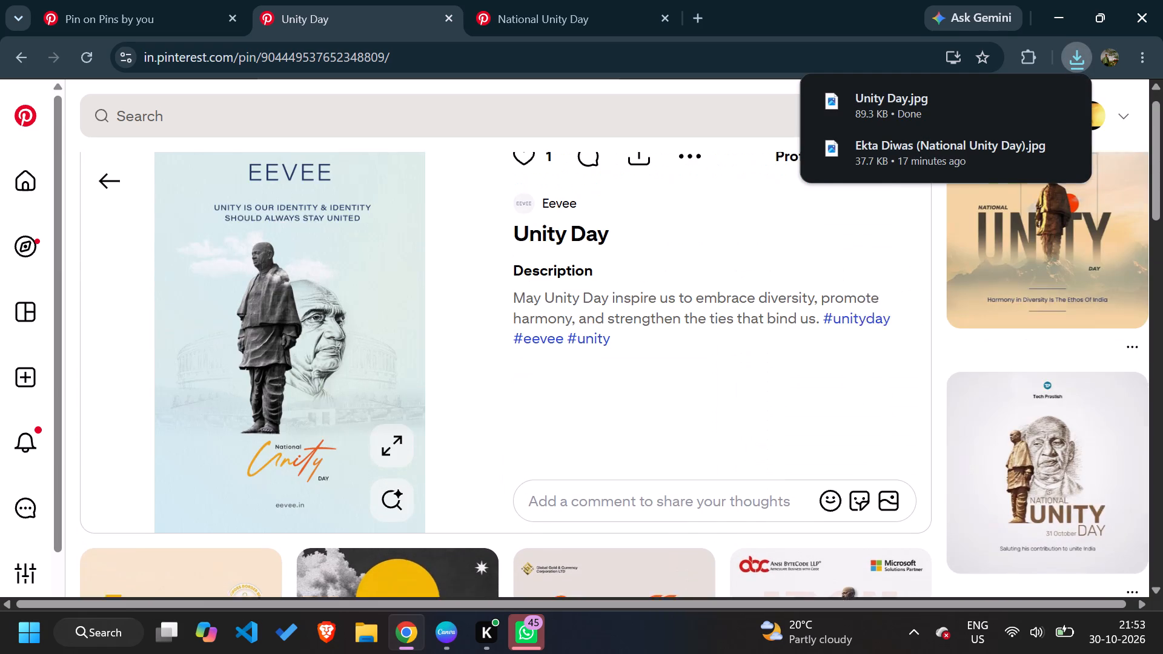
scroll(671, 234, down, 3)
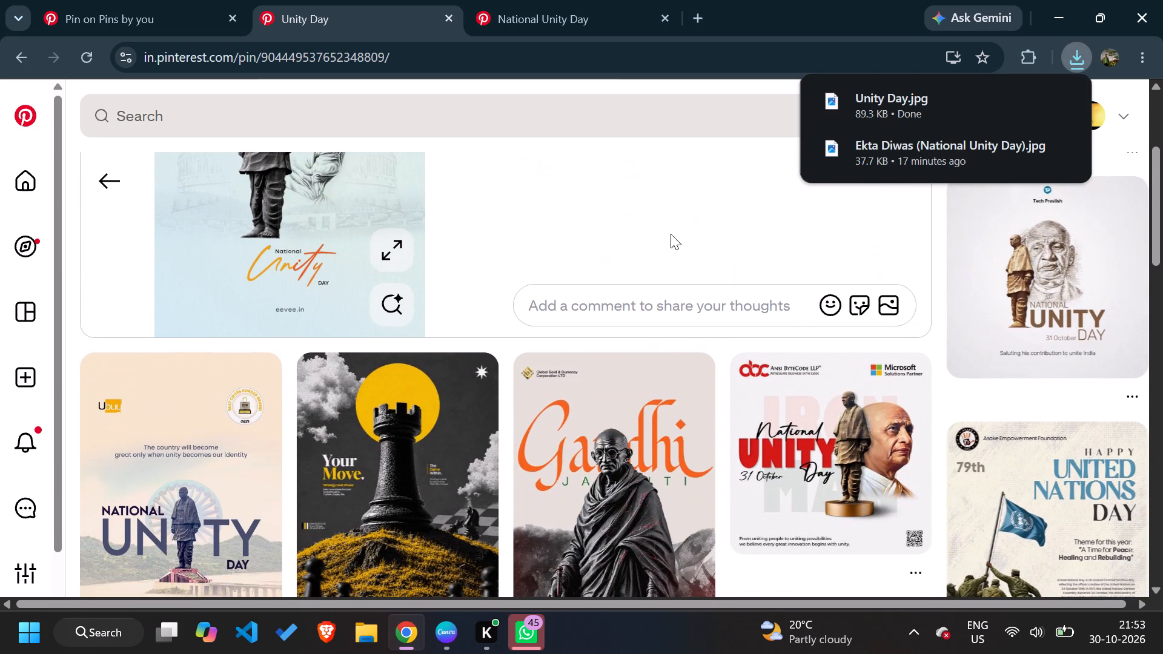
scroll(671, 234, down, 5)
scroll(671, 234, up, 1)
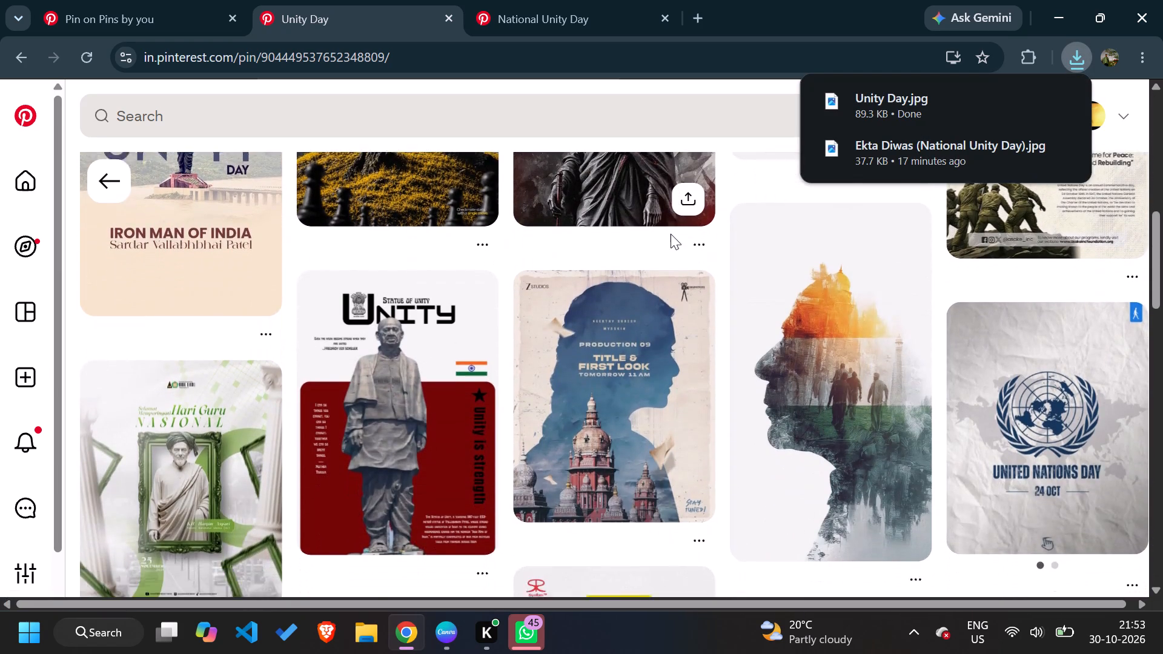
scroll(671, 234, up, 1)
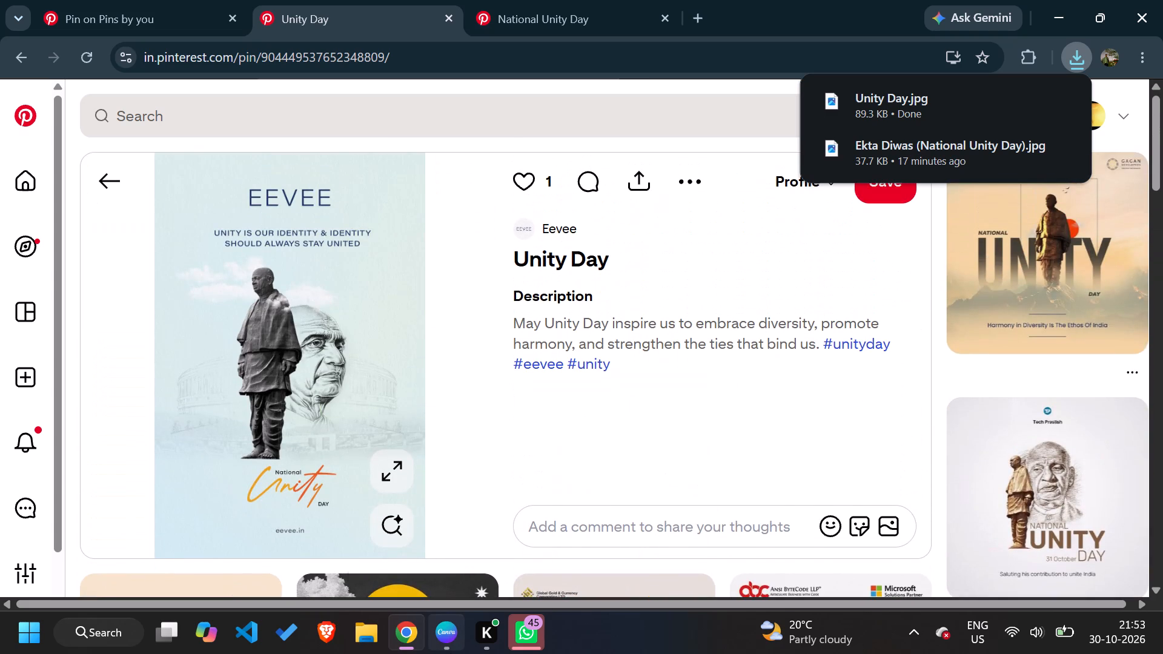
Switch to Canva and upload the Unity Day image from the Downloads folder.
click(450, 653)
click(28, 373)
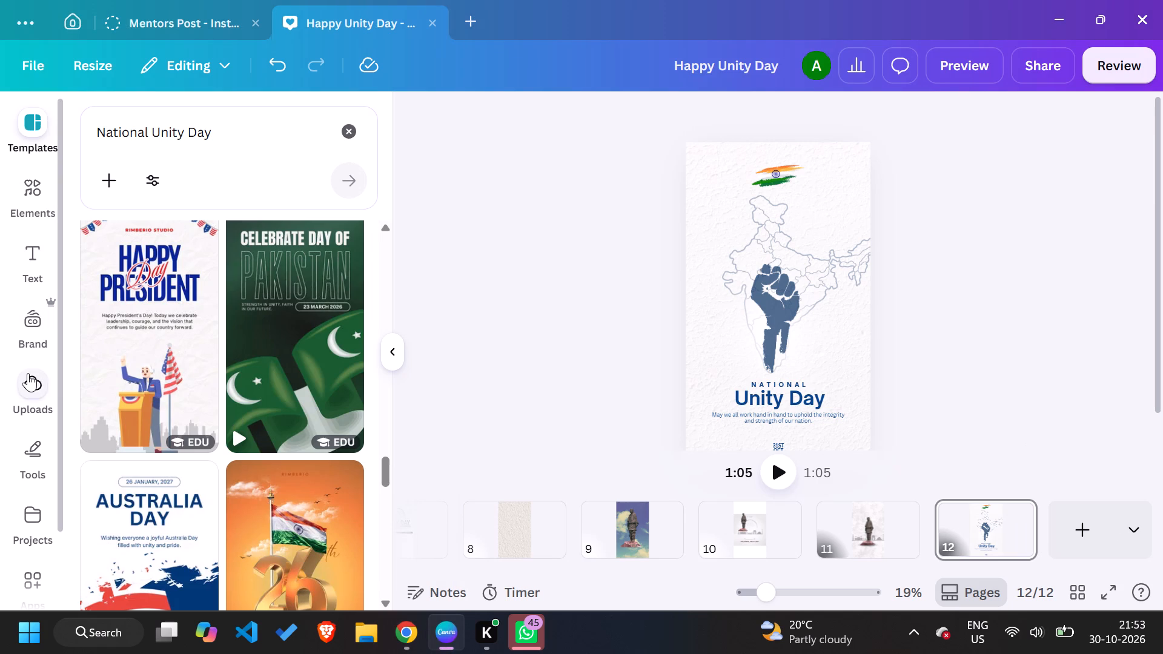
drag(178, 163, 172, 187)
click(172, 187)
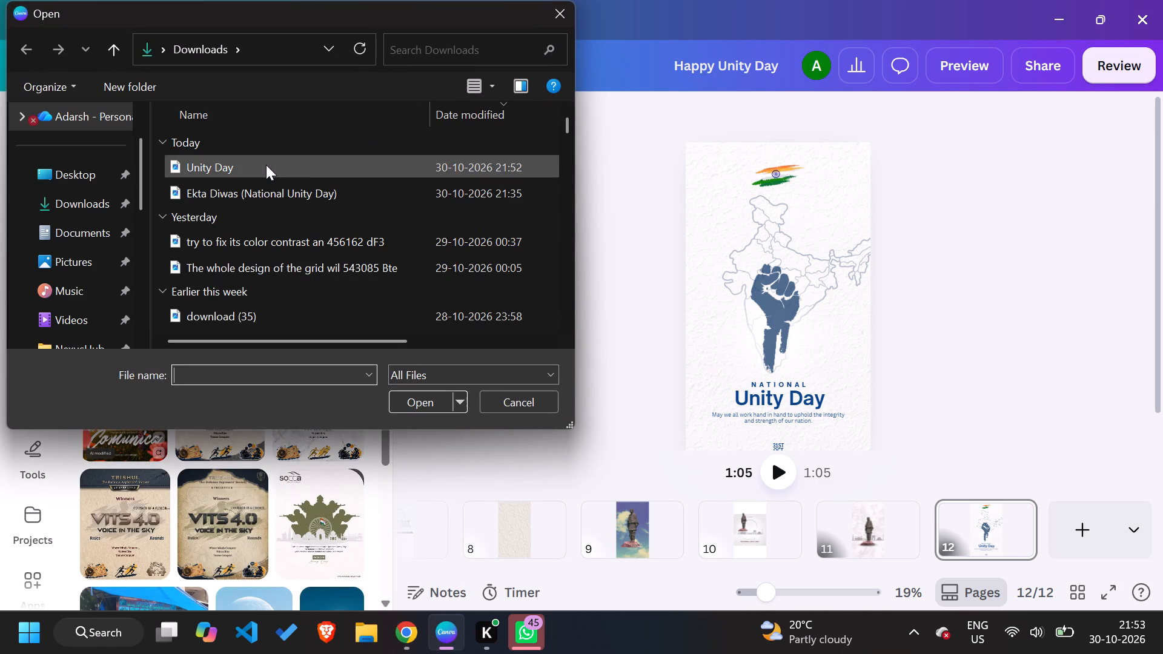
click(266, 165)
key(Return)
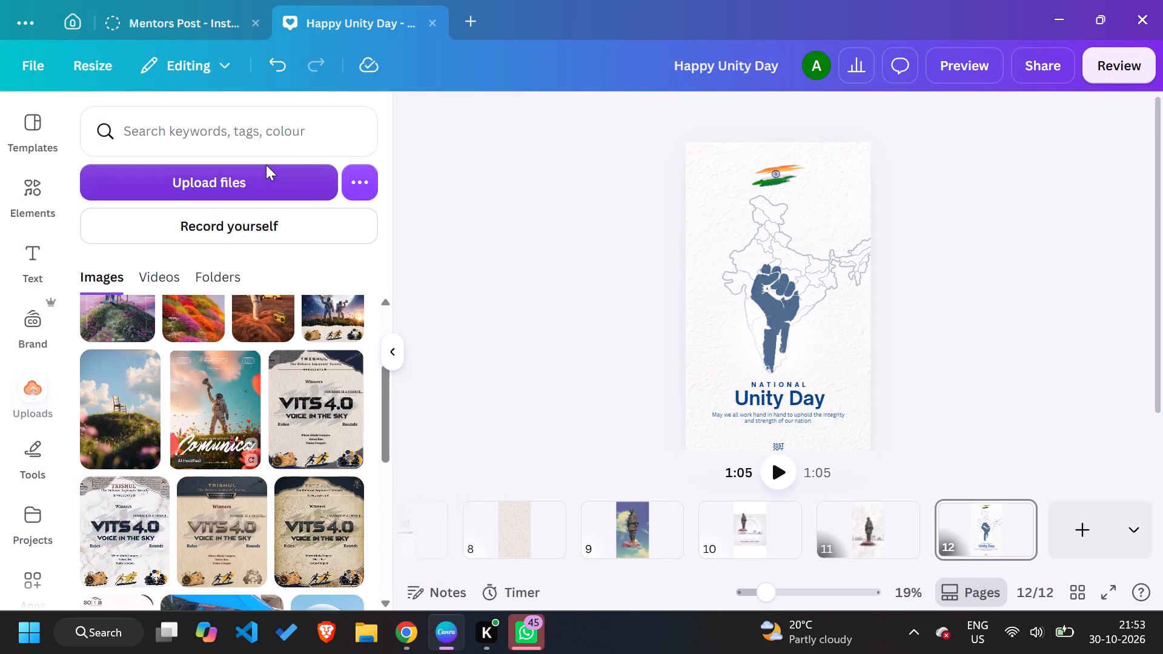
scroll(227, 377, up, 8)
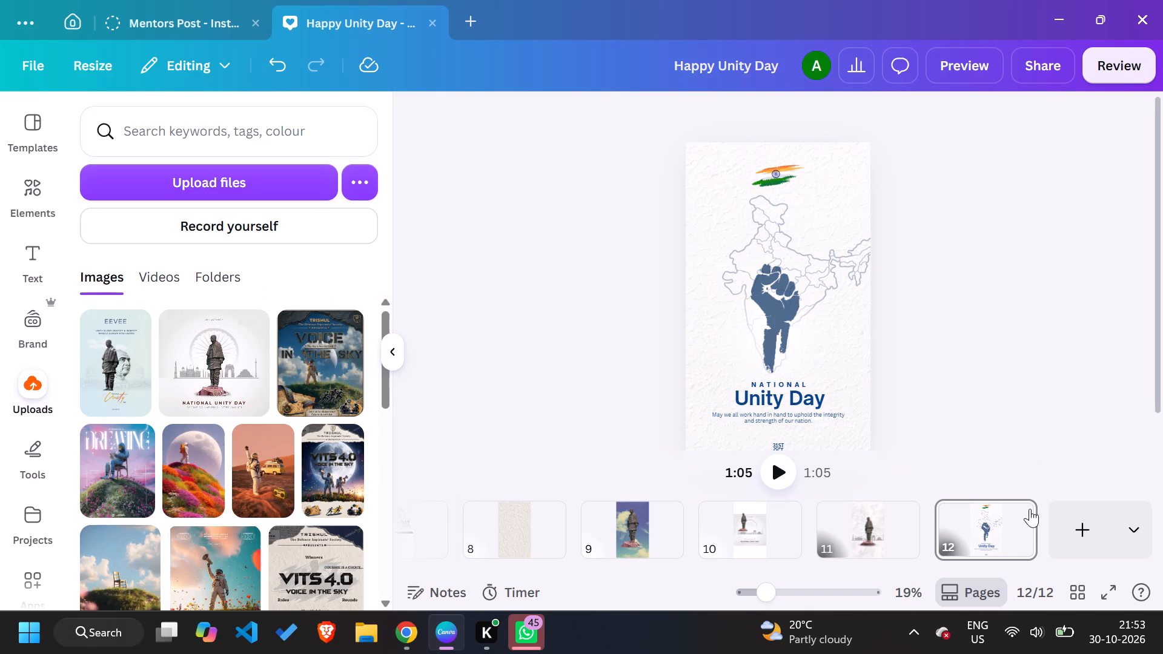
Delete page 12 with the India map and fist design.
click(1011, 513)
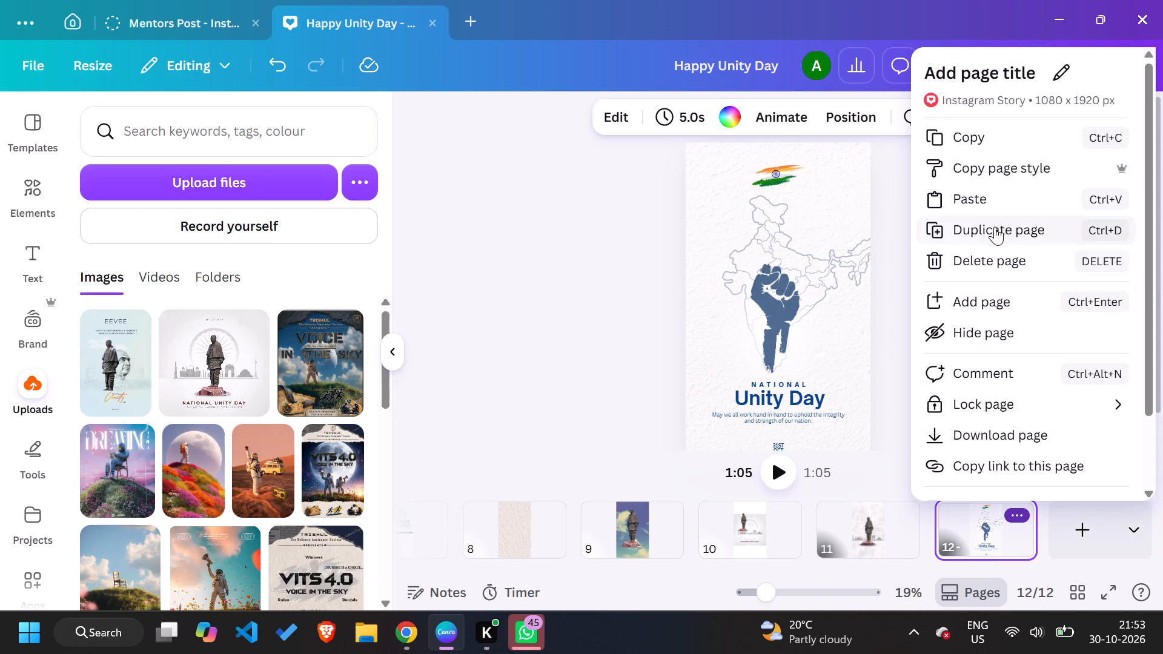
click(989, 254)
Add a blank page 12, place the uploaded Eevee Unity Day image on it and enlarge it to the full page width.
click(1067, 549)
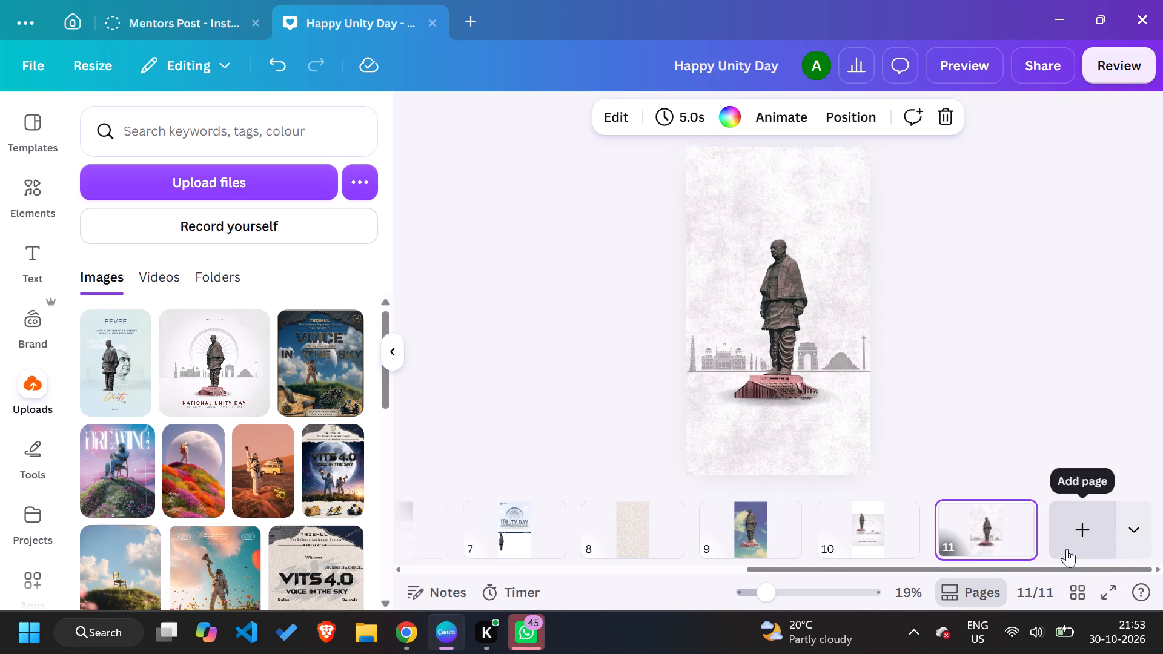
click(104, 369)
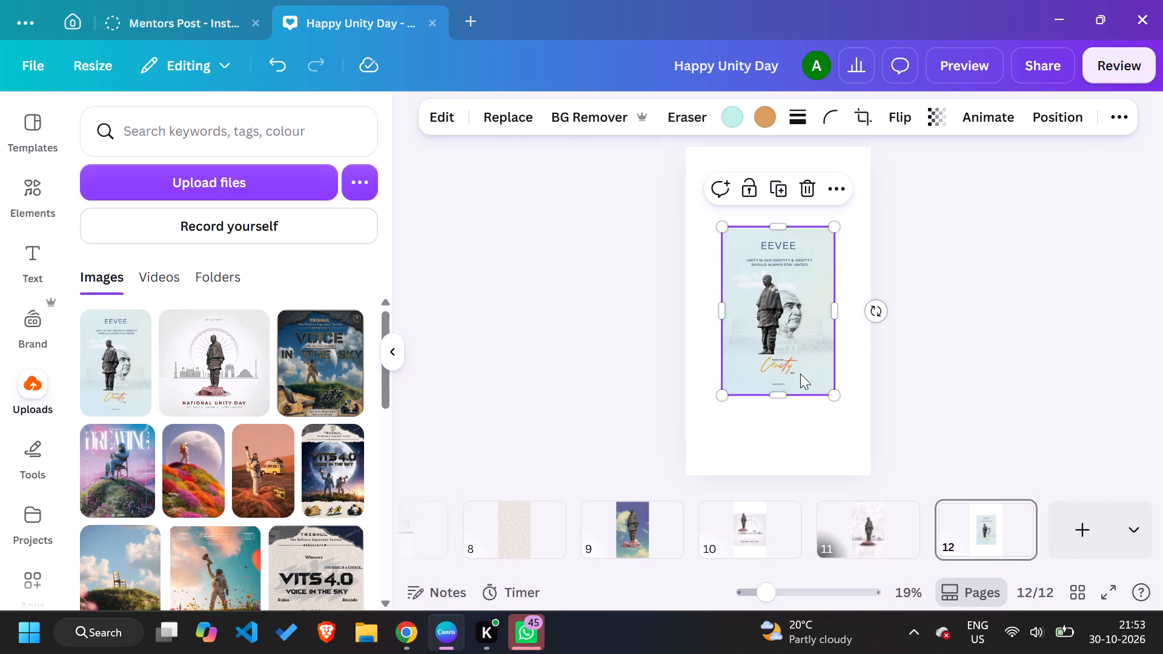
drag(721, 223, 694, 197)
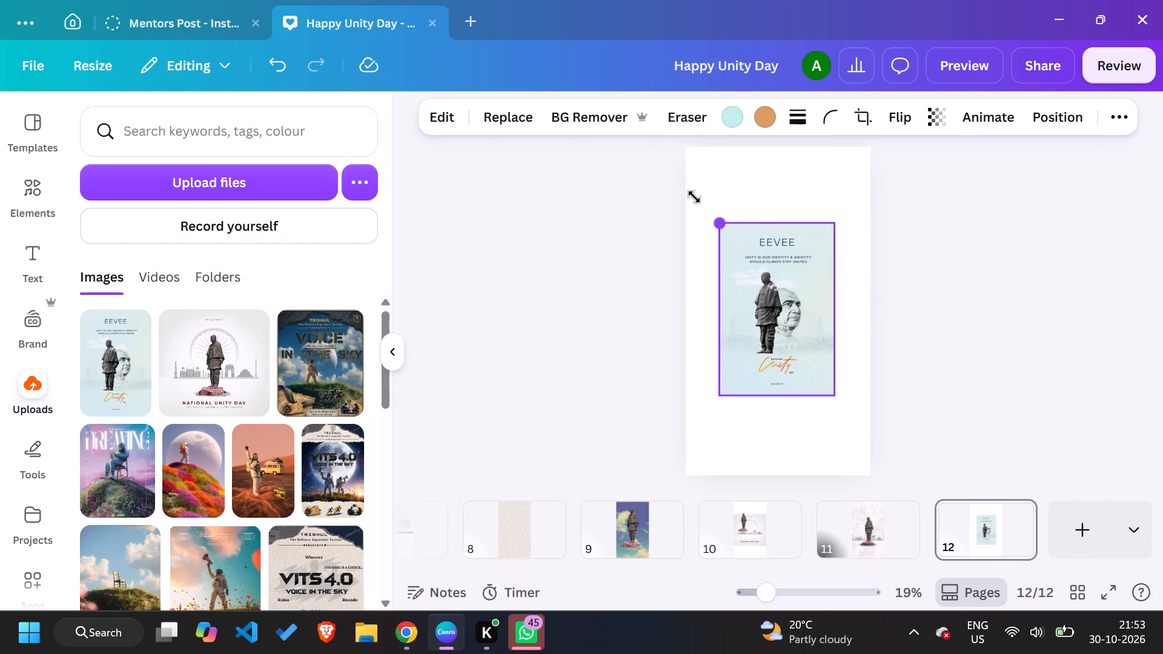
drag(694, 197, 670, 183)
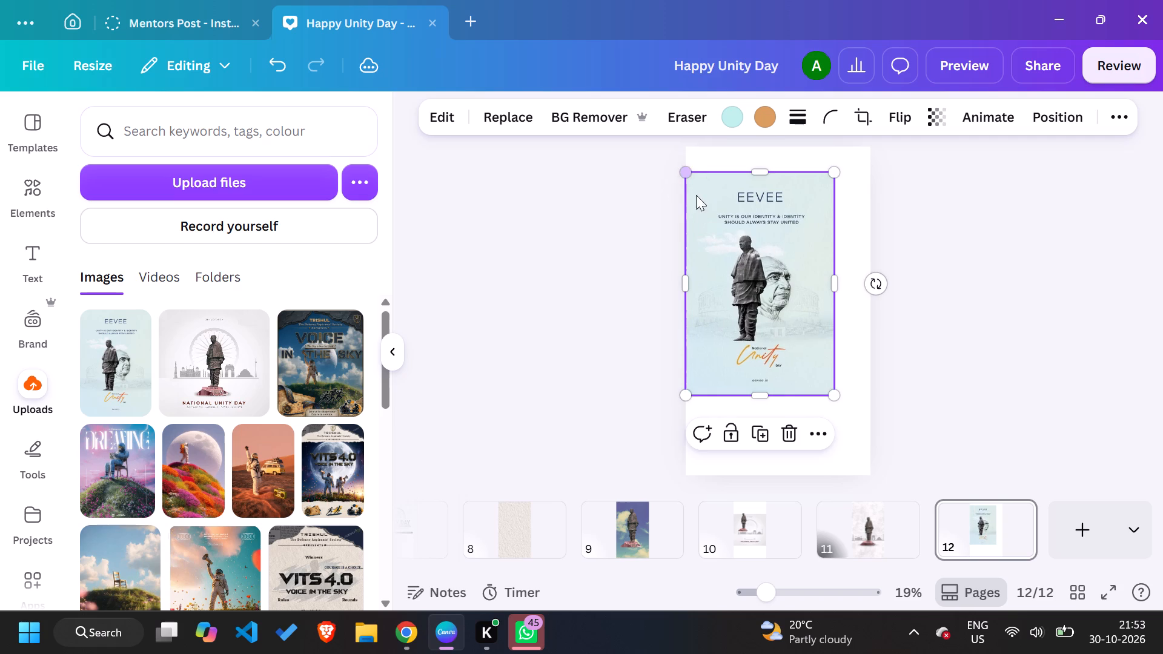
drag(833, 395, 872, 428)
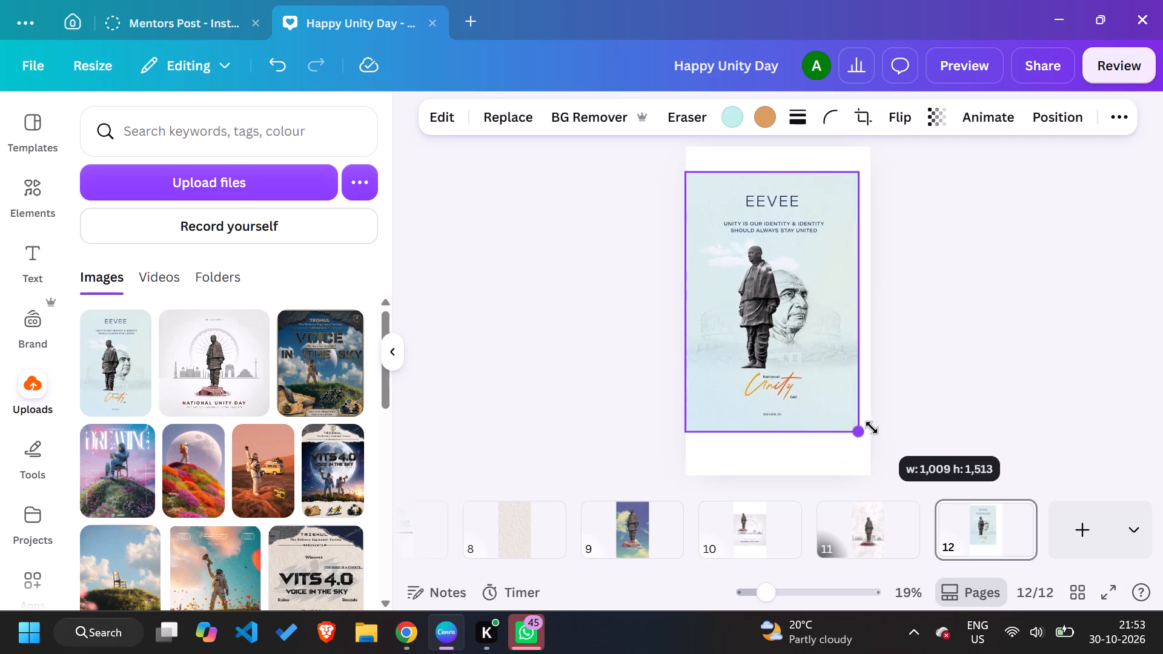
drag(872, 428, 881, 440)
Split the Eevee Unity Day image into editable layers with Magic Layers.
click(451, 107)
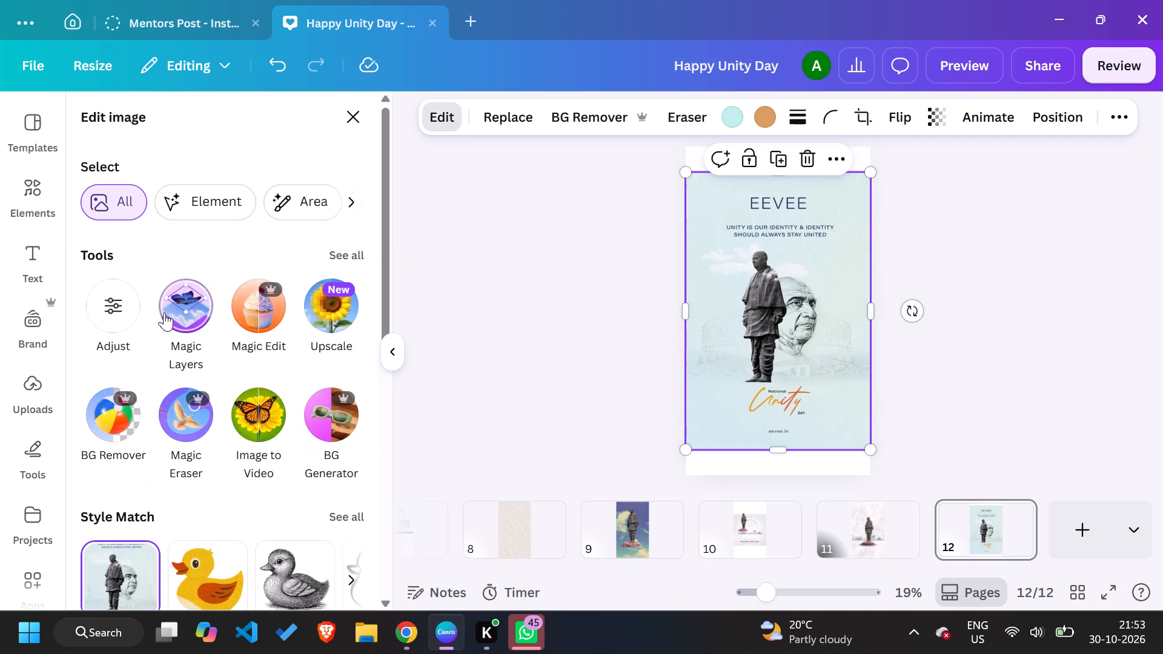
click(167, 315)
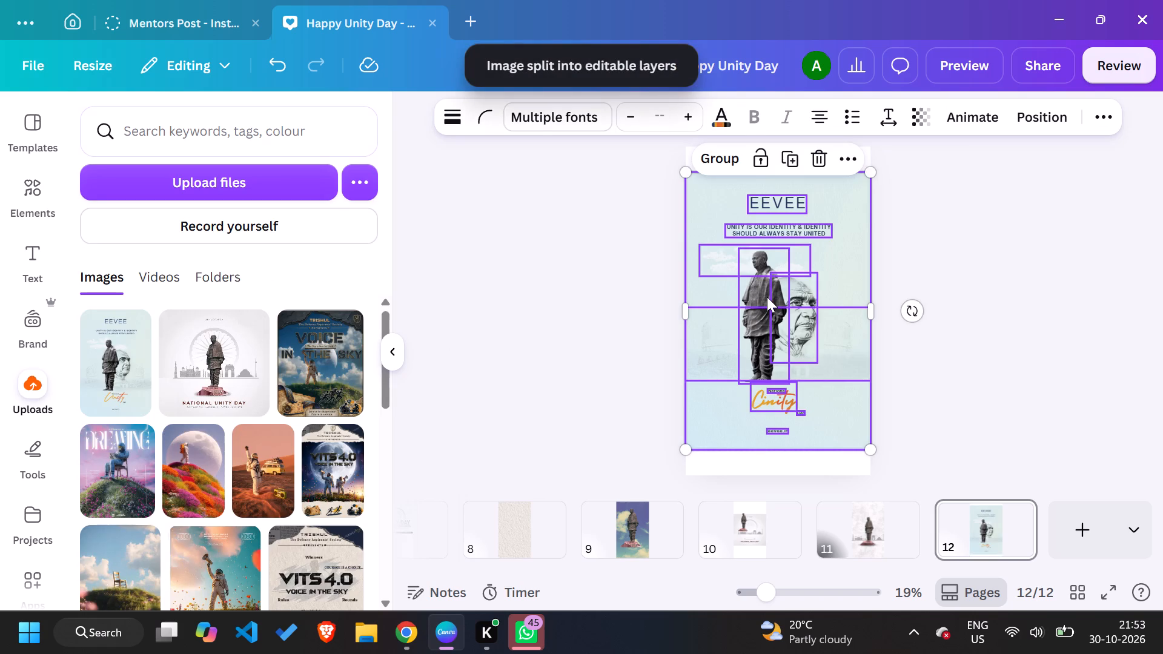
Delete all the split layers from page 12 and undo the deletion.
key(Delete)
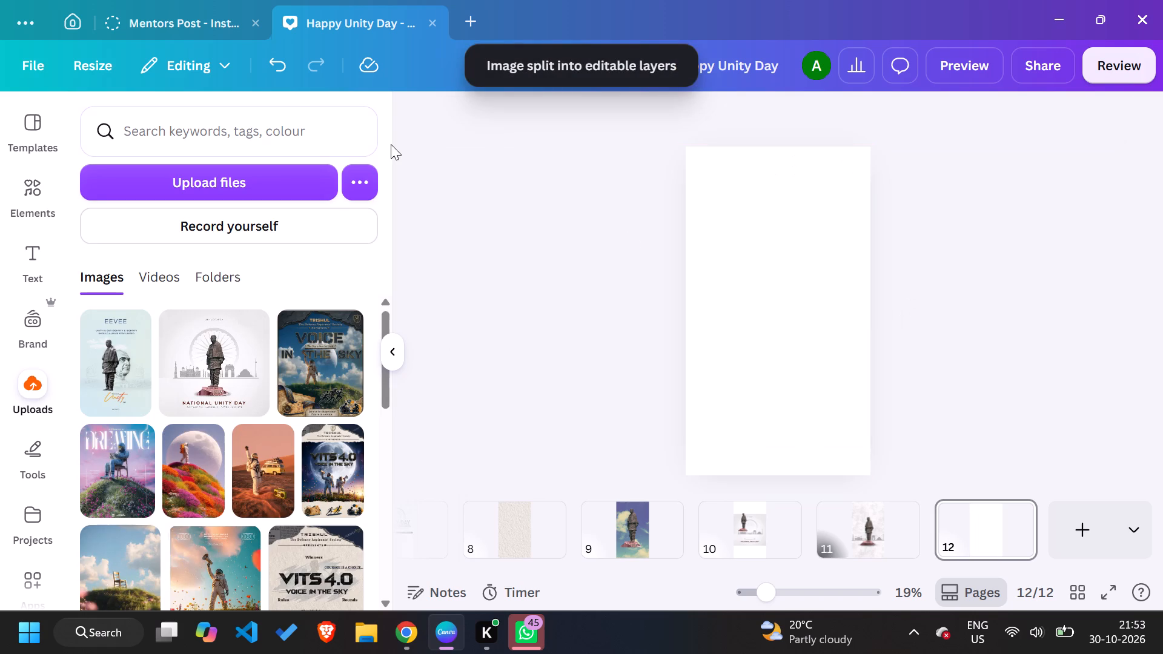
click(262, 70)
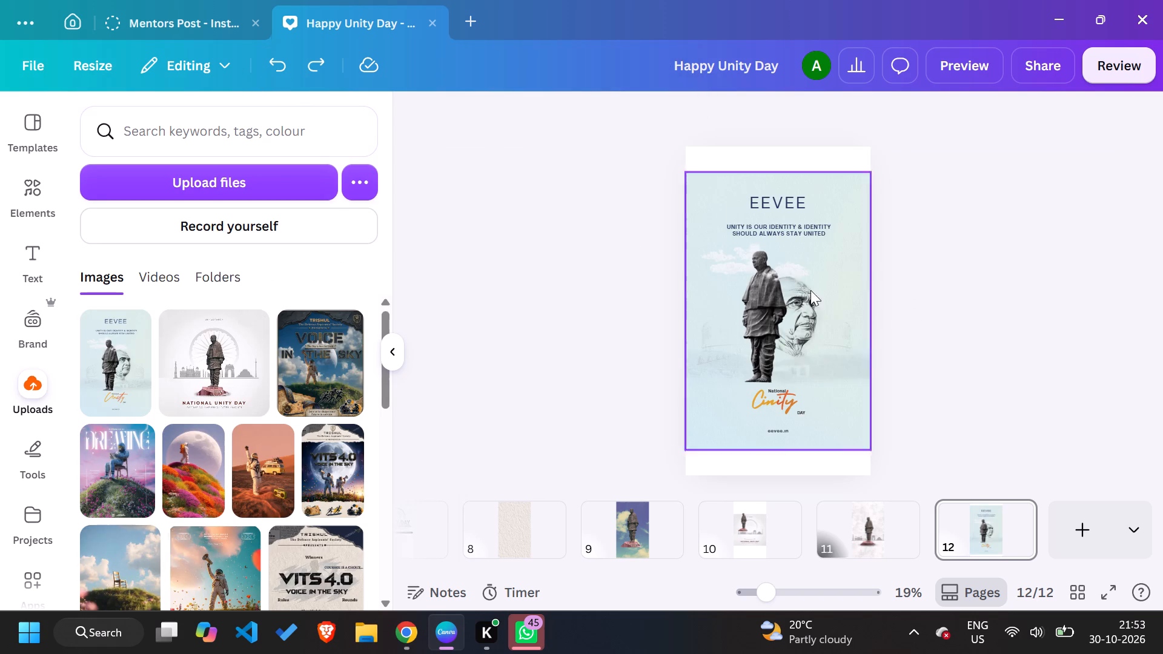
Delete the statue, the sketched face, the orange Unity lettering and the faint building layer from page 12.
click(776, 290)
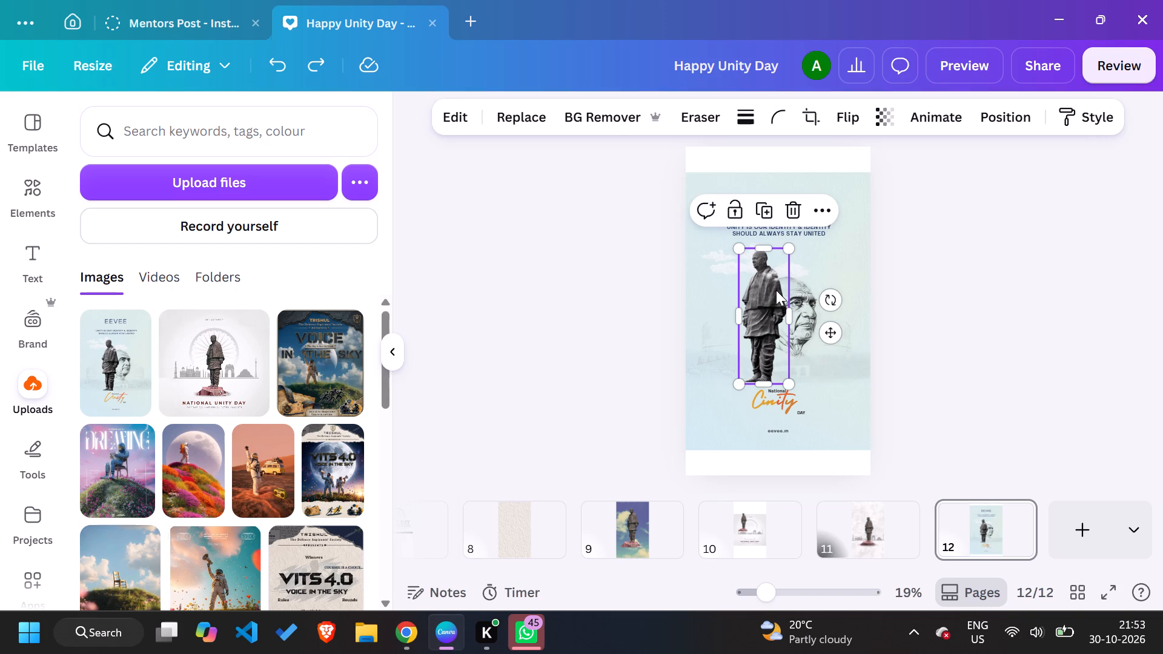
key(Delete)
click(776, 290)
key(Delete)
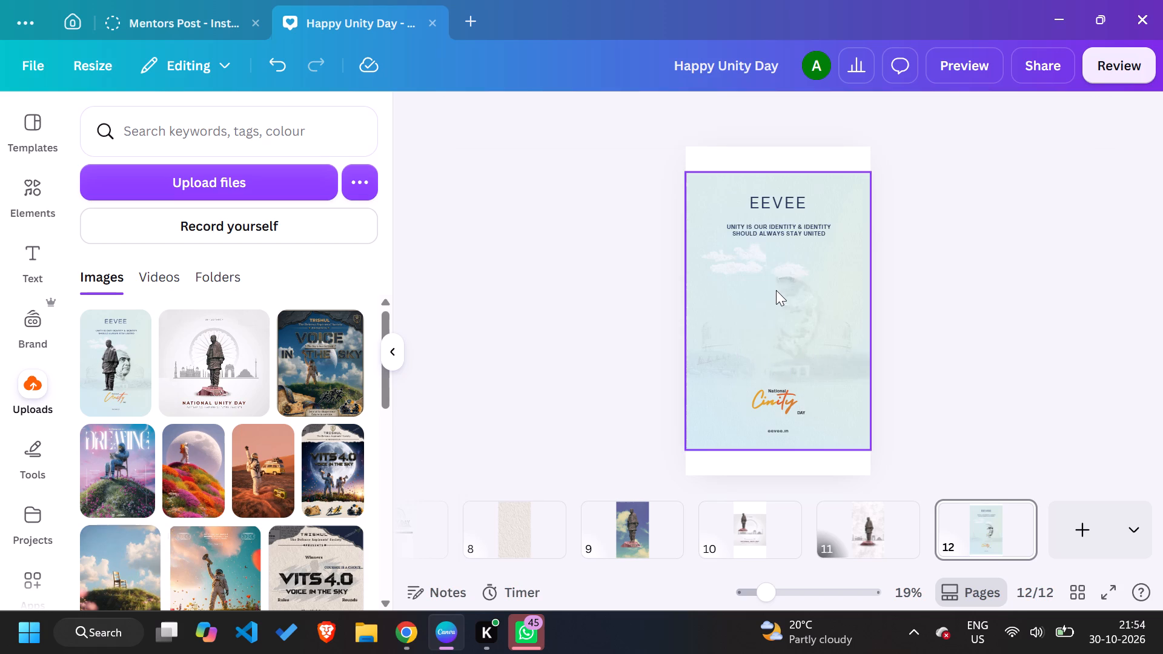
click(782, 404)
key(Delete)
click(778, 343)
key(Delete)
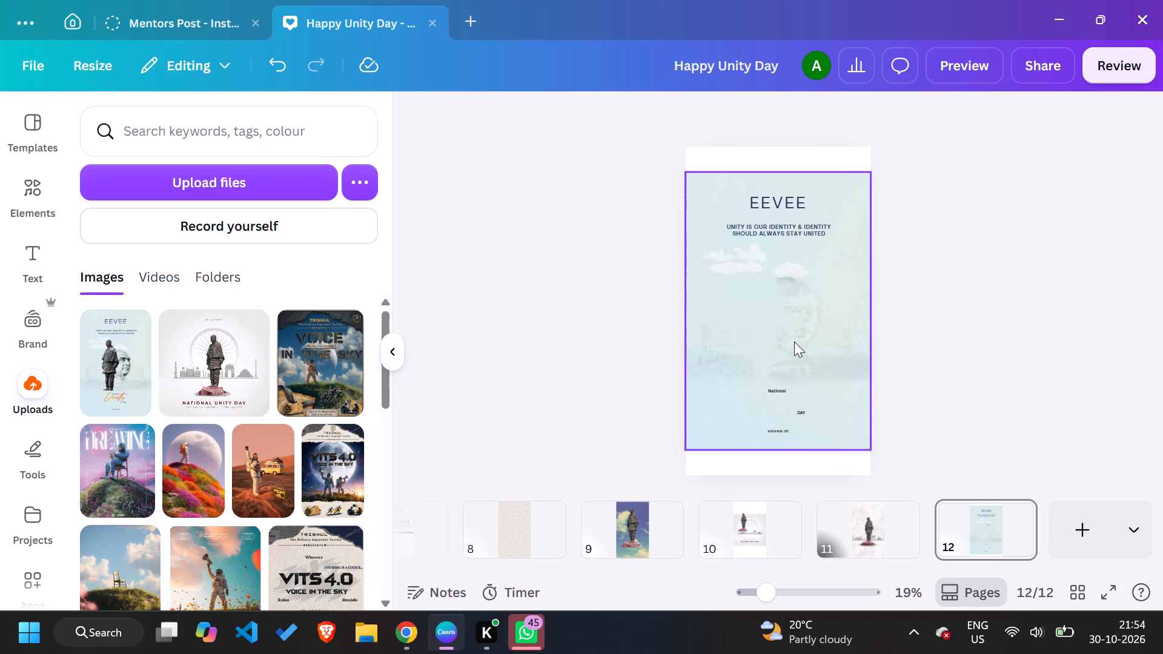
Move the pale blue background image slightly down on page 12, keeping it aligned with the page's side edges.
click(794, 341)
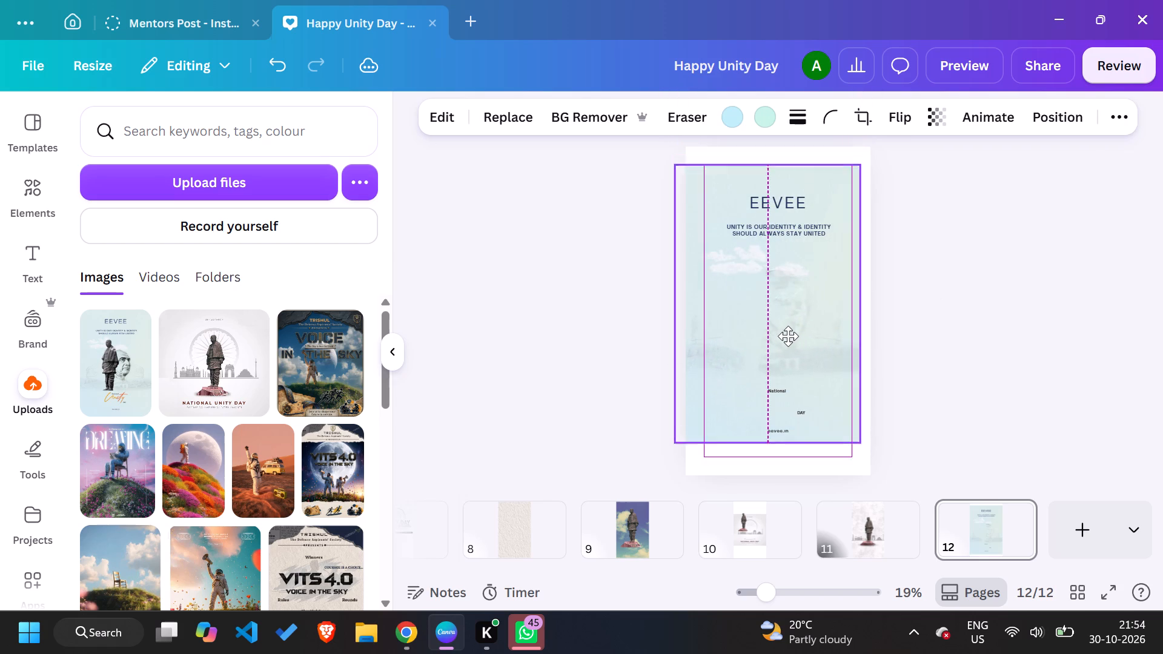
click(765, 124)
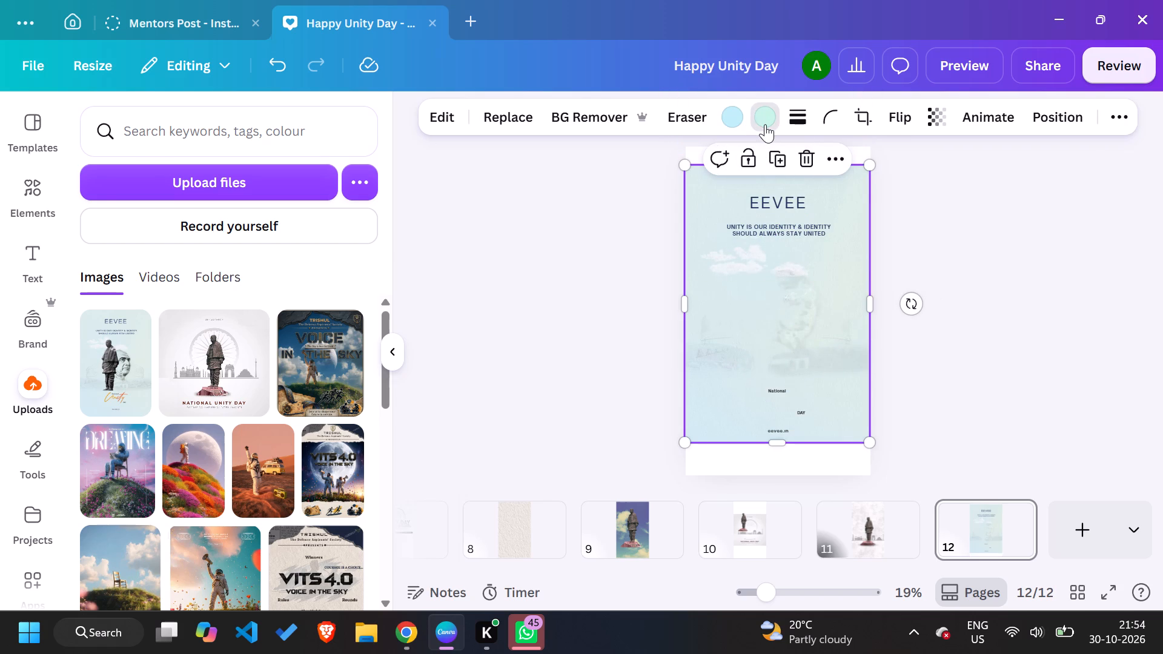
click(351, 116)
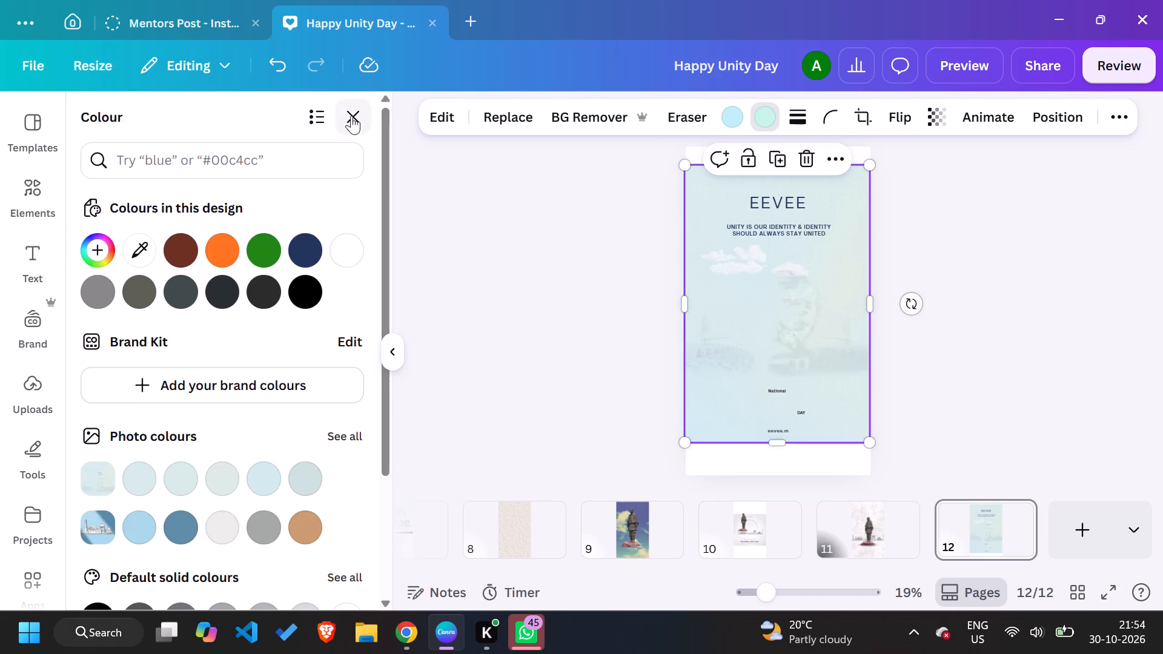
drag(852, 317, 839, 335)
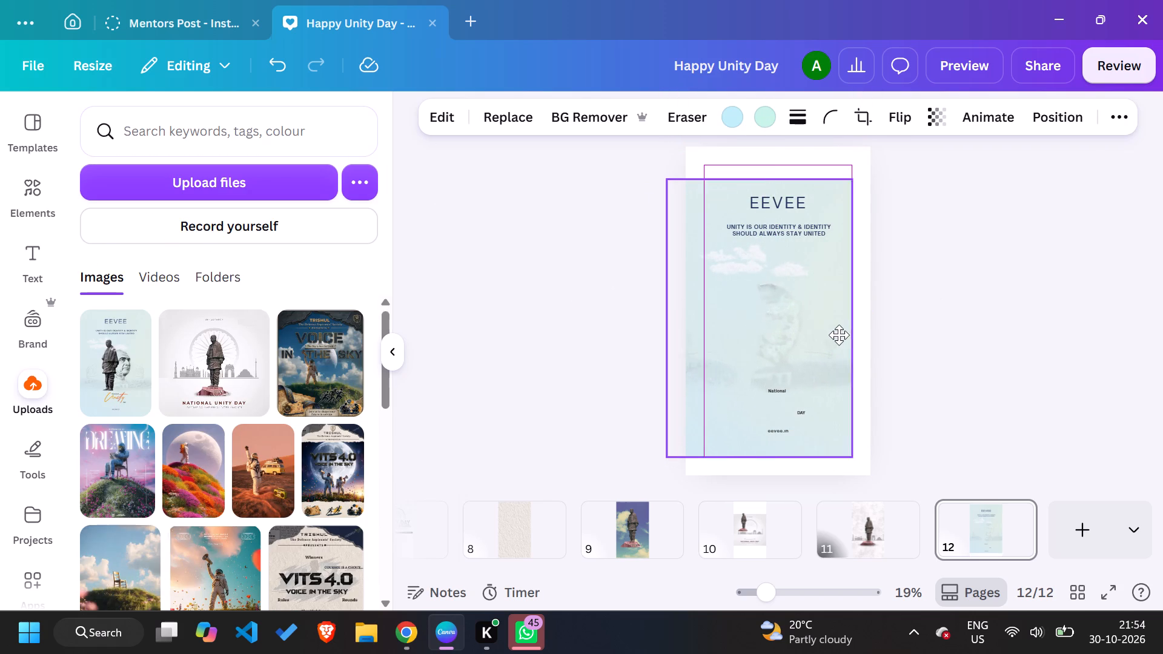
drag(839, 335, 841, 333)
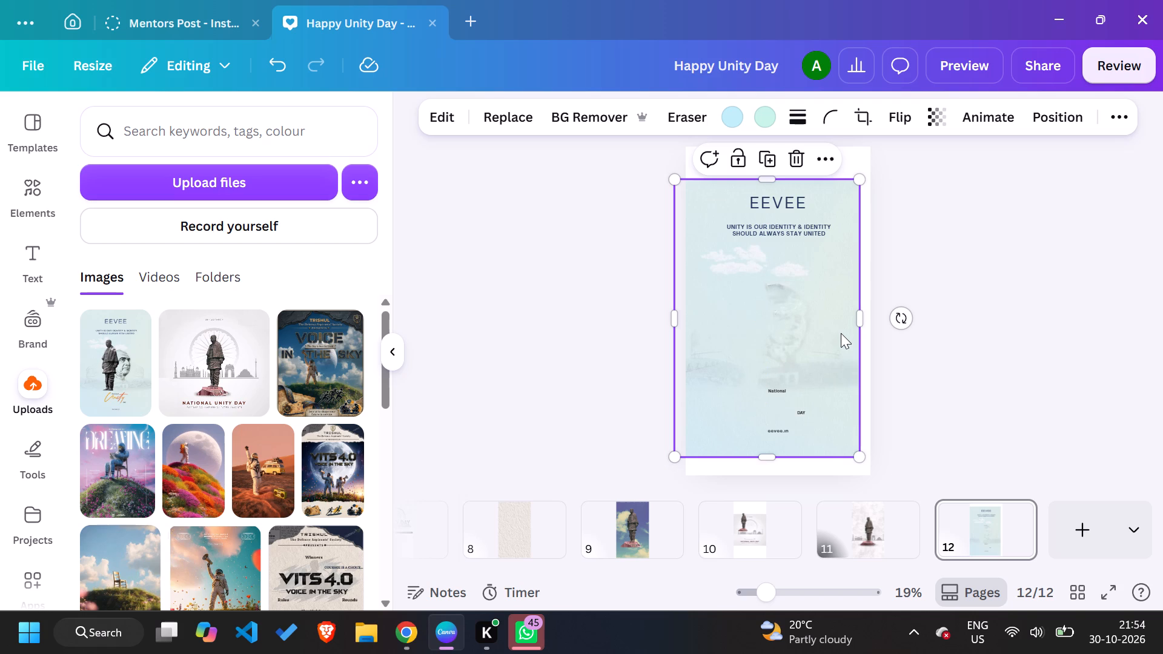
drag(841, 333, 861, 332)
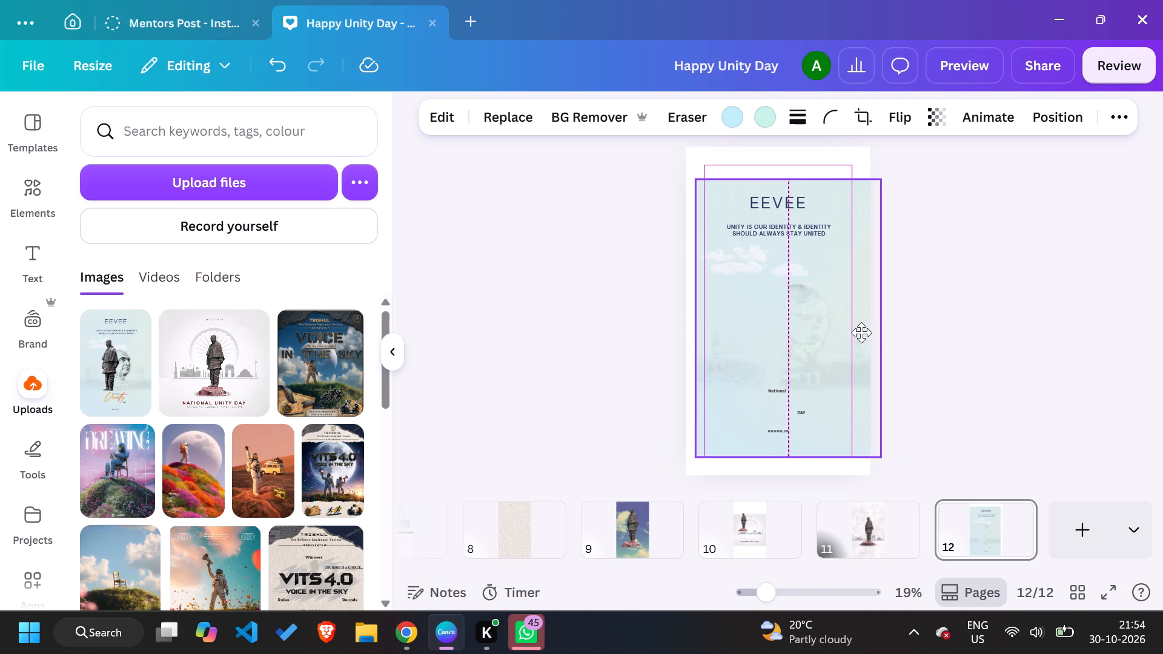
drag(861, 332, 853, 333)
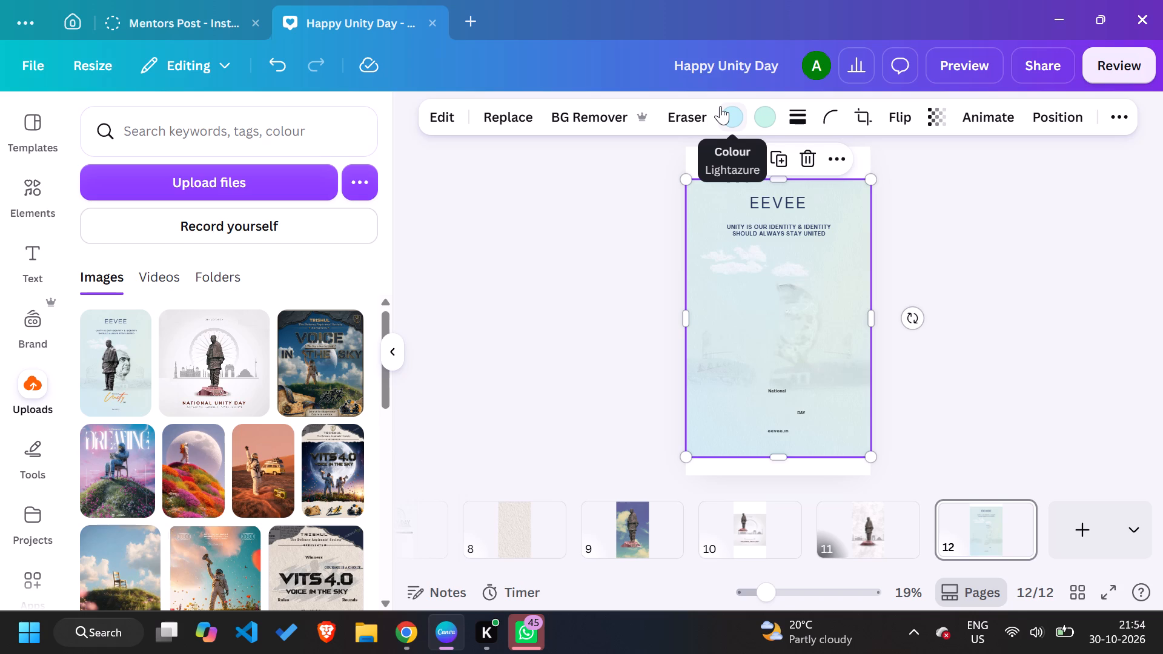
Change the light azure tone of the background image on page 12 to the pale grey-teal at the end of its photo colours.
click(735, 121)
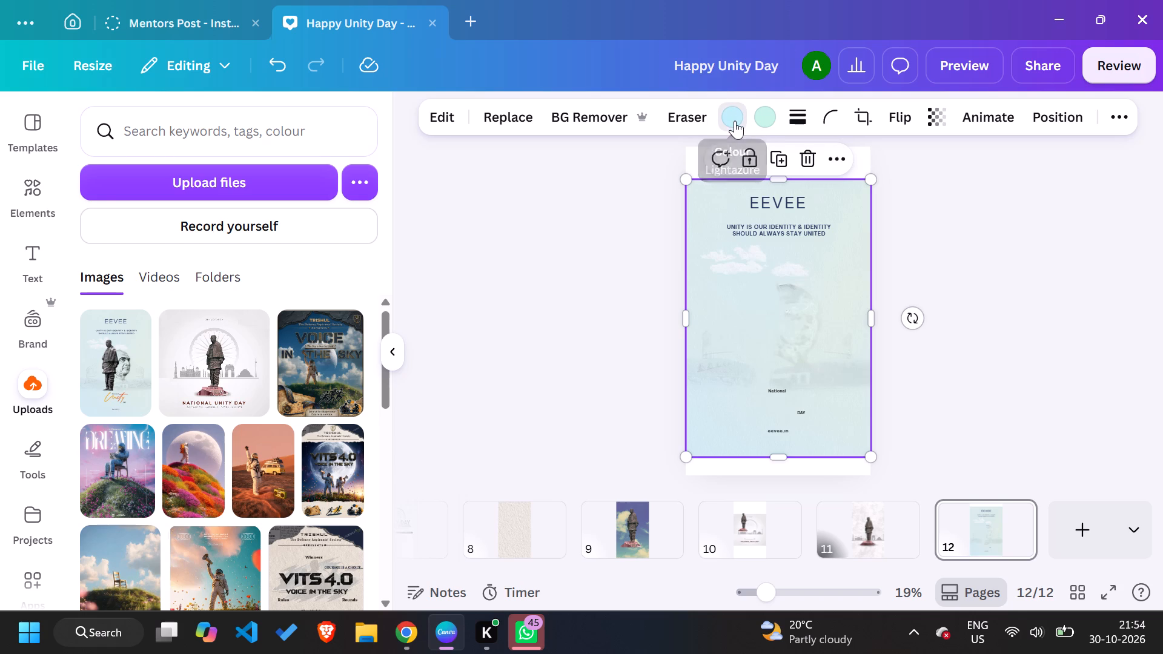
scroll(348, 362, down, 1)
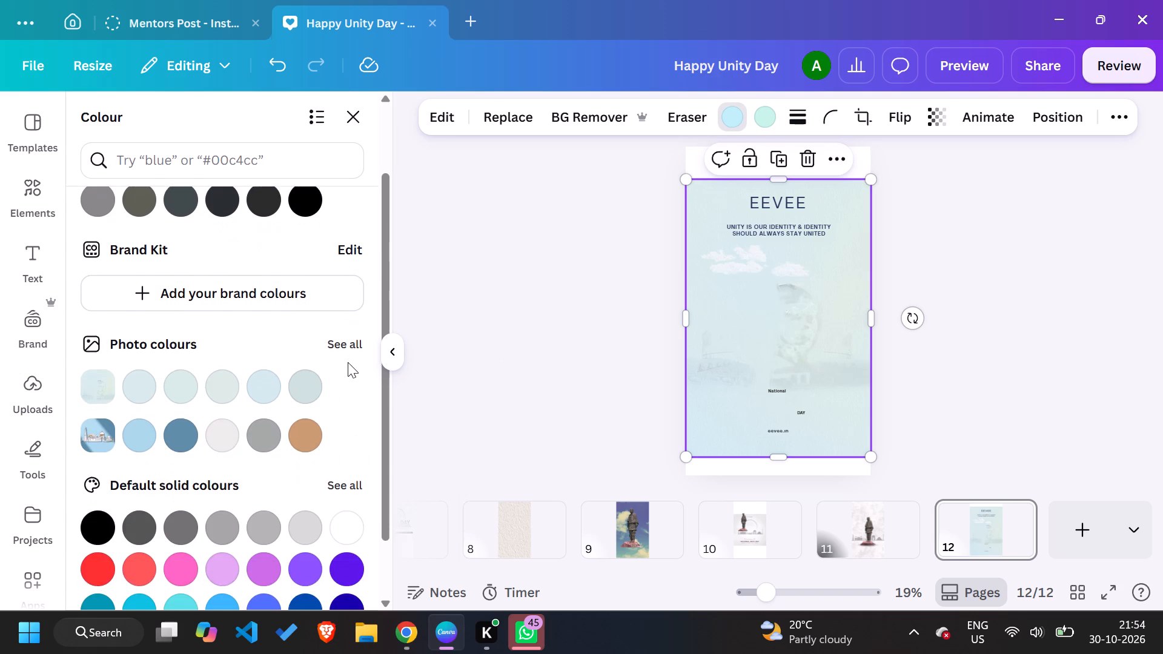
scroll(348, 362, down, 1)
click(84, 395)
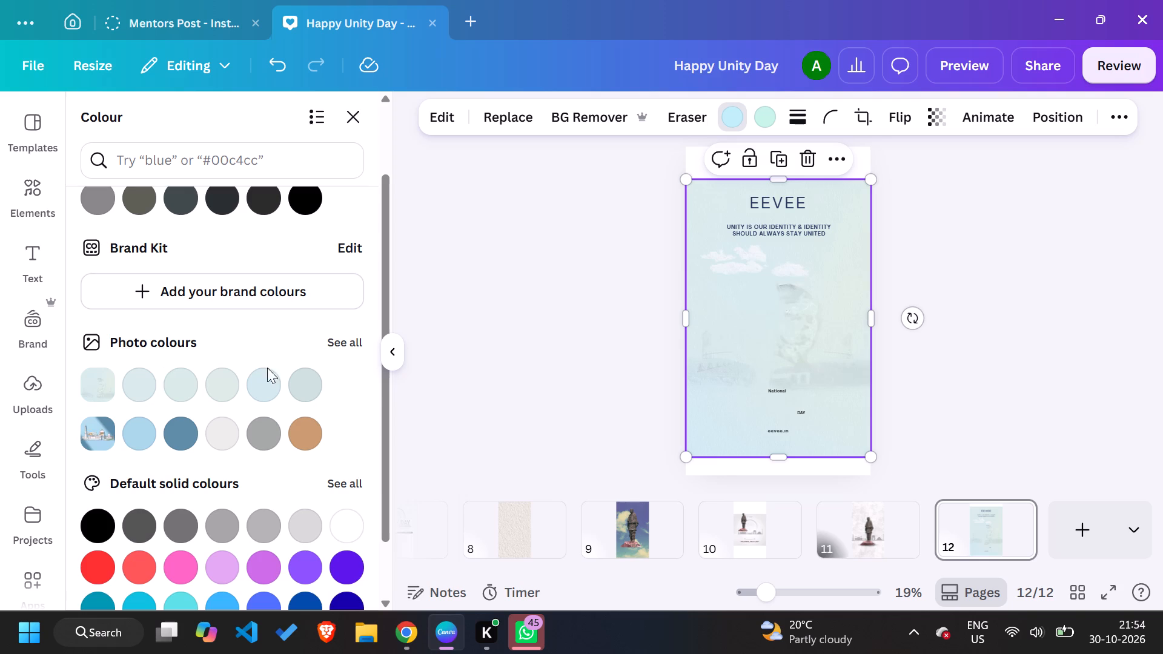
click(306, 392)
click(763, 128)
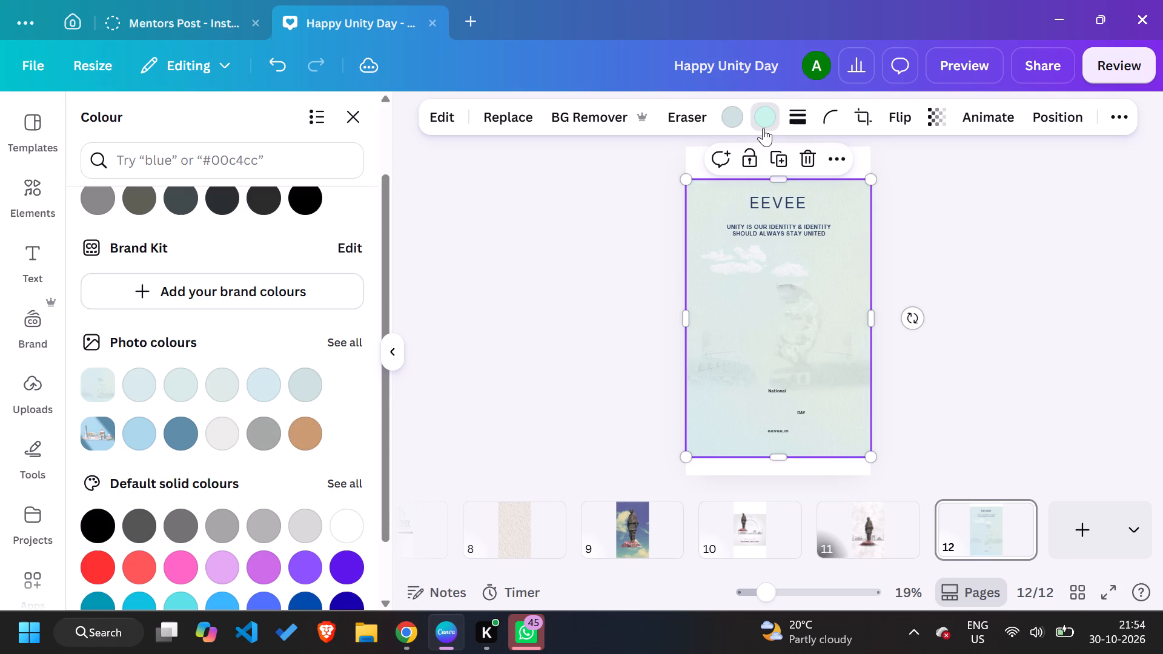
Delete the EEVEE heading, the unity tagline beneath it and the clouds from page 12.
click(799, 209)
key(Delete)
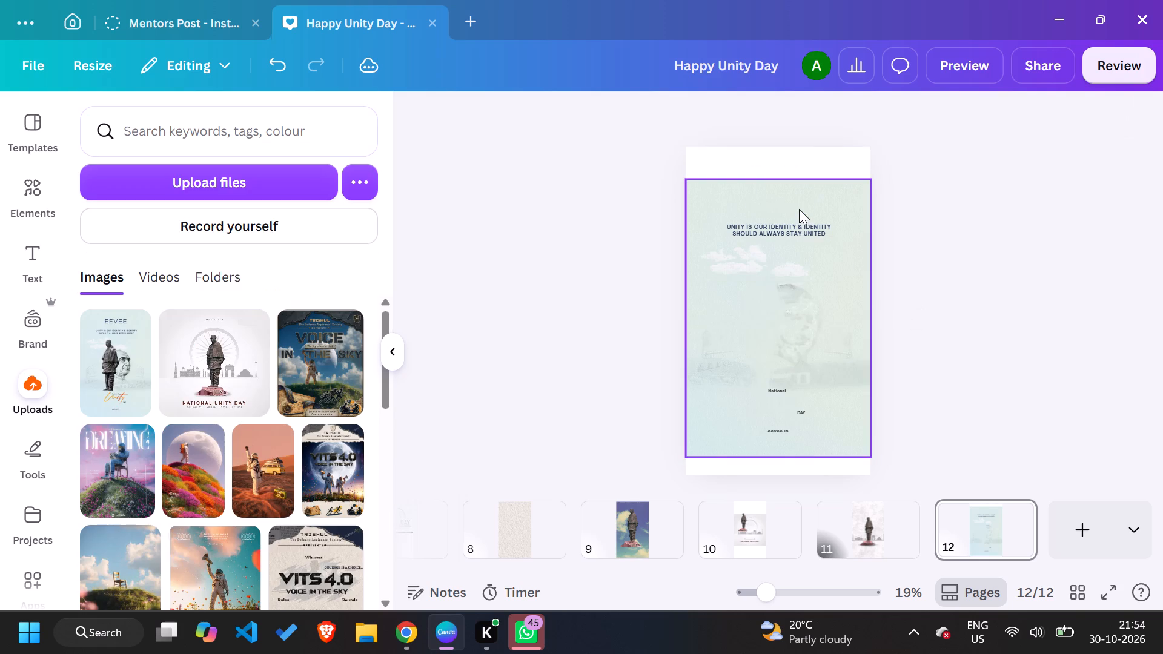
click(785, 231)
key(Delete)
click(754, 263)
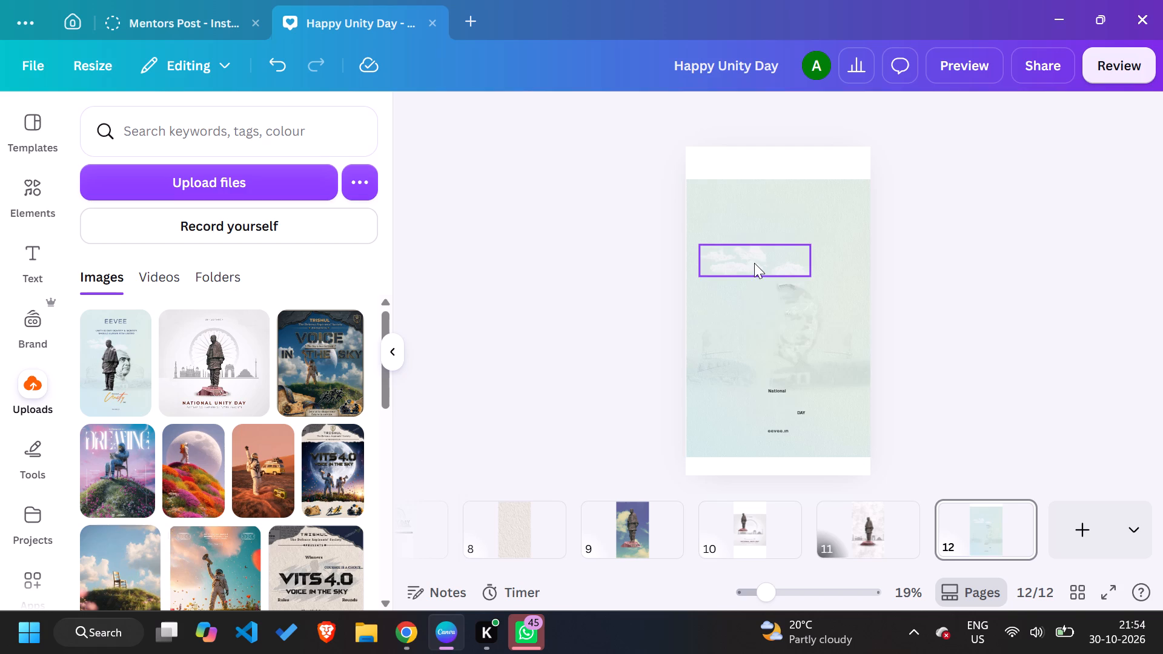
key(Delete)
Show page 12's layers and delete the eevee.in, National and DAY text layers.
key(Home)
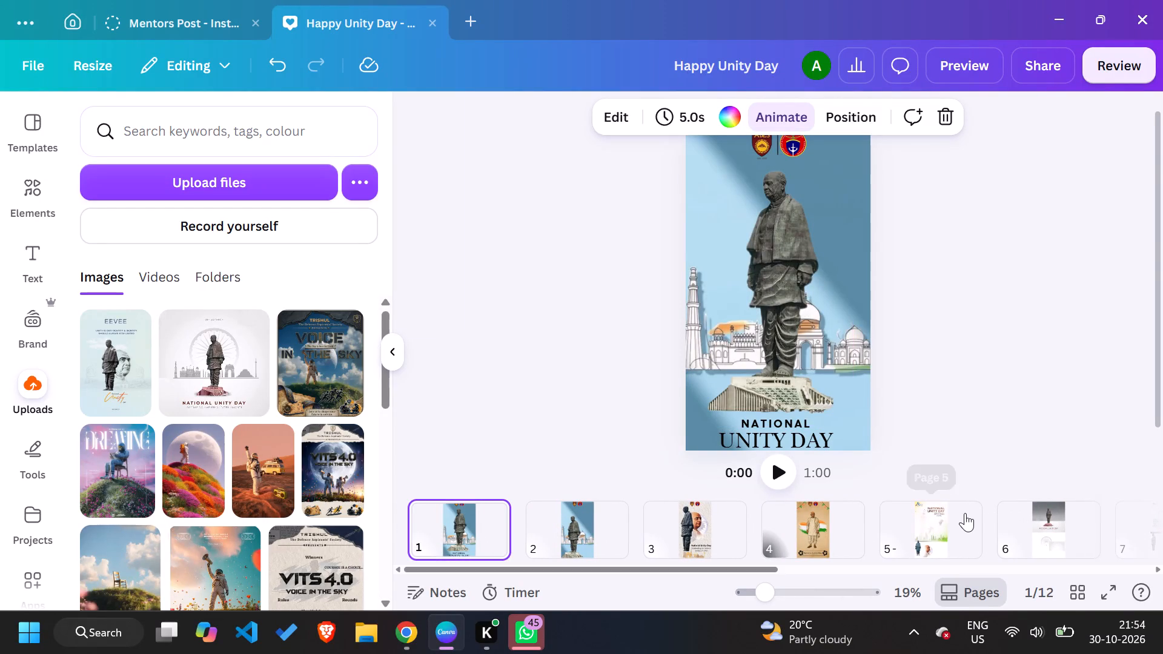
scroll(952, 533, left, 10)
click(989, 546)
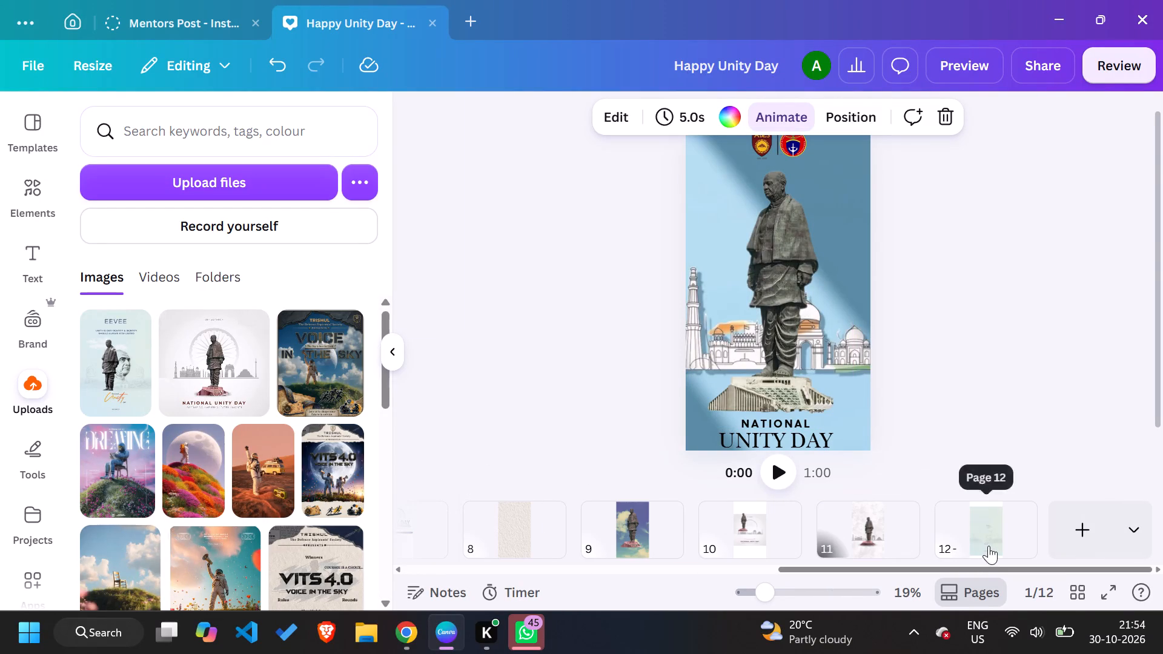
right_click(787, 311)
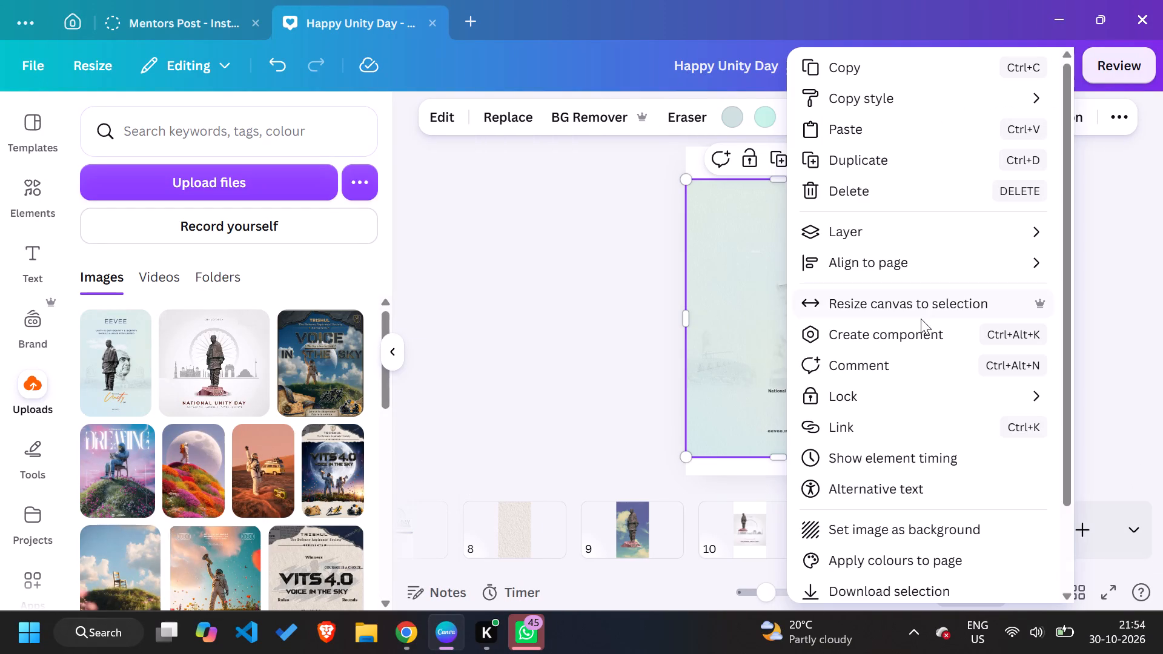
click(885, 235)
click(654, 380)
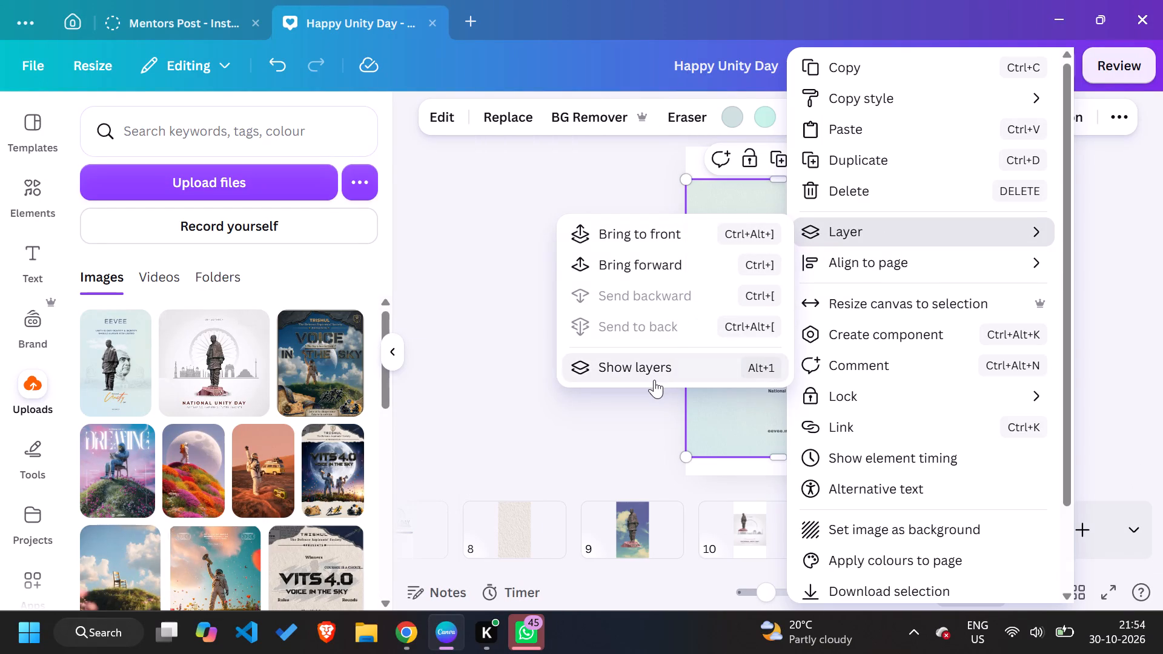
scroll(215, 445, down, 3)
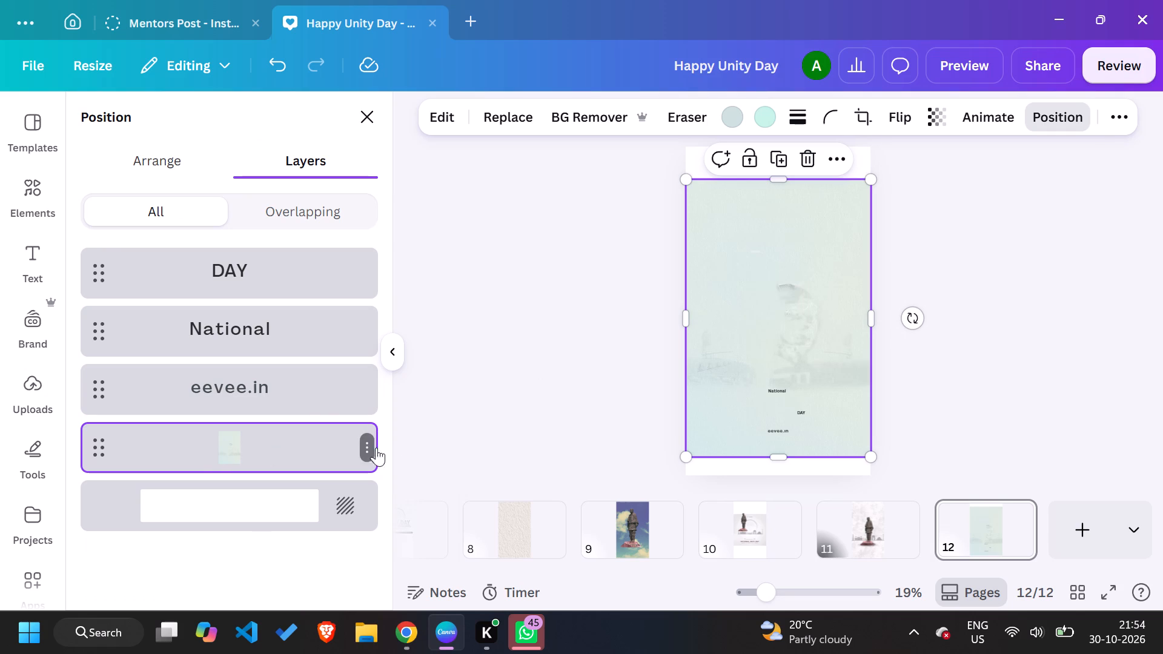
click(282, 380)
key(Delete)
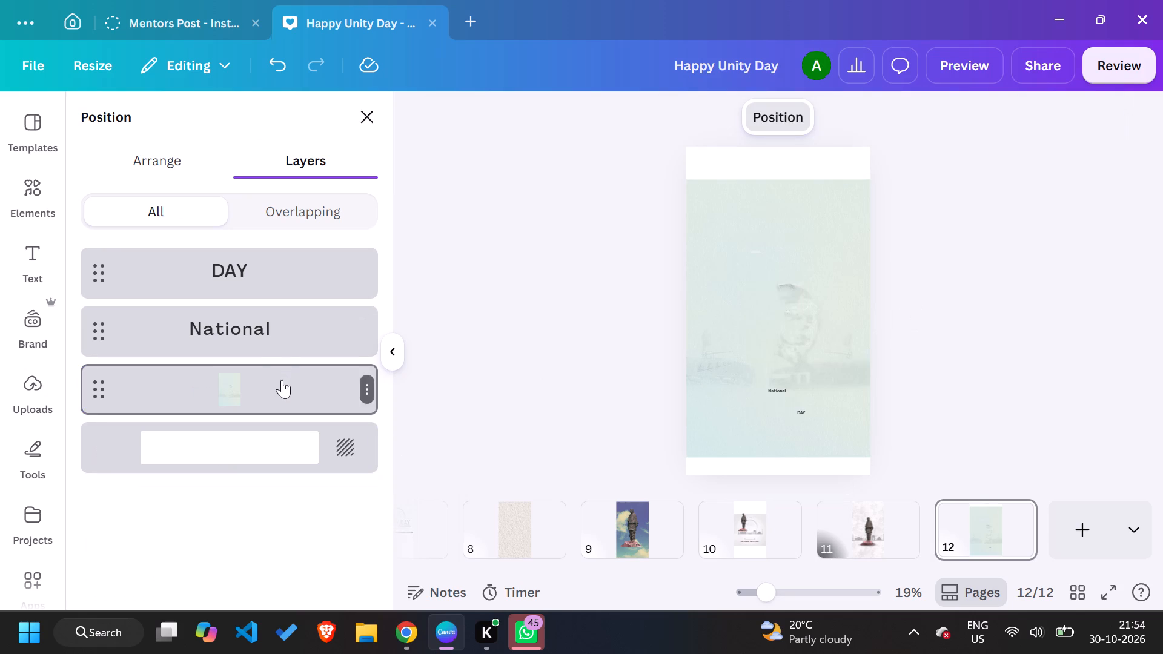
click(274, 337)
key(Delete)
key(Delete)
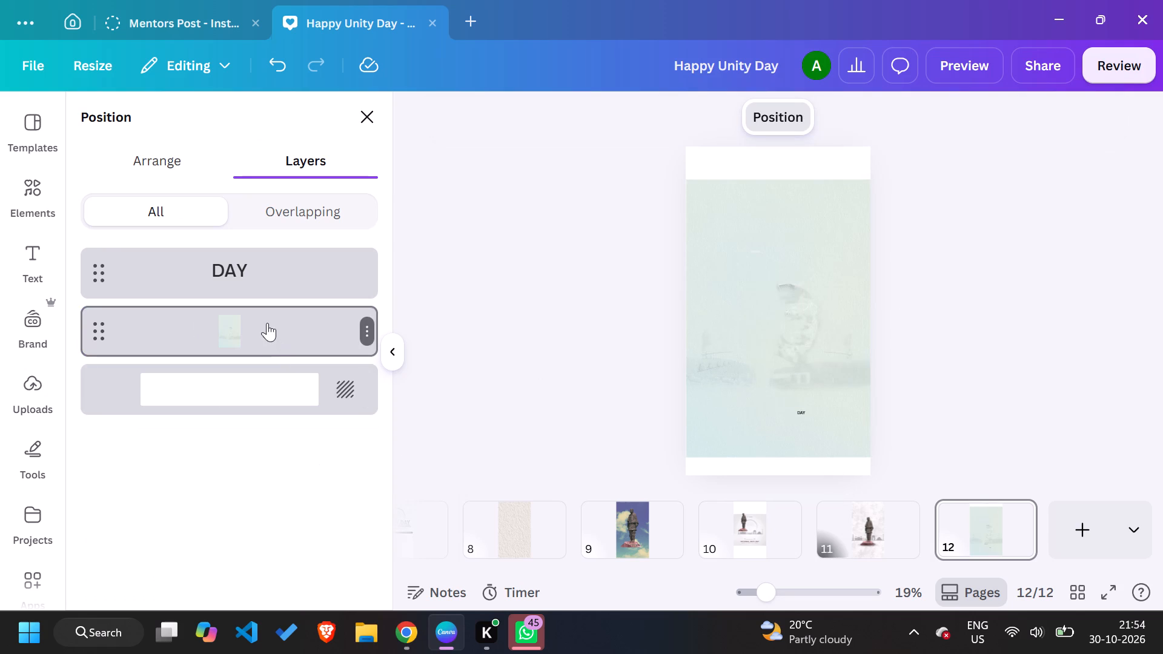
click(254, 282)
key(Delete)
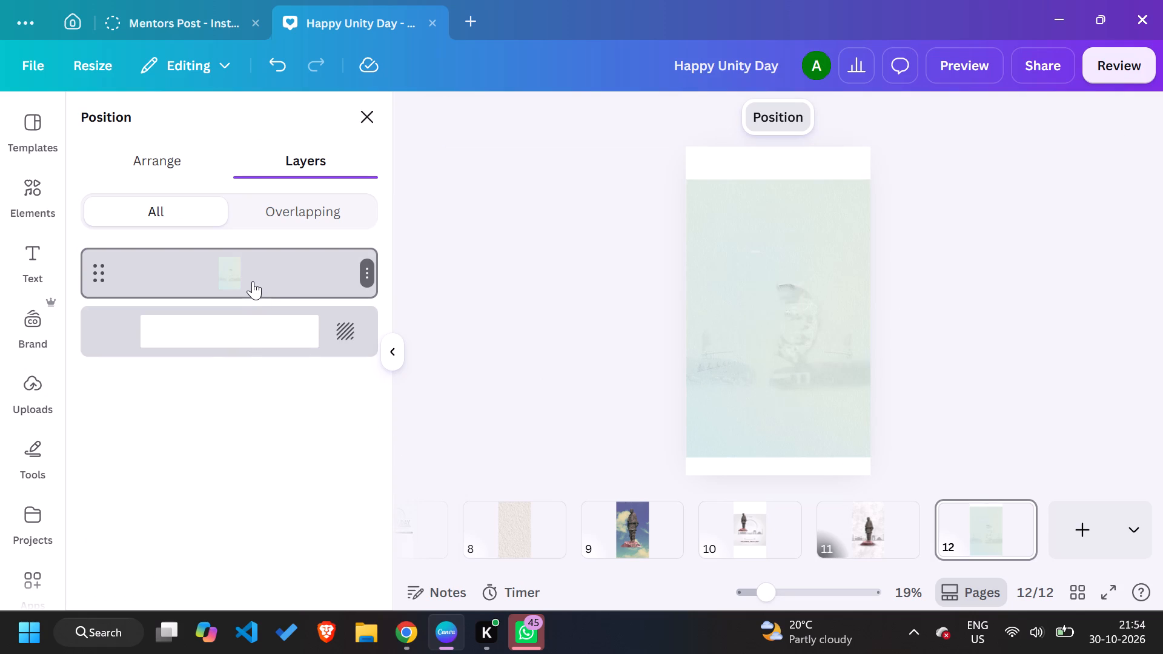
Copy the cleaned pale background image from page 12 and paste it onto page 11.
click(745, 335)
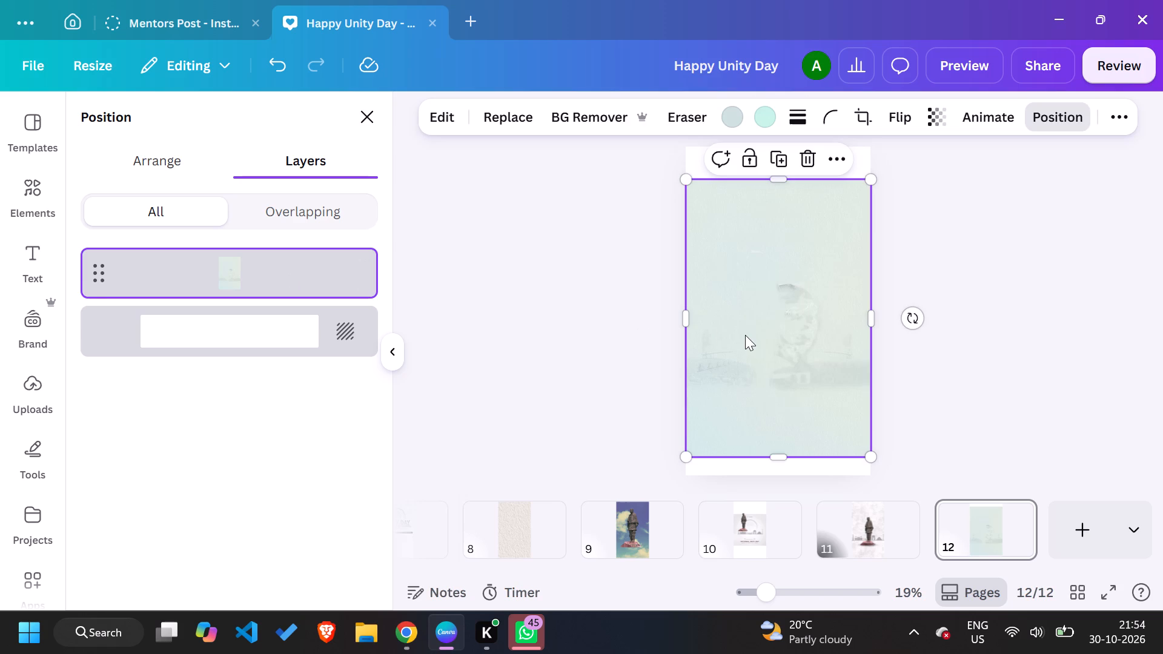
key(ctrl+c)
click(862, 524)
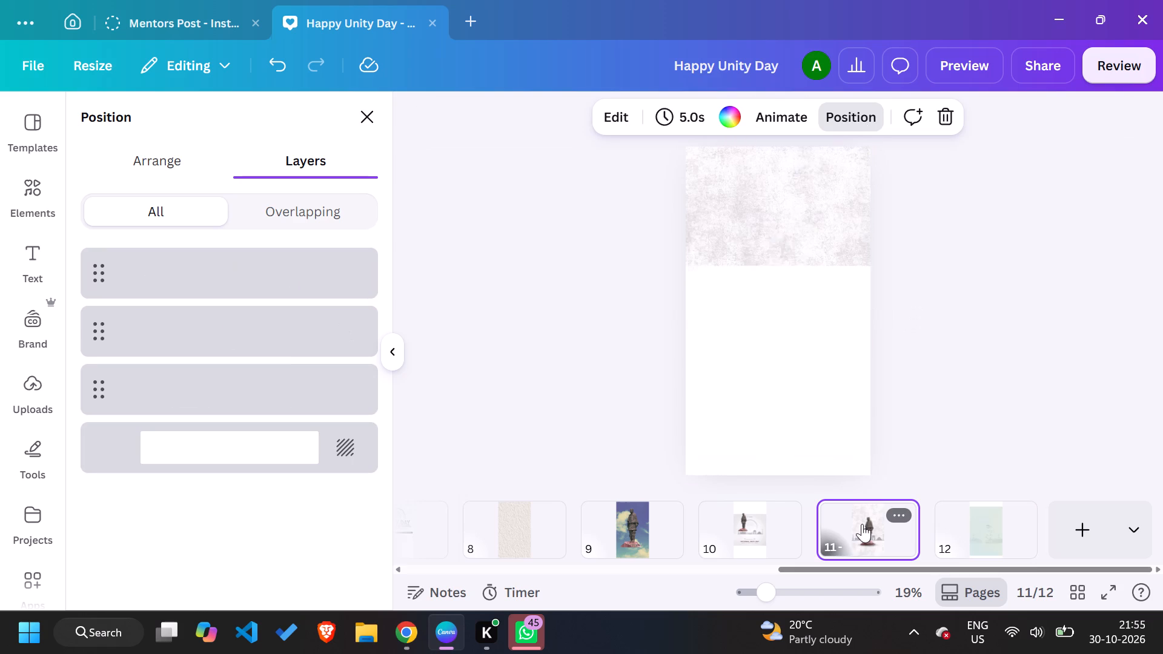
click(699, 200)
key(ctrl+v)
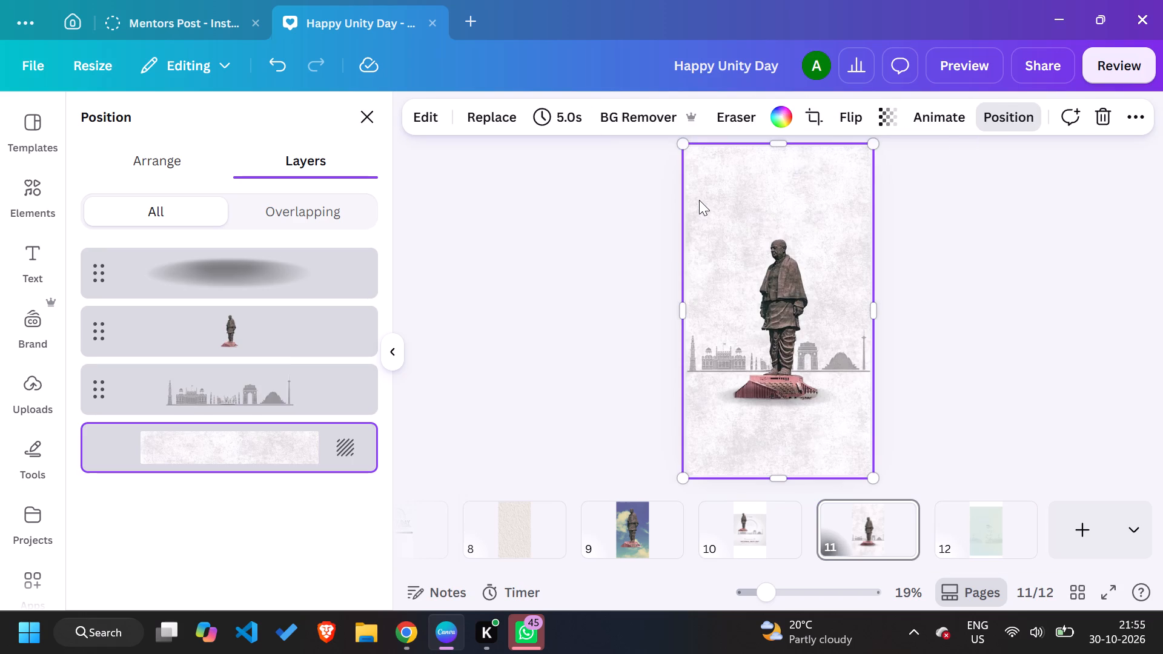
Send the pasted pale background image to the back, behind the statue, skyline and shadow on page 11.
right_click(790, 256)
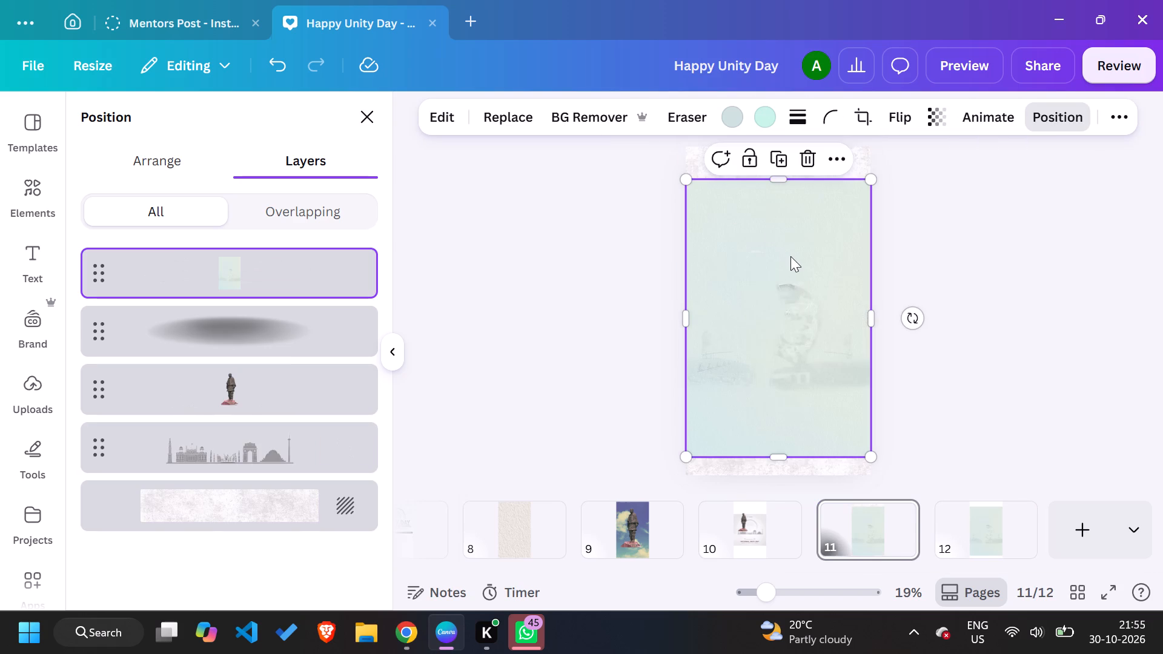
click(858, 231)
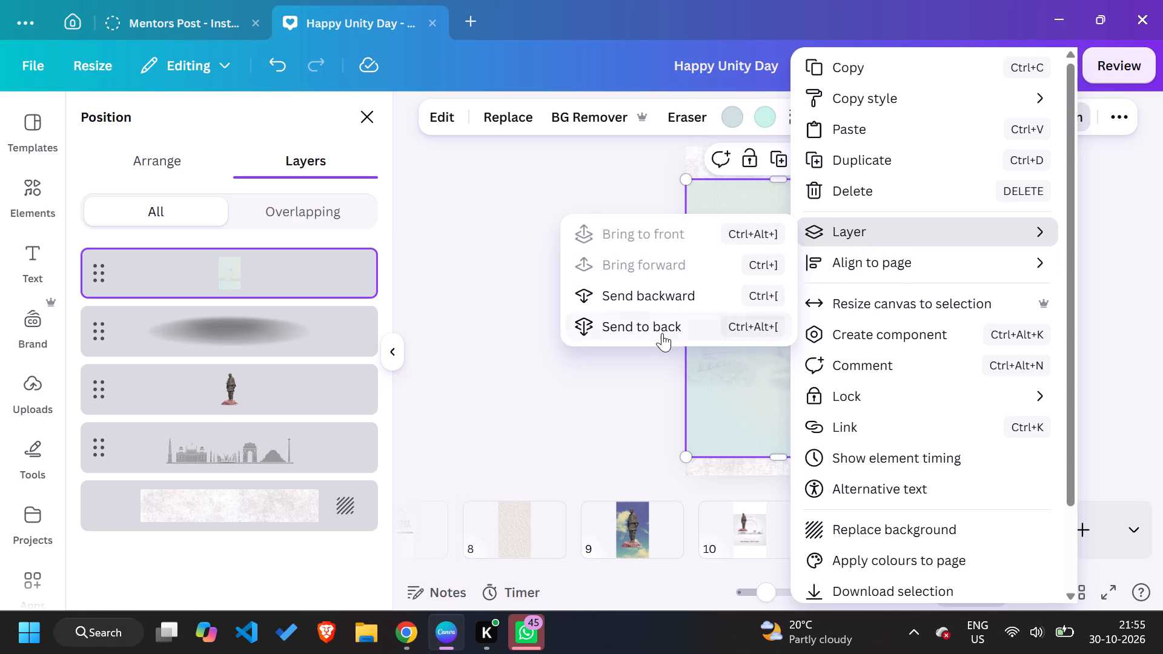
click(661, 331)
click(541, 373)
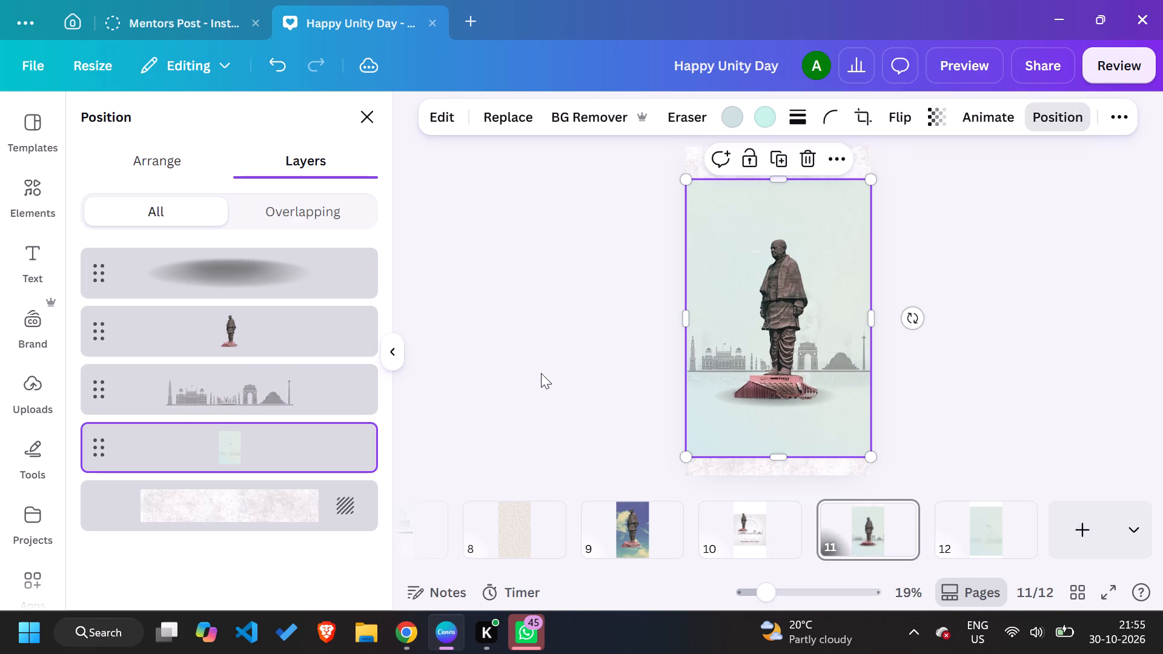
click(972, 391)
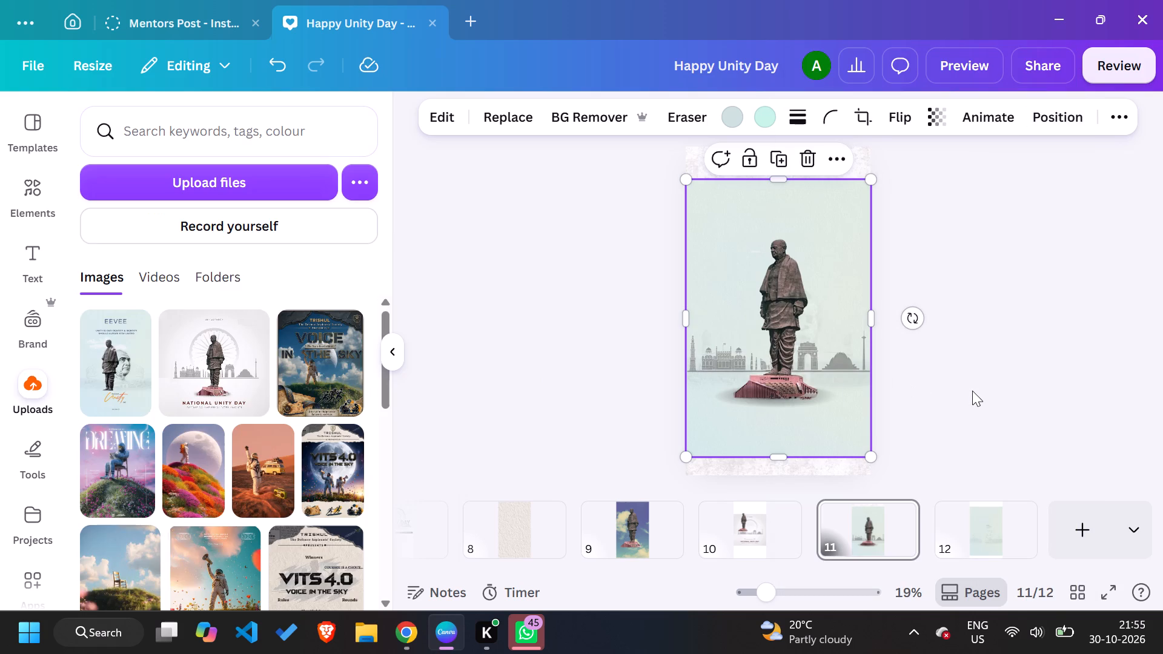
click(972, 391)
Extend the pale background image to the top and bottom edges of page 11 so it covers the whole page.
click(817, 227)
drag(780, 181, 777, 164)
drag(777, 164, 774, 152)
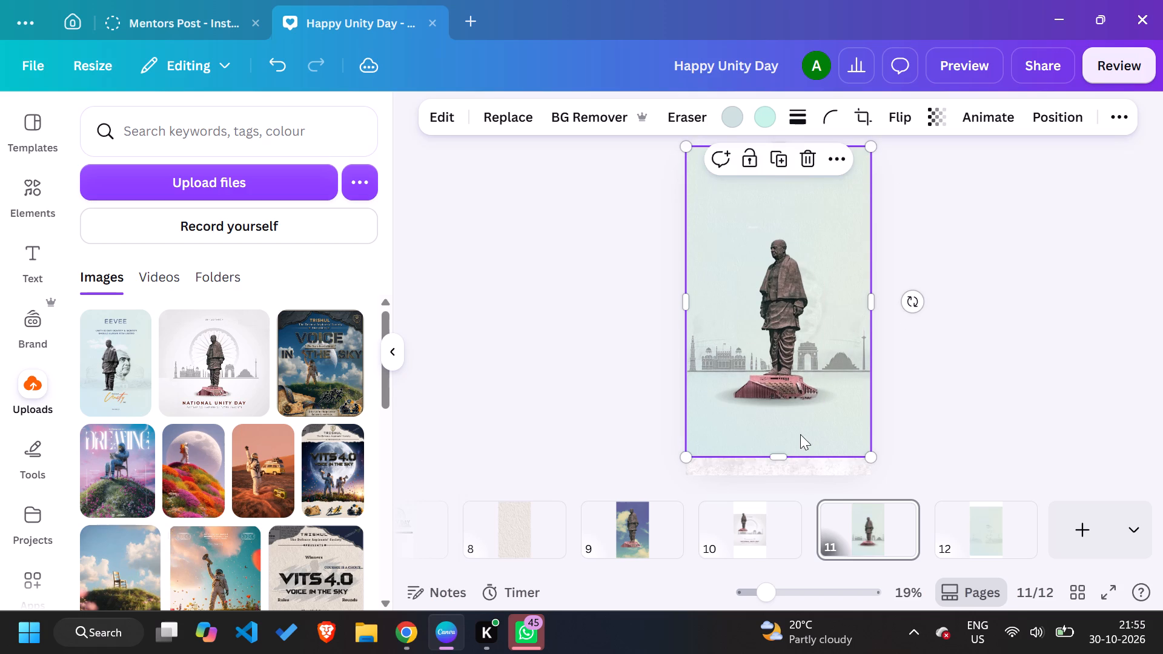
drag(778, 455, 781, 475)
click(1149, 381)
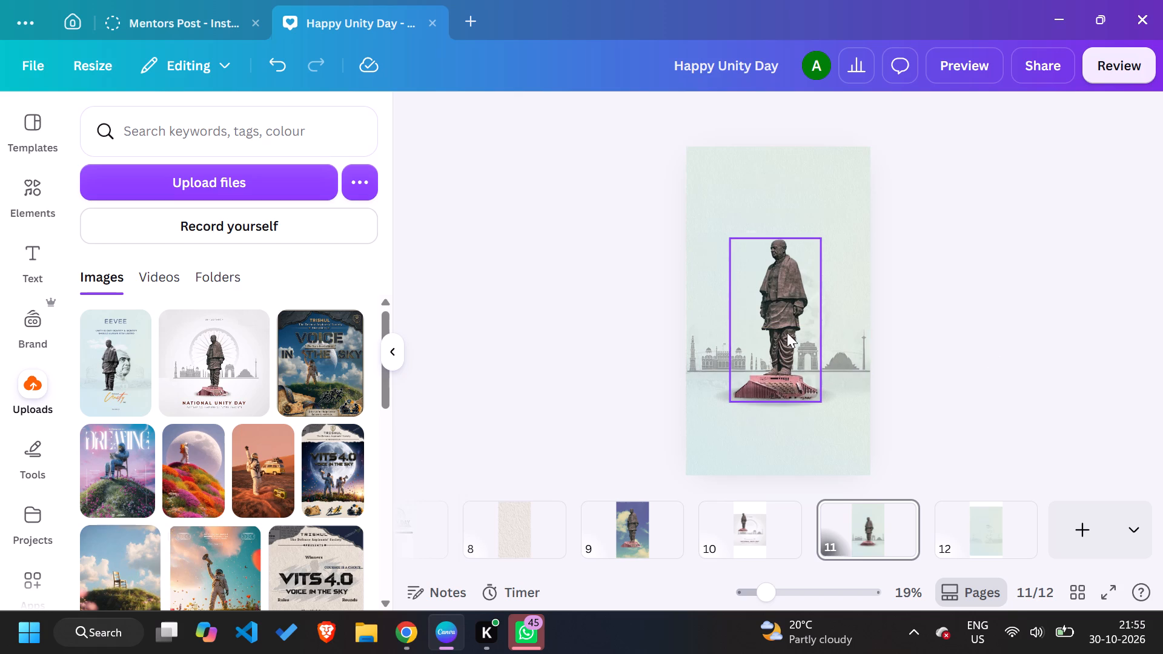
Move the statue to the left side of page 11, with its base slightly below the shadow.
drag(786, 332, 737, 257)
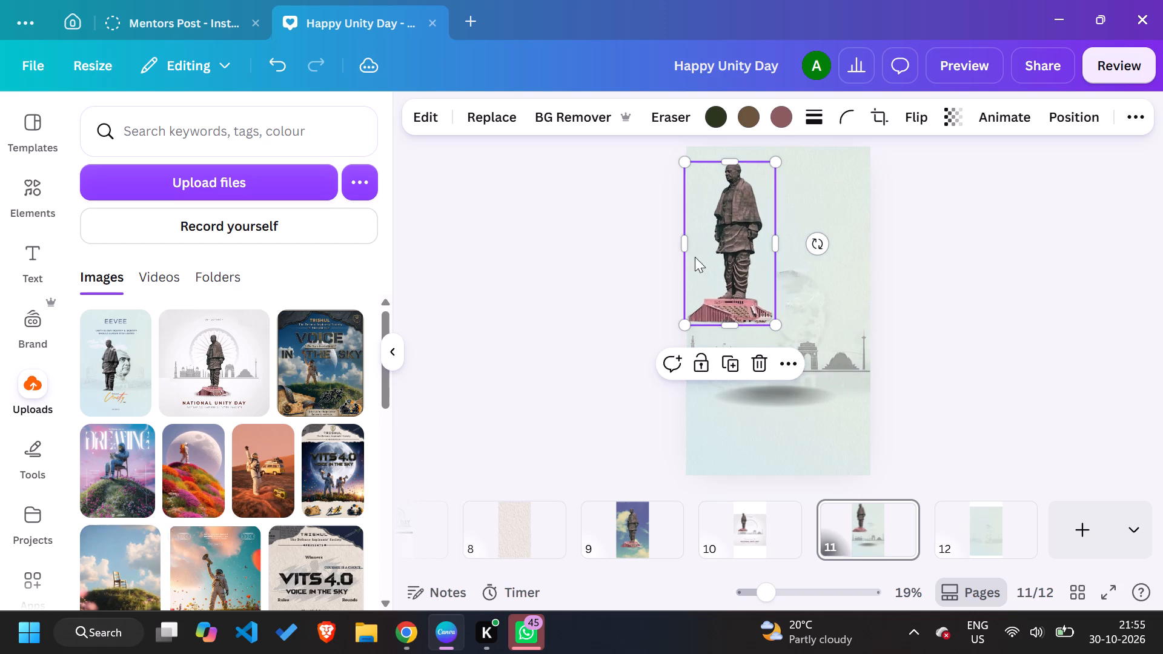
drag(732, 249, 731, 358)
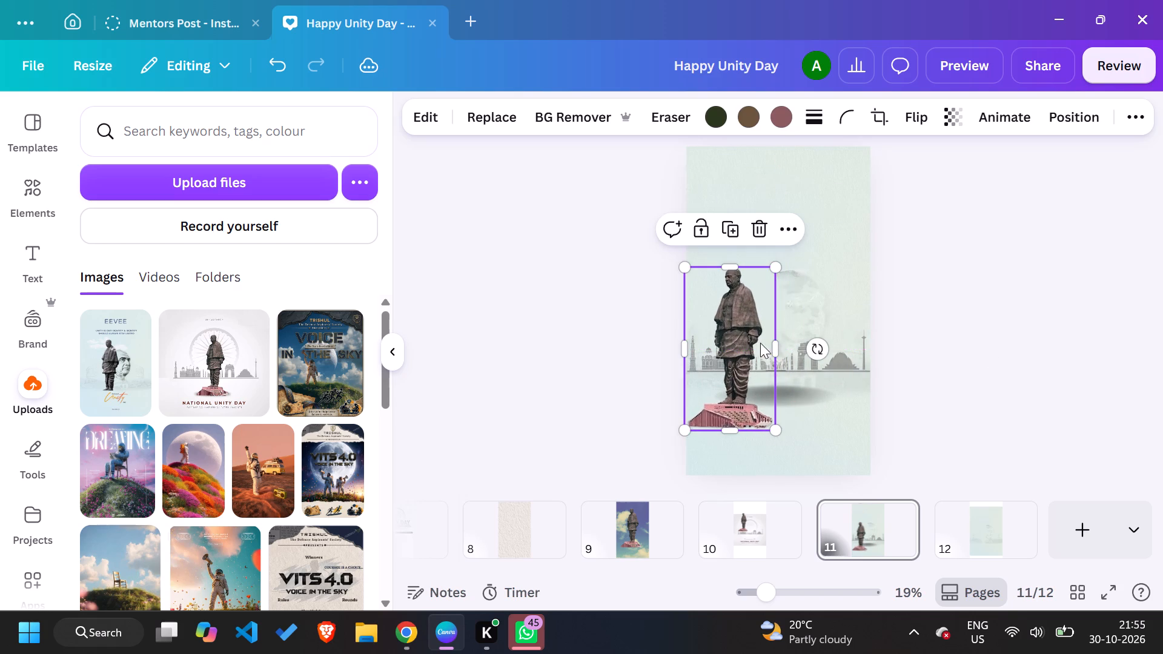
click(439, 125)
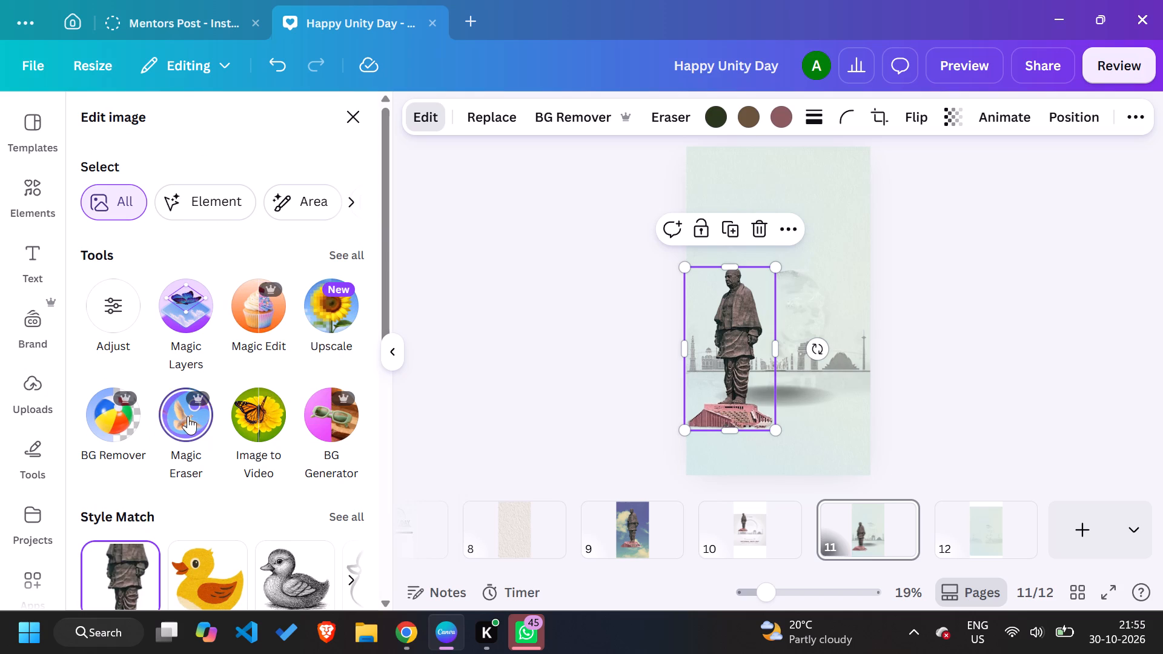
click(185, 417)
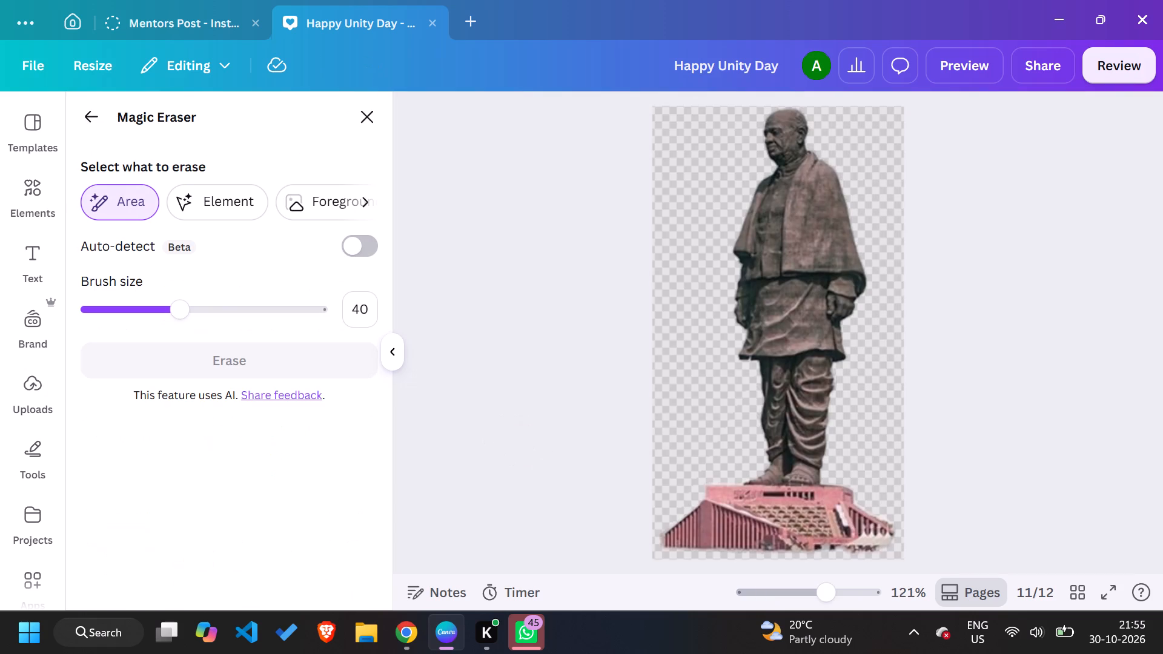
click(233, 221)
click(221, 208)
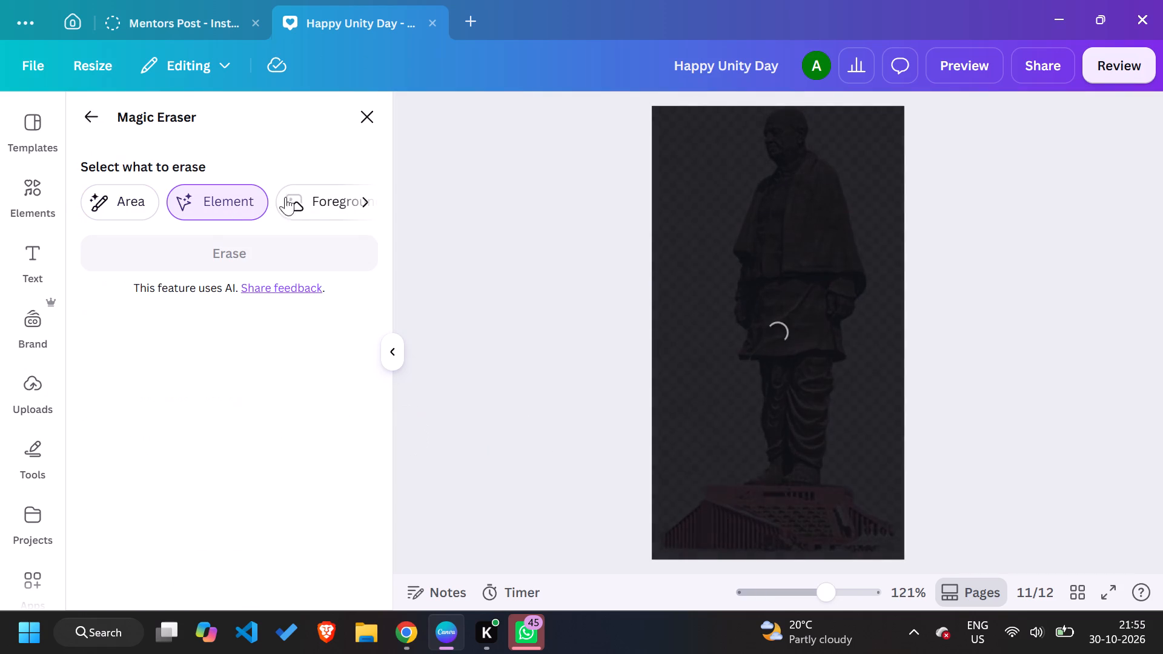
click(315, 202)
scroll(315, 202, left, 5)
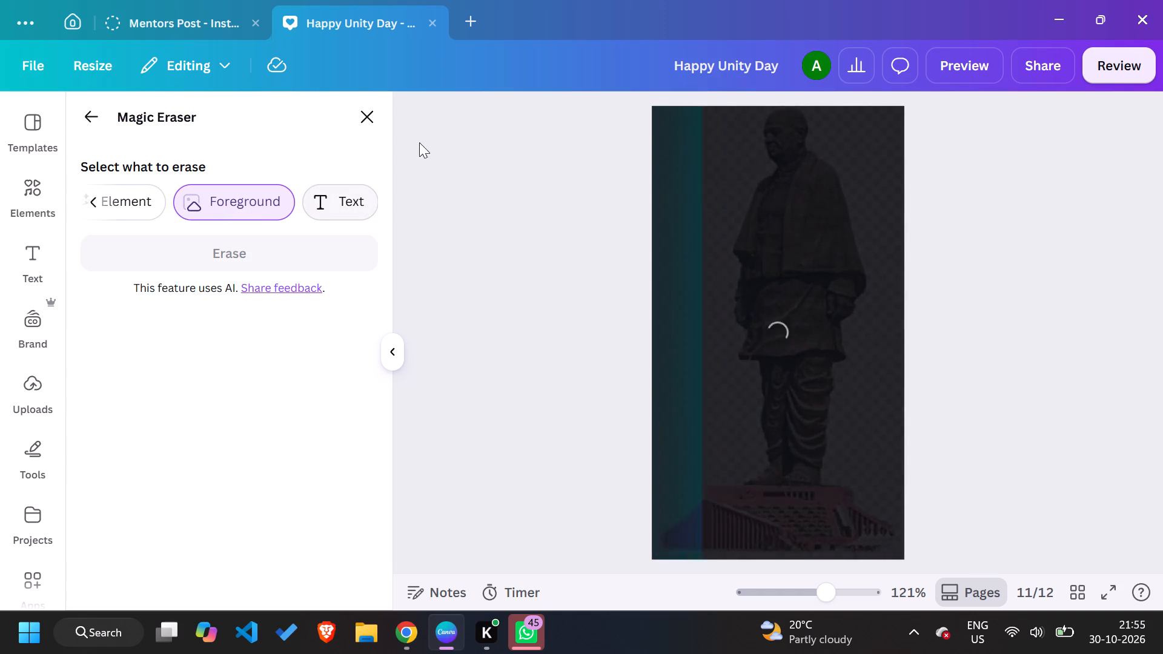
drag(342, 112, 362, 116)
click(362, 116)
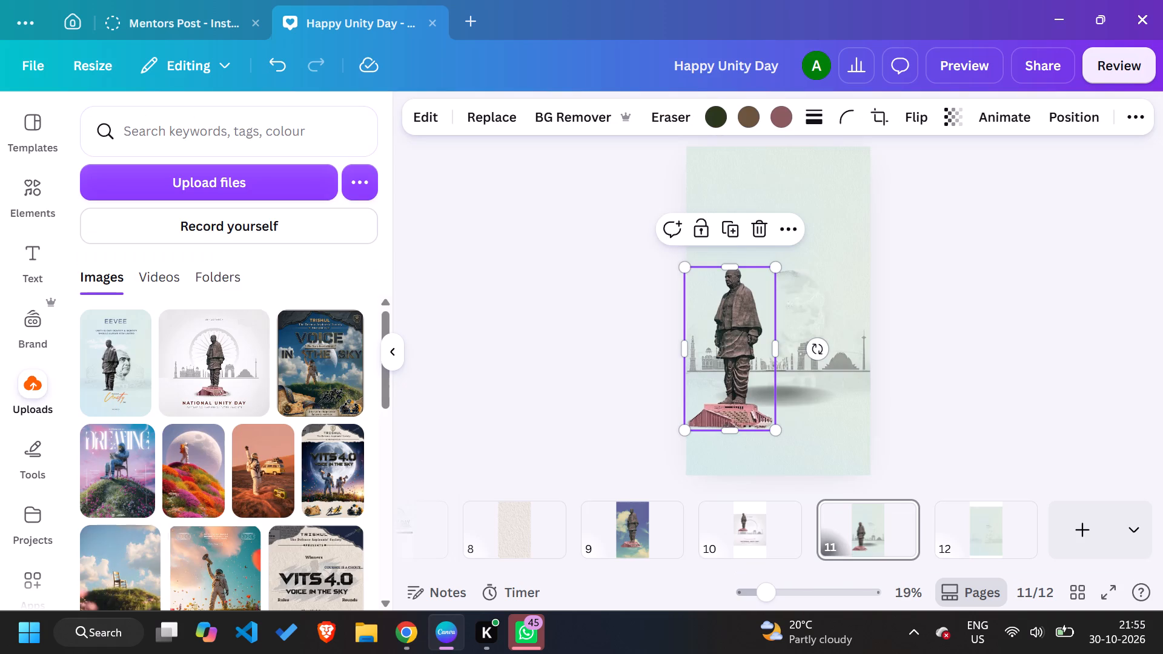
Move the statue back to the horizontal centre of page 11, with its base over the shadow.
drag(731, 323, 725, 235)
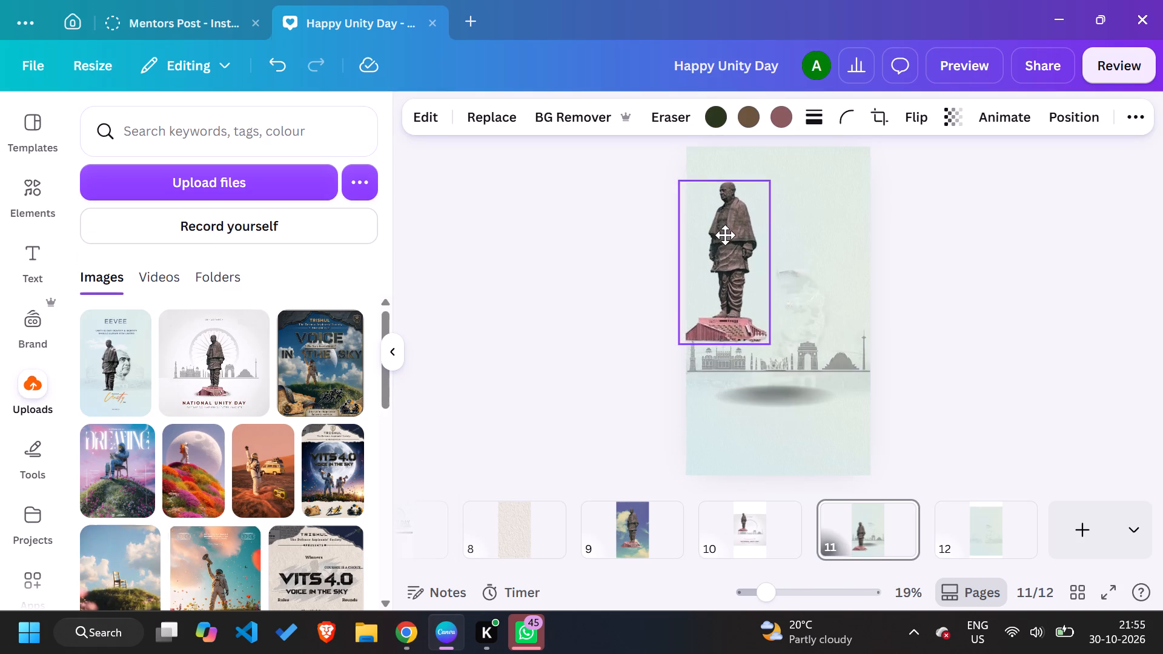
drag(725, 235, 775, 303)
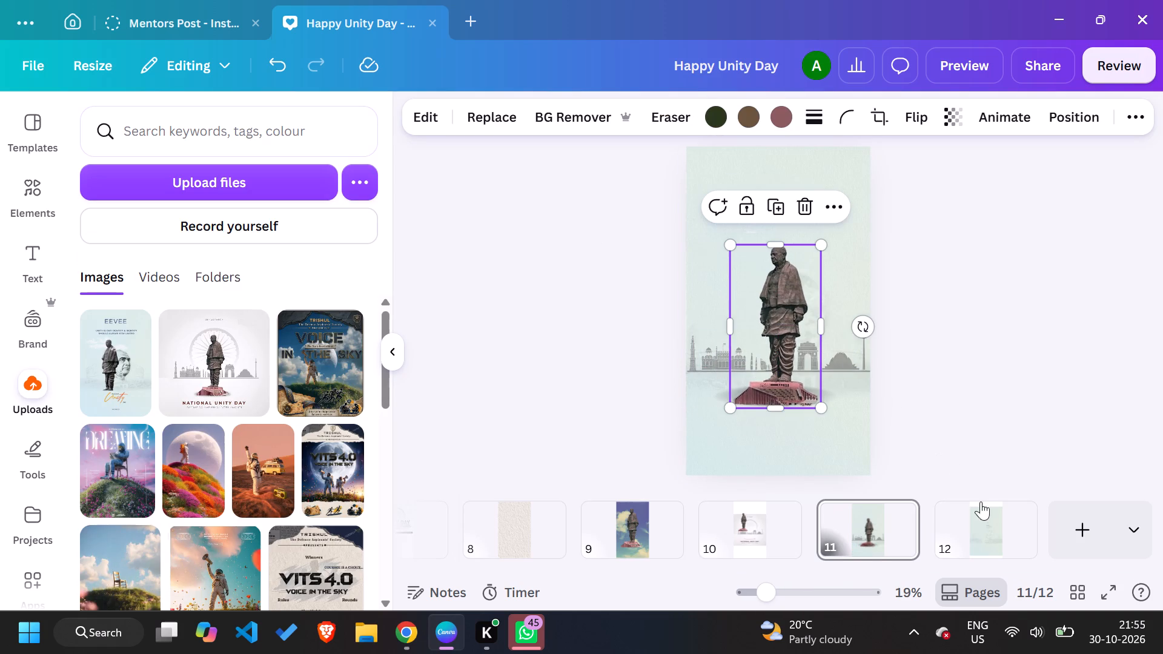
Use Magic Eraser on the page 12 background image to remove the leftover face and skyline traces, with brush size 40.
click(974, 510)
click(823, 351)
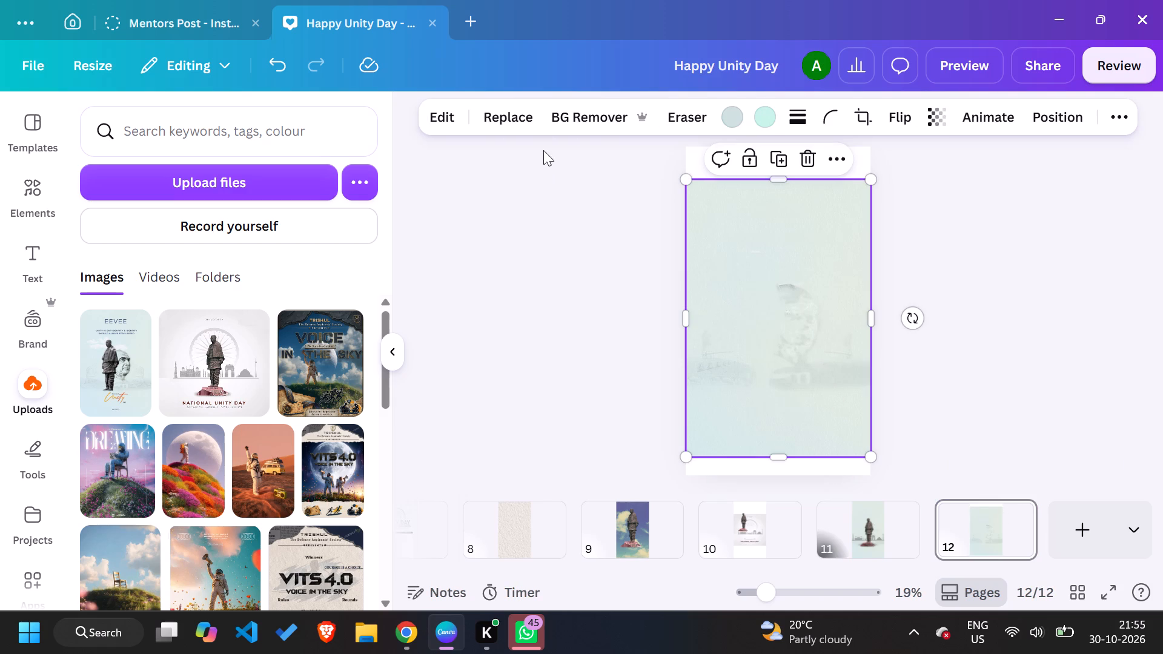
click(440, 121)
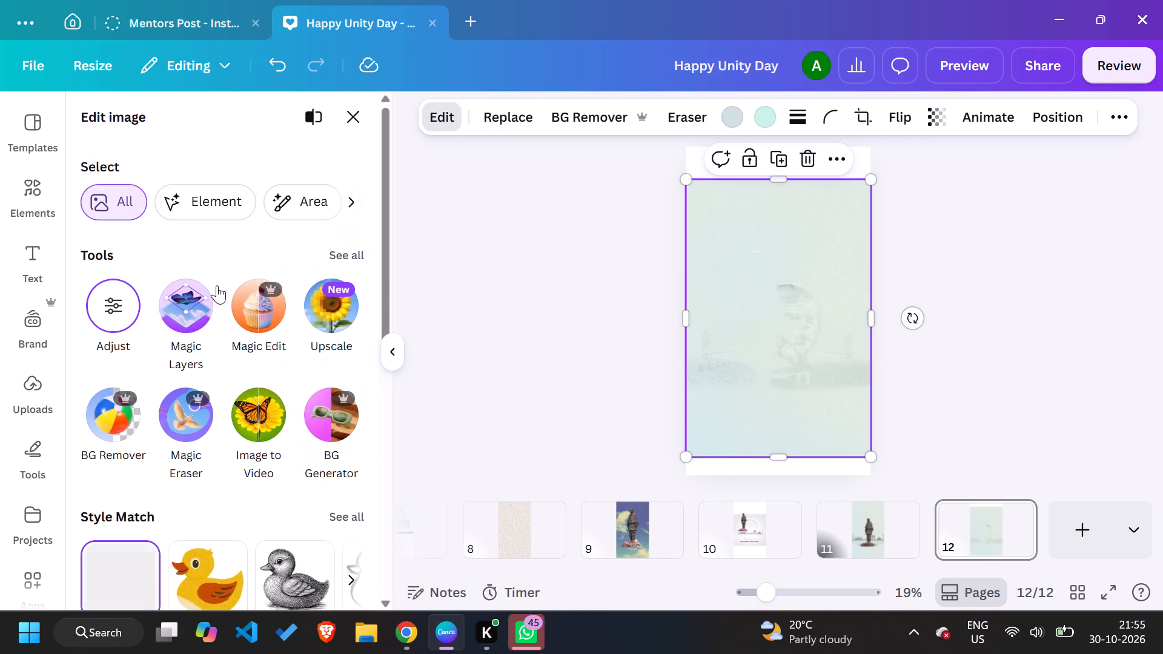
click(195, 428)
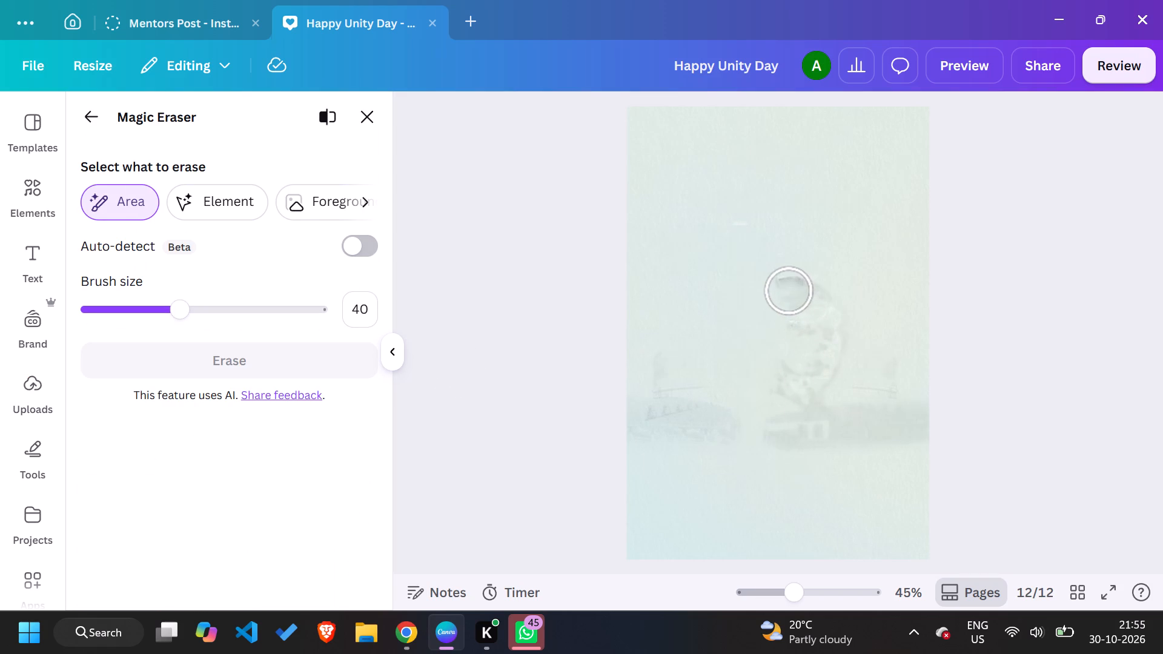
drag(788, 290, 658, 424)
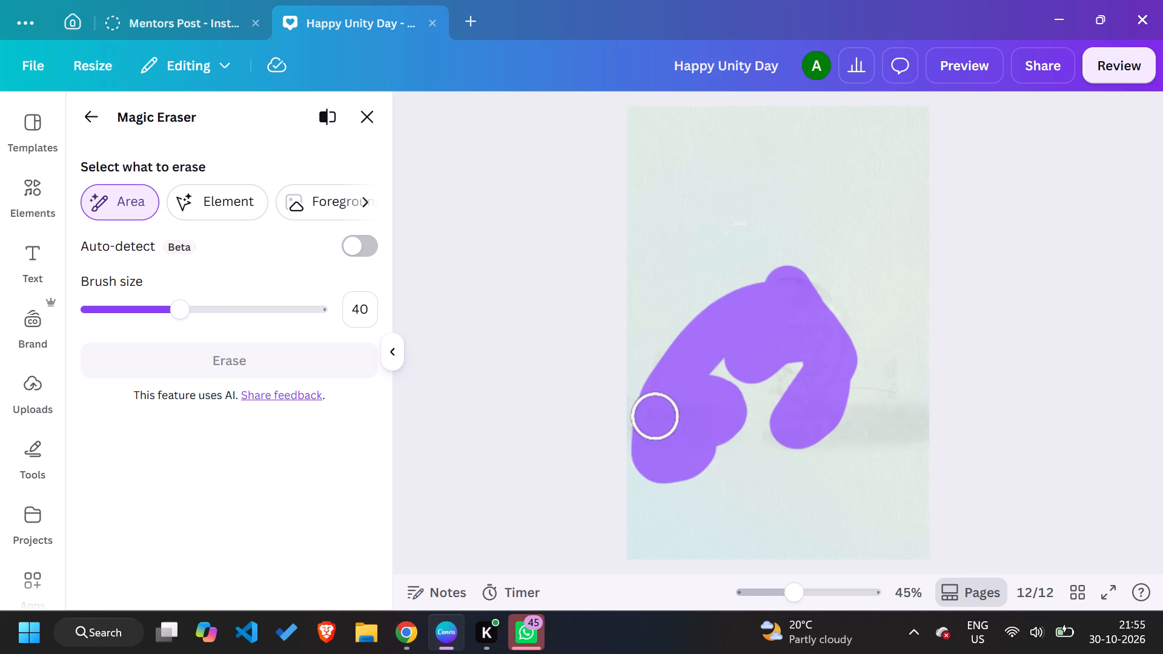
drag(658, 424, 815, 299)
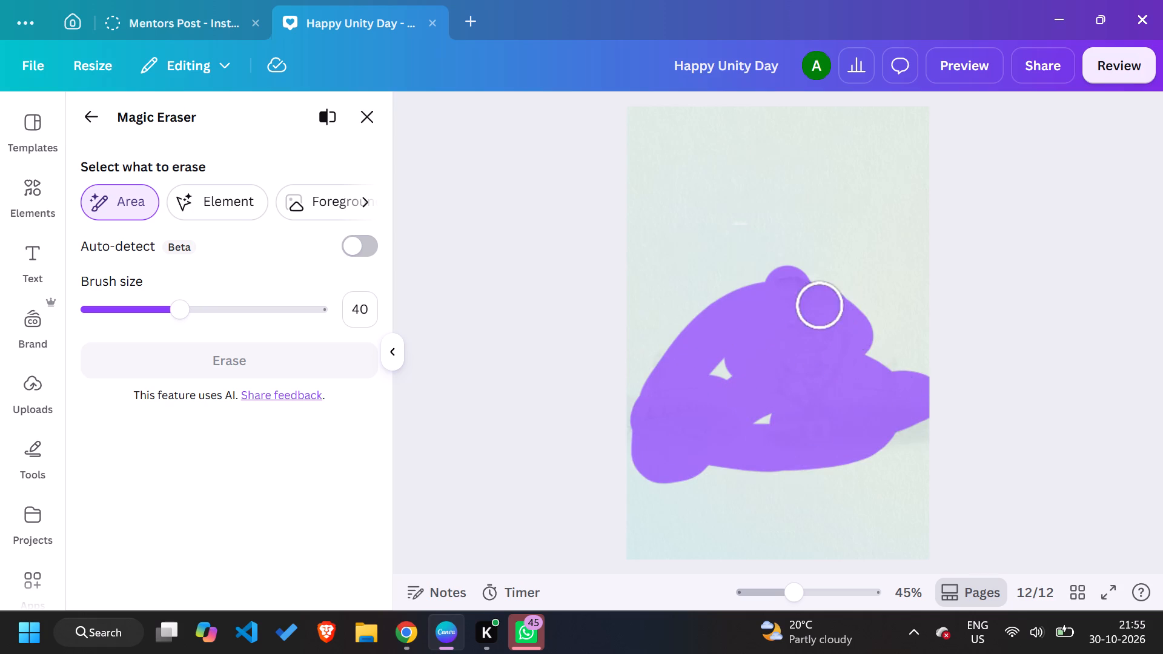
drag(815, 299, 888, 369)
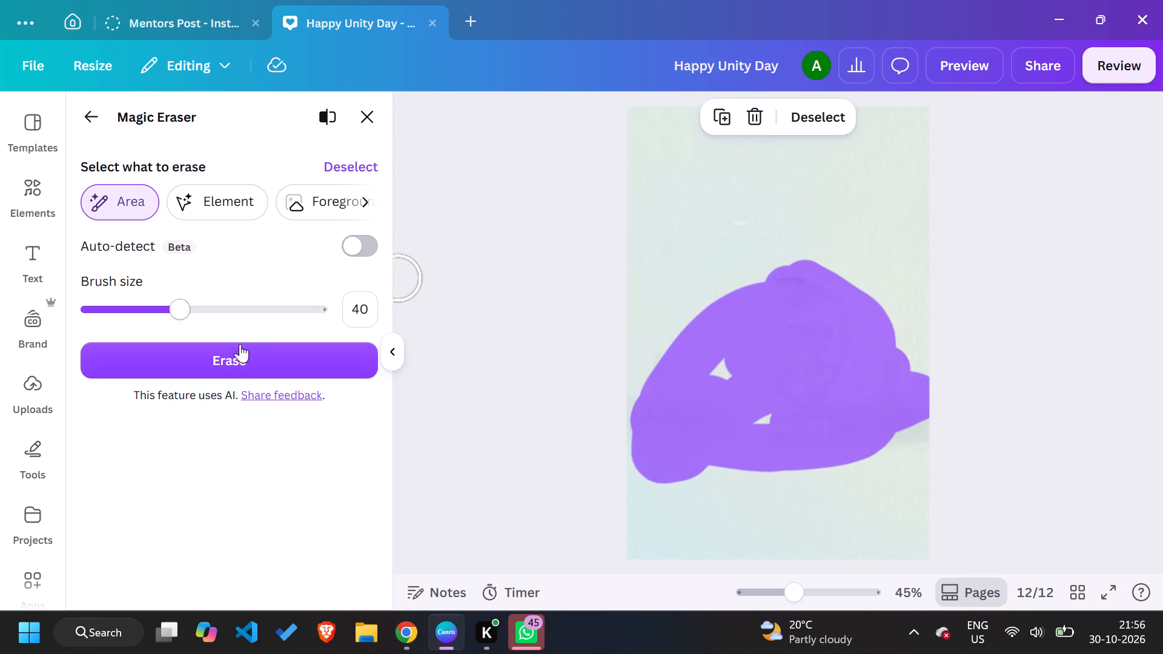
click(242, 351)
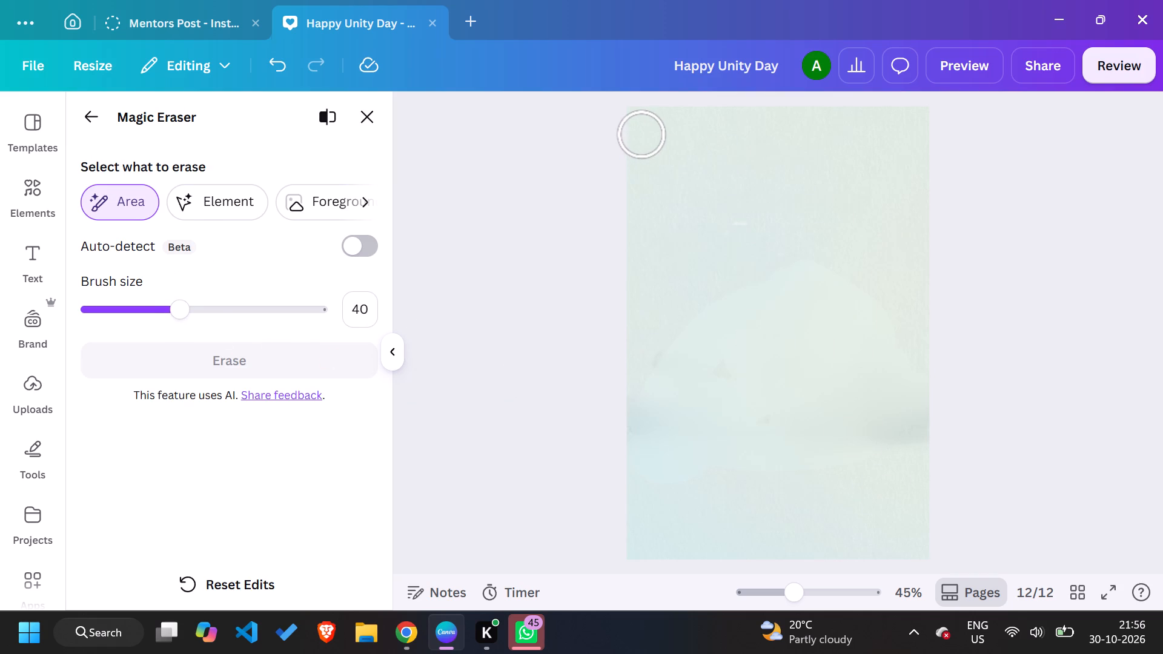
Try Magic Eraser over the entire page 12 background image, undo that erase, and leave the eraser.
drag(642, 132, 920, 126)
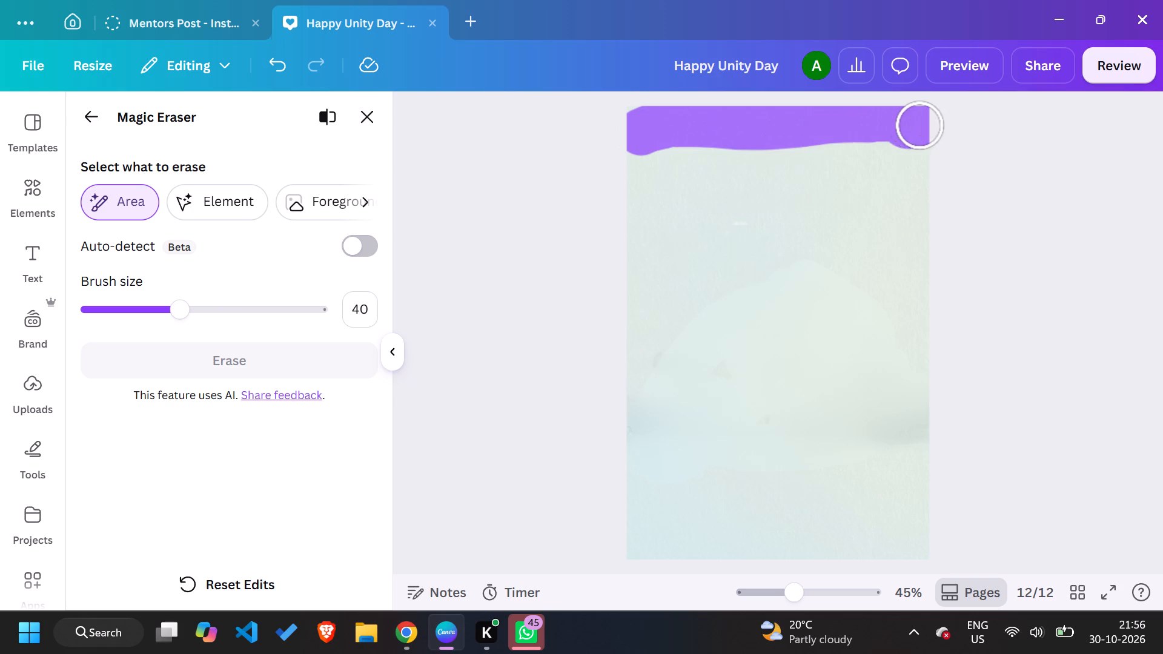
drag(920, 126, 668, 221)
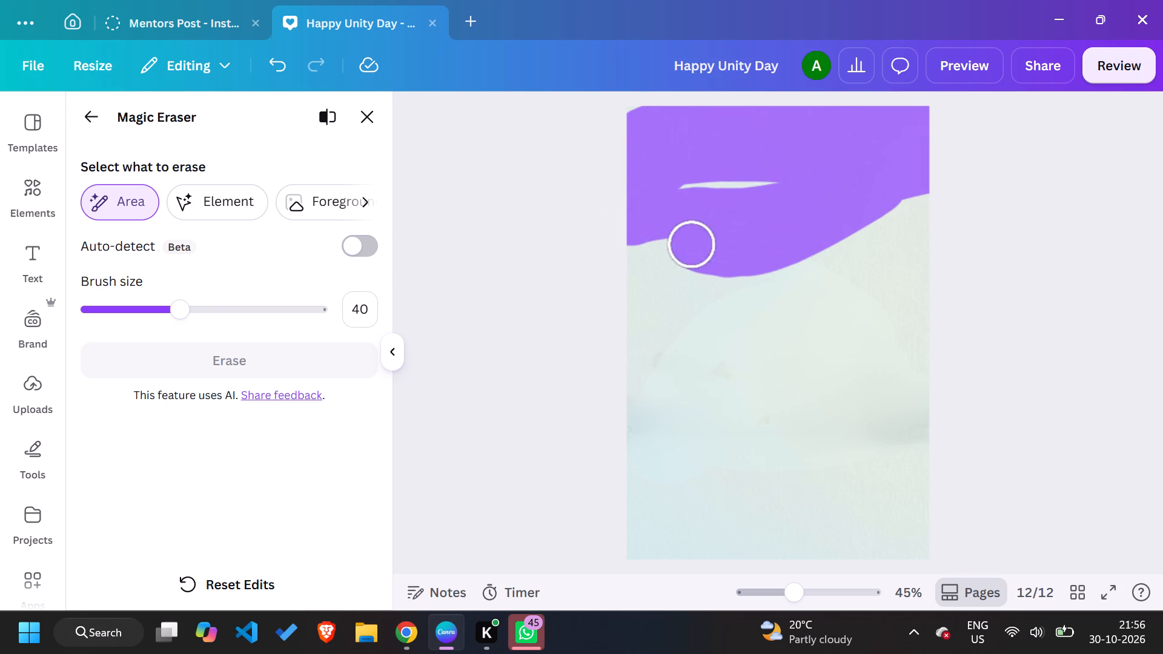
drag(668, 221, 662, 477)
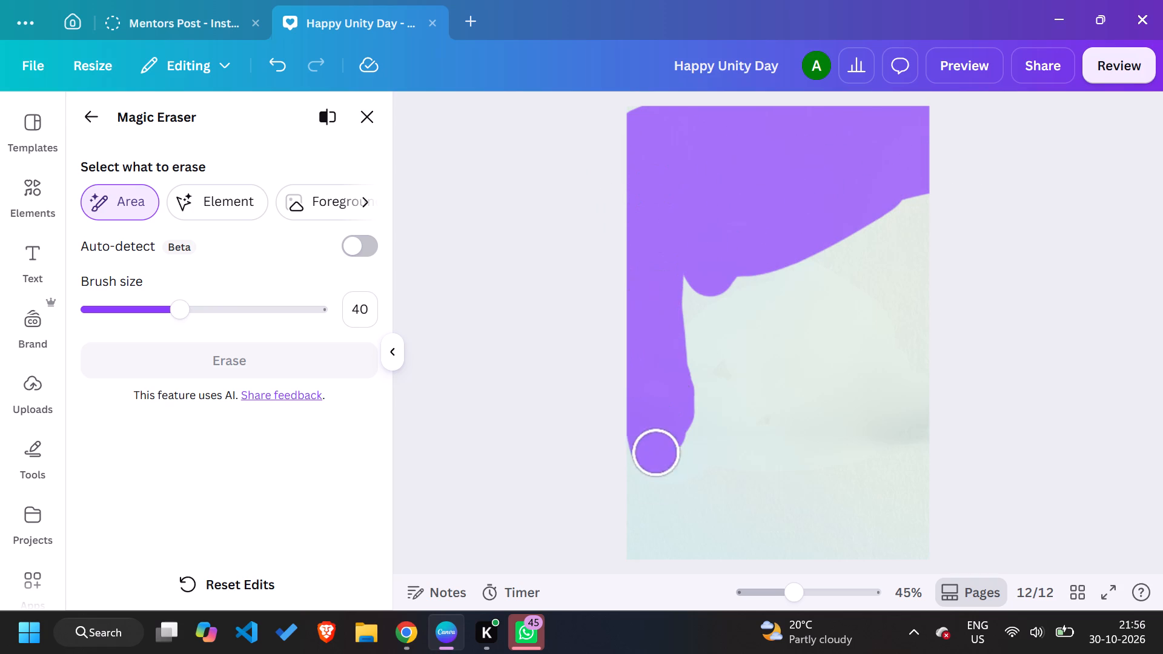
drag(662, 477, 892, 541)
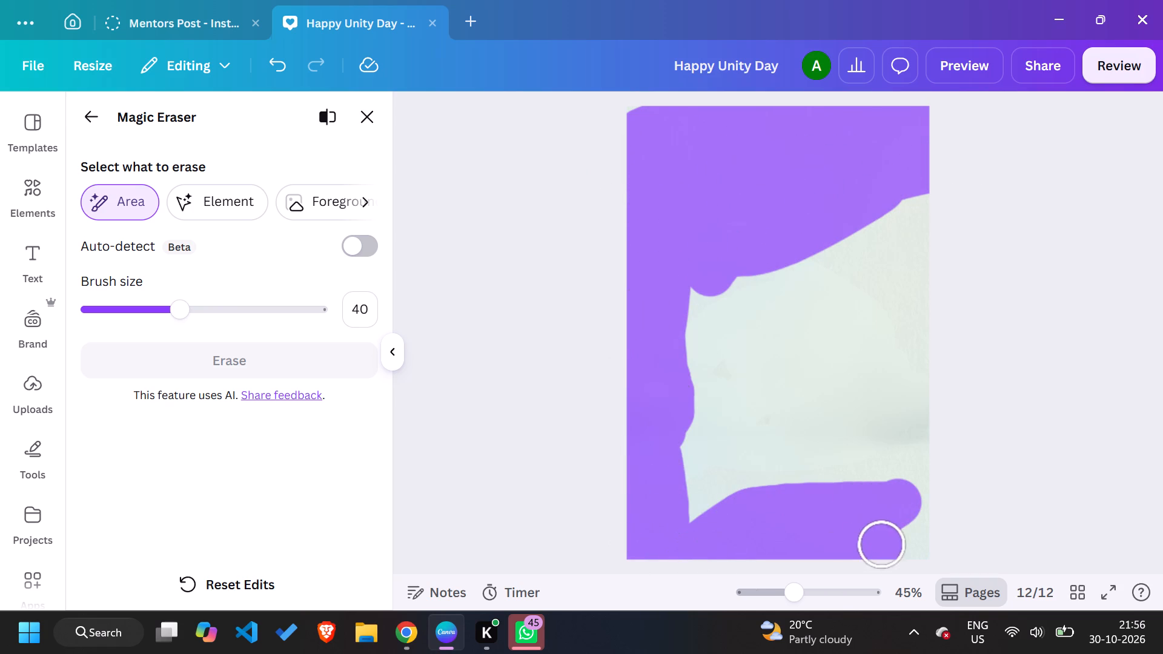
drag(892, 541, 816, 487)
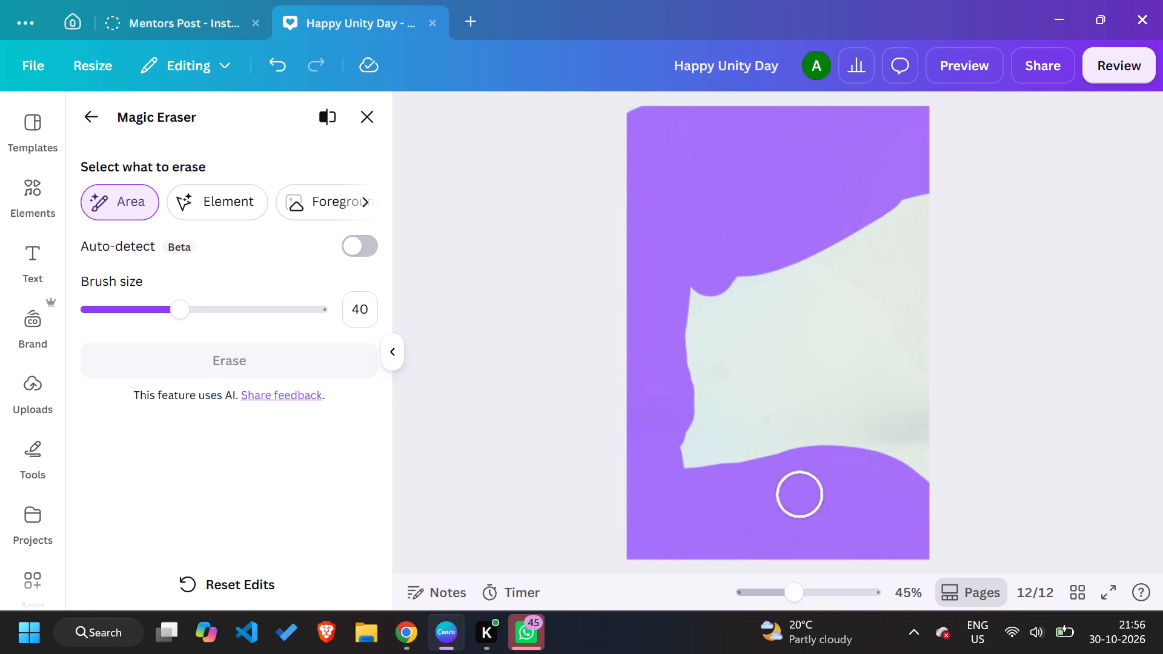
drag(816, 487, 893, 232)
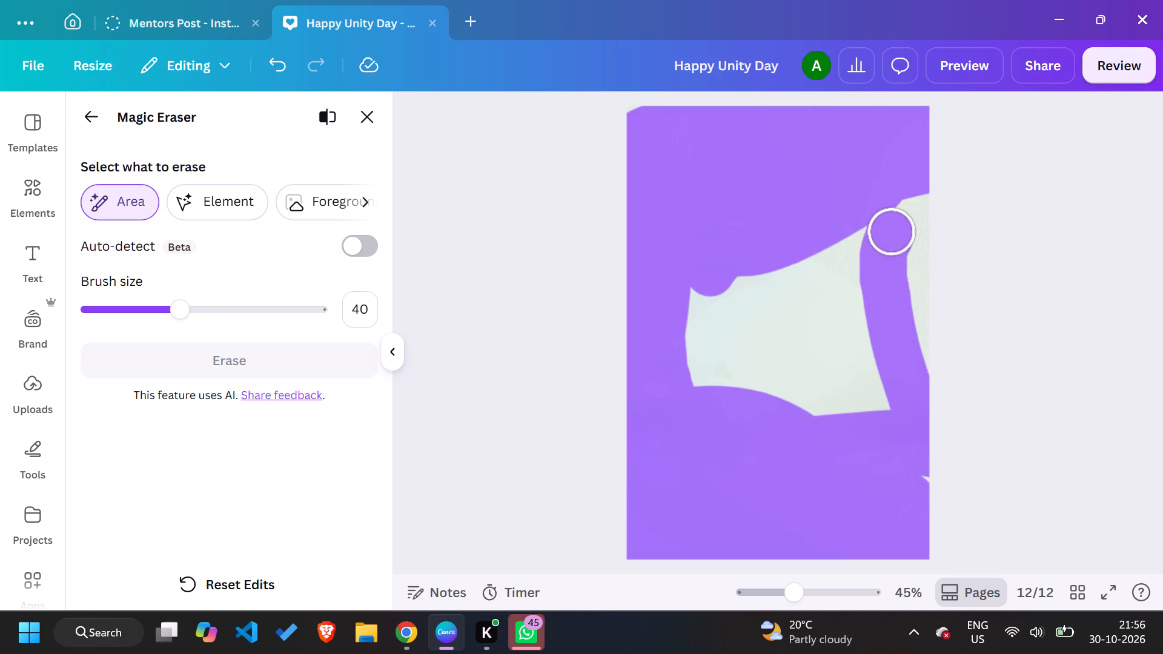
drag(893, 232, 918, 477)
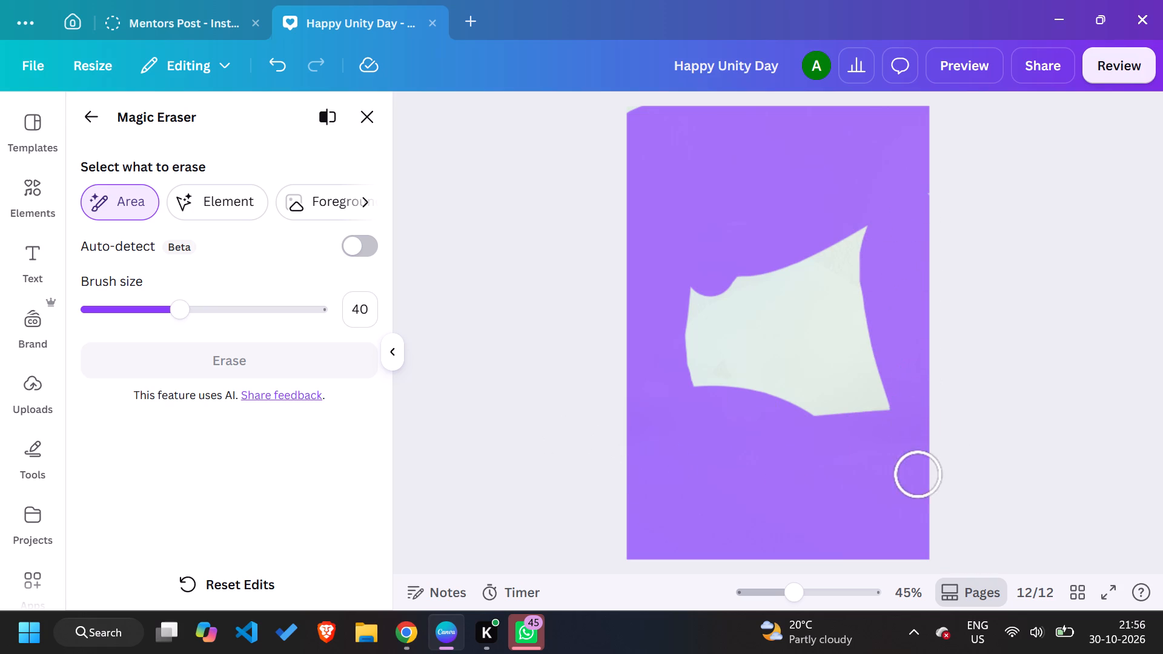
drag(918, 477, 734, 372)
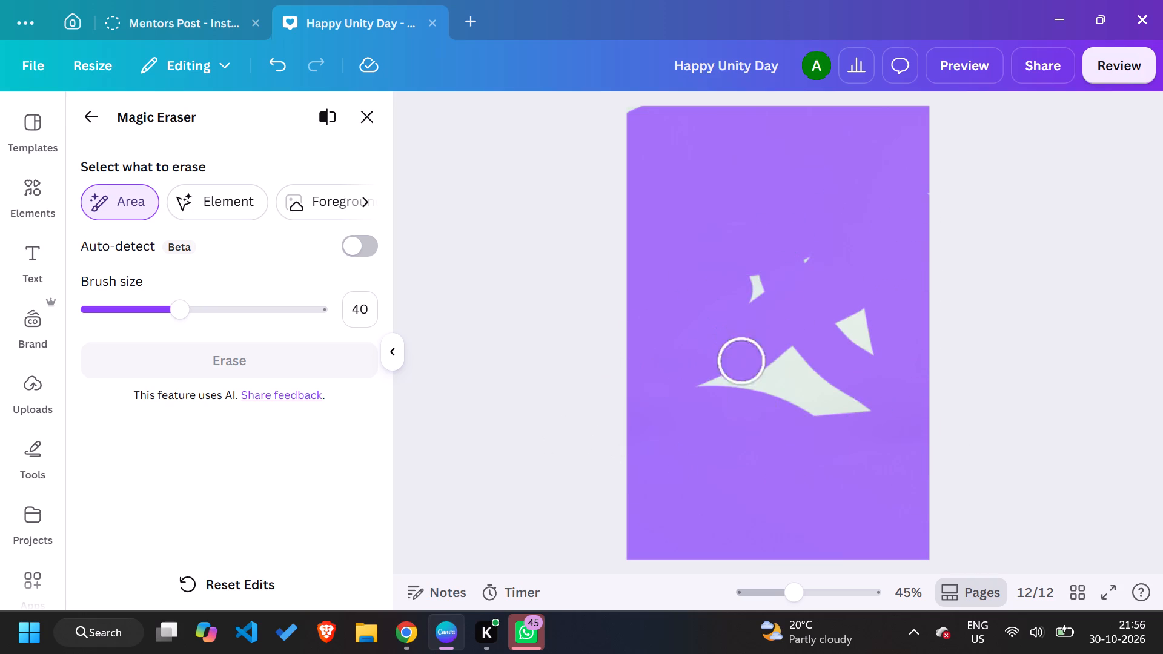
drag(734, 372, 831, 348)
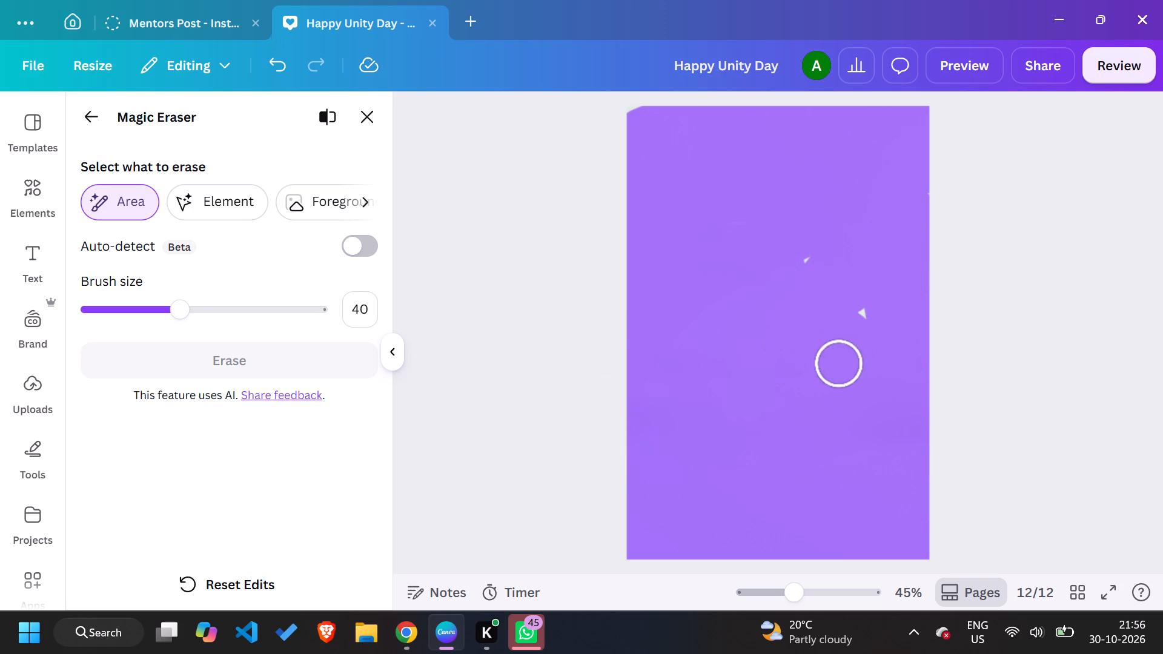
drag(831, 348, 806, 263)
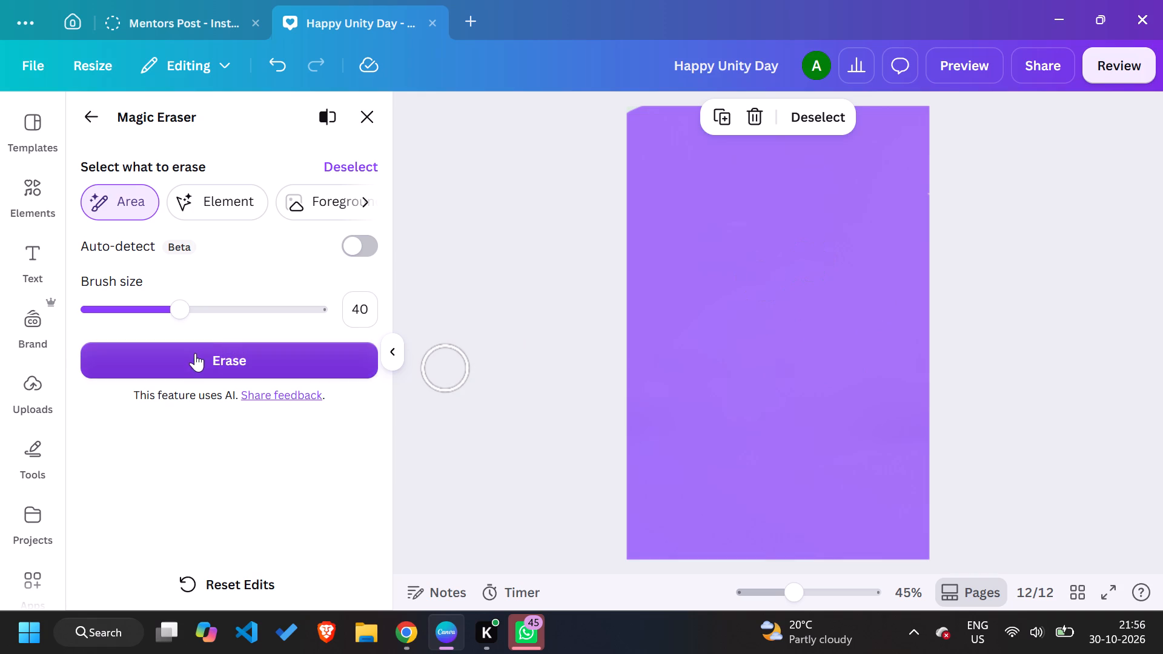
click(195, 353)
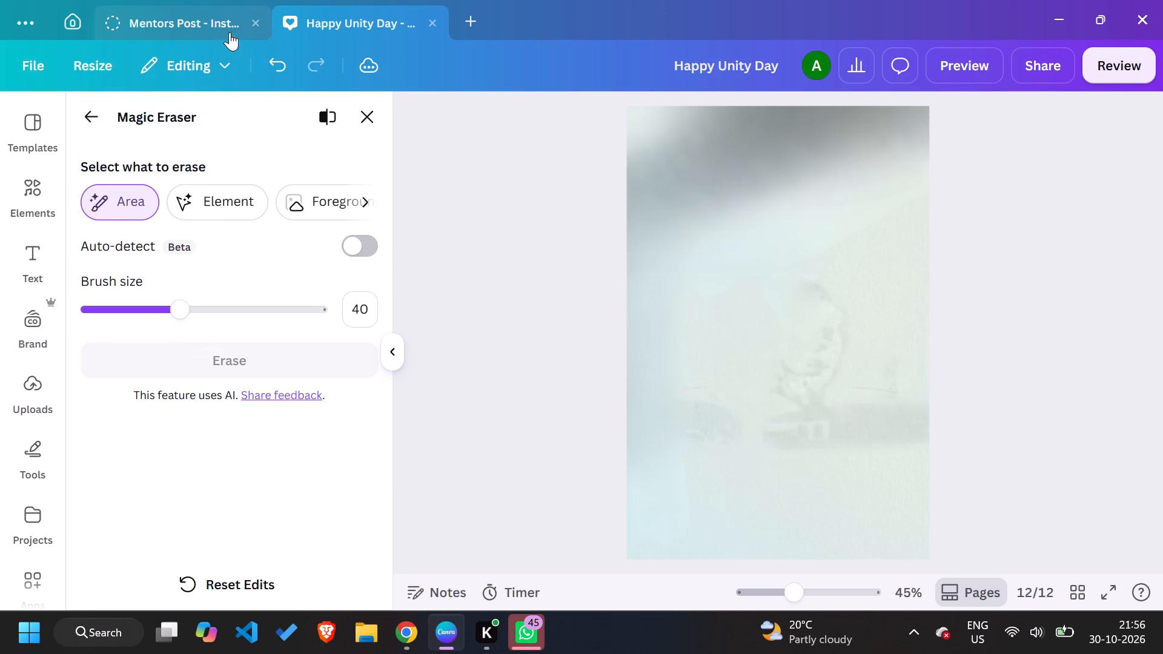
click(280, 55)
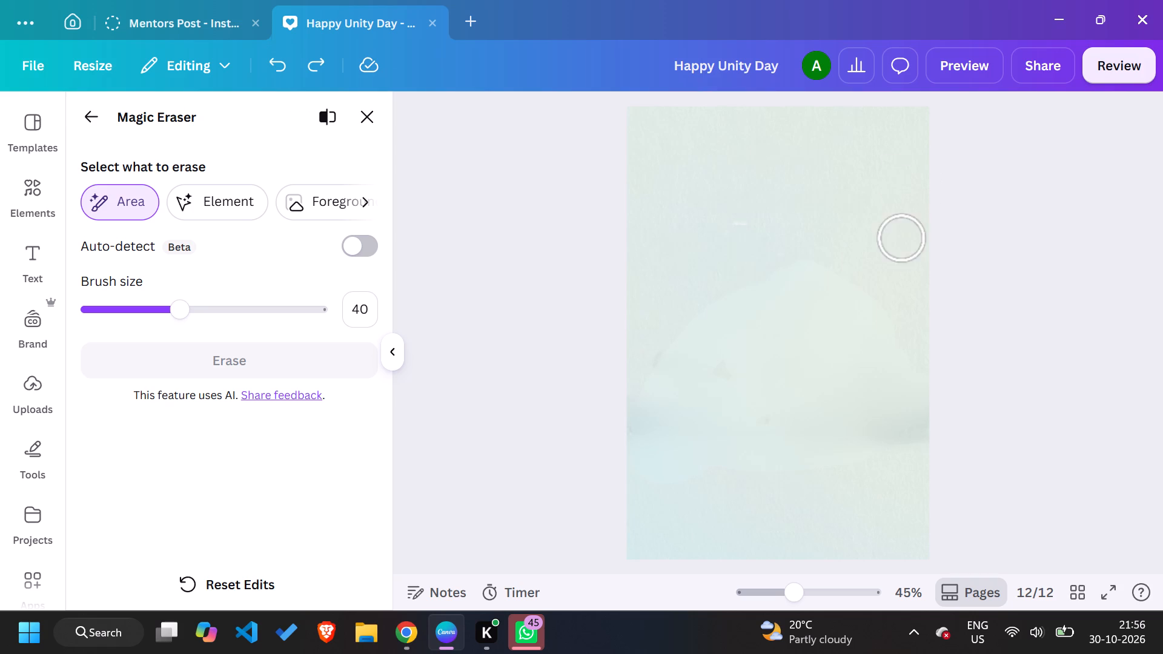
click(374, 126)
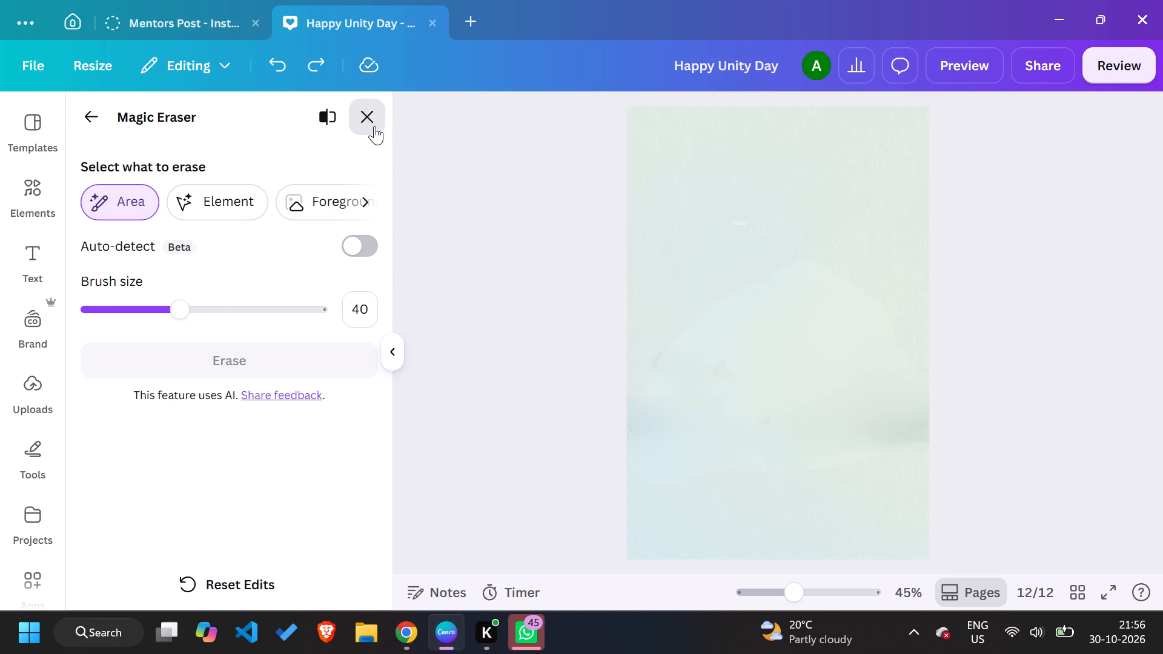
Replace the pale background image on page 11 with a copy of the newly cleaned one from page 12.
click(846, 289)
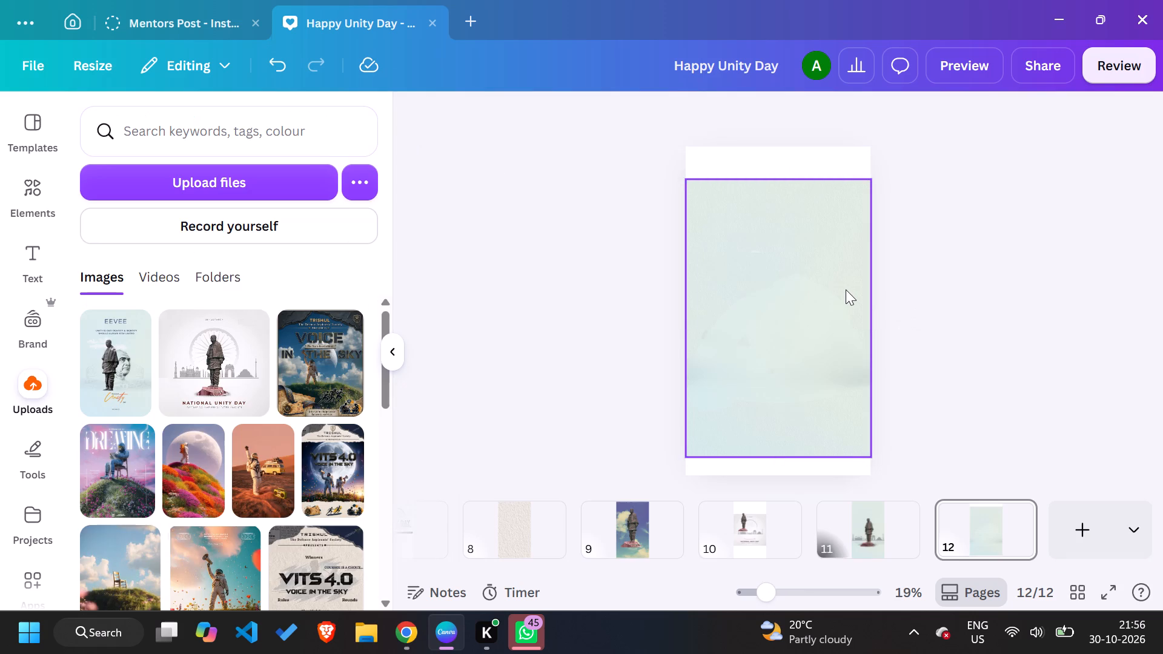
right_click(779, 313)
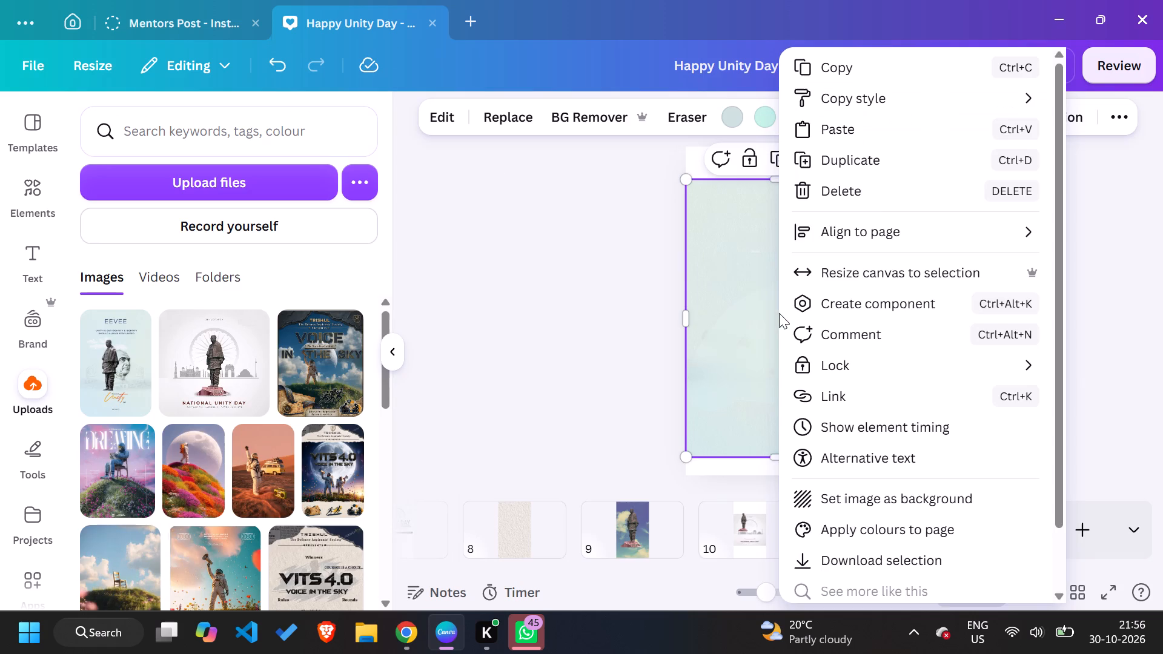
click(851, 70)
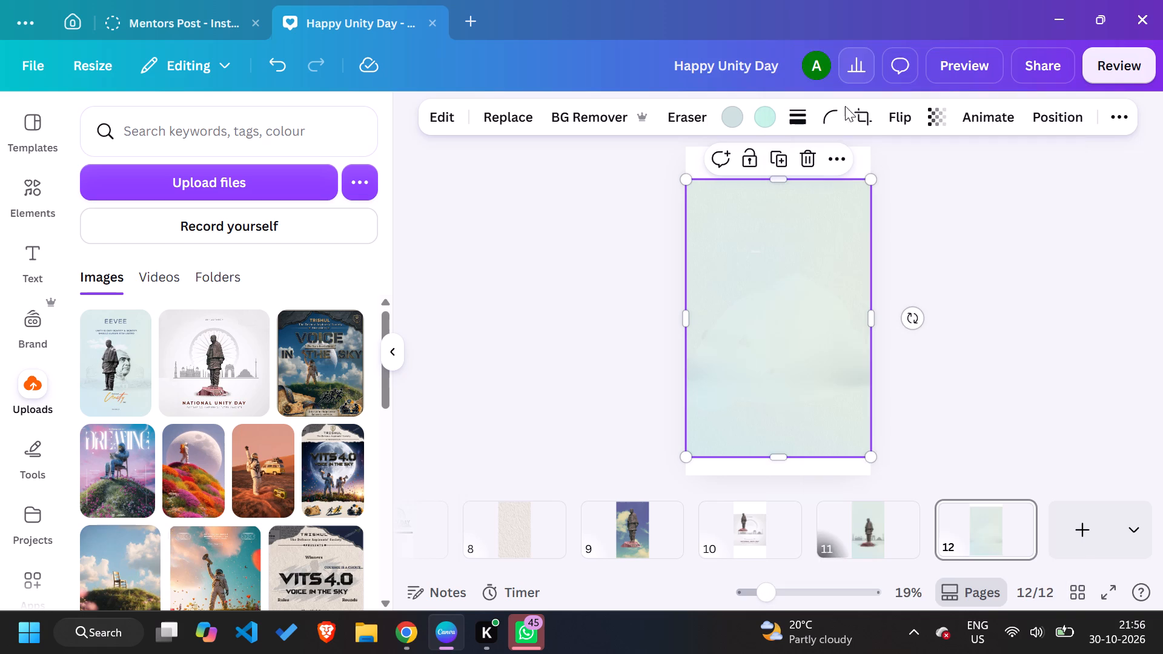
click(871, 546)
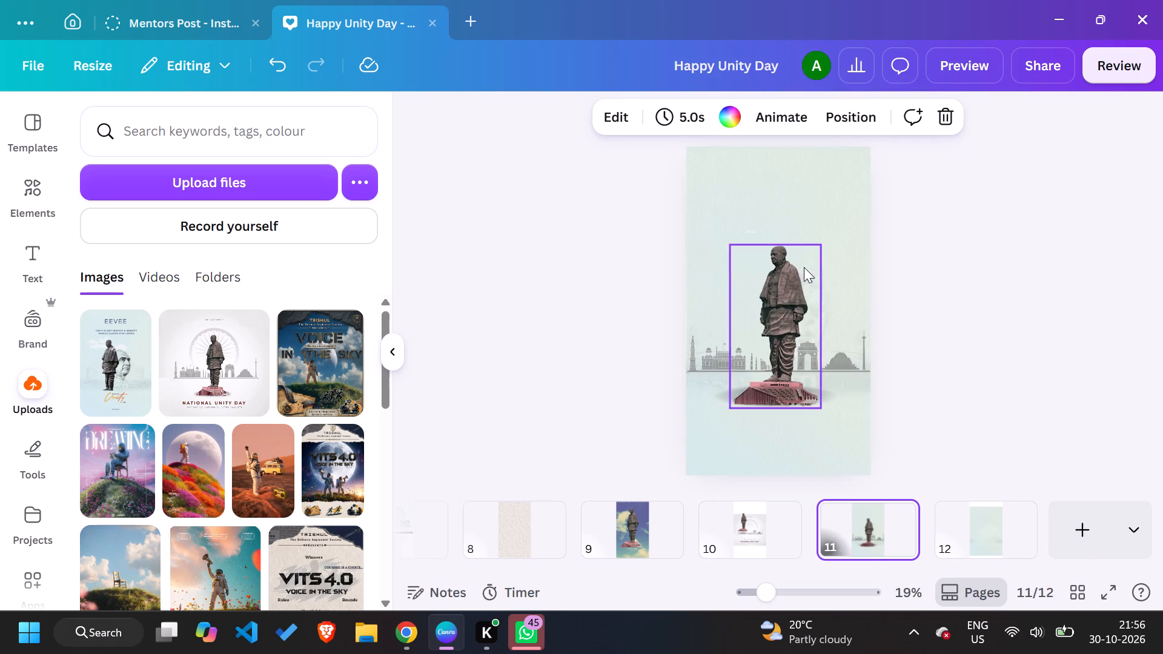
click(833, 213)
key(Delete)
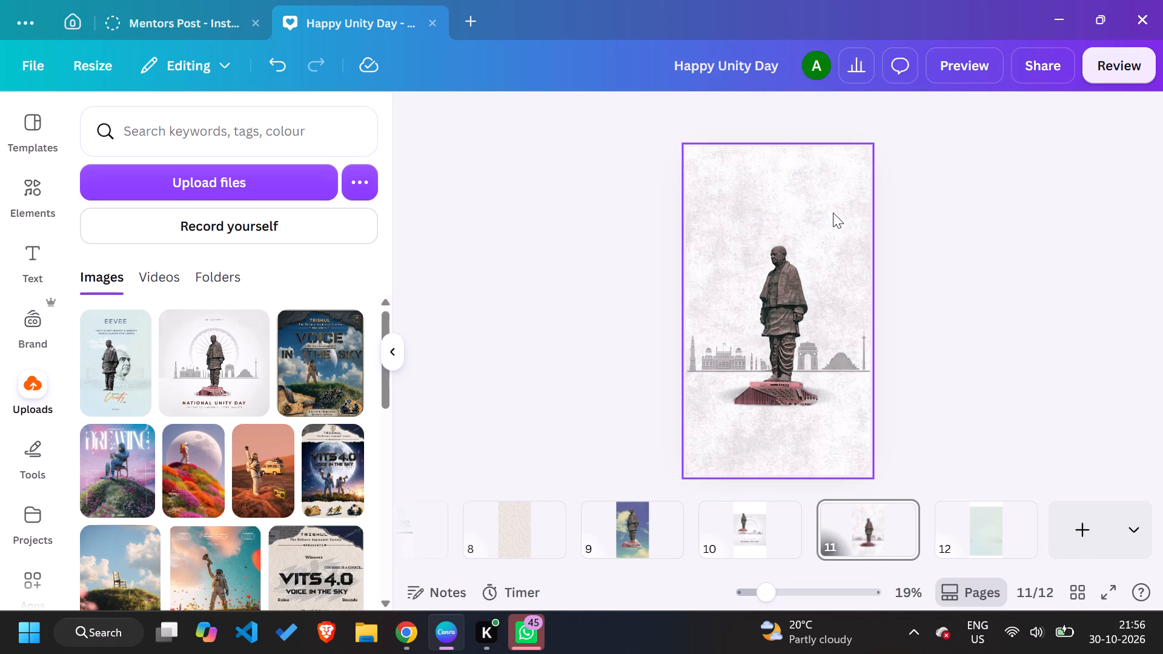
click(833, 213)
right_click(833, 213)
click(911, 153)
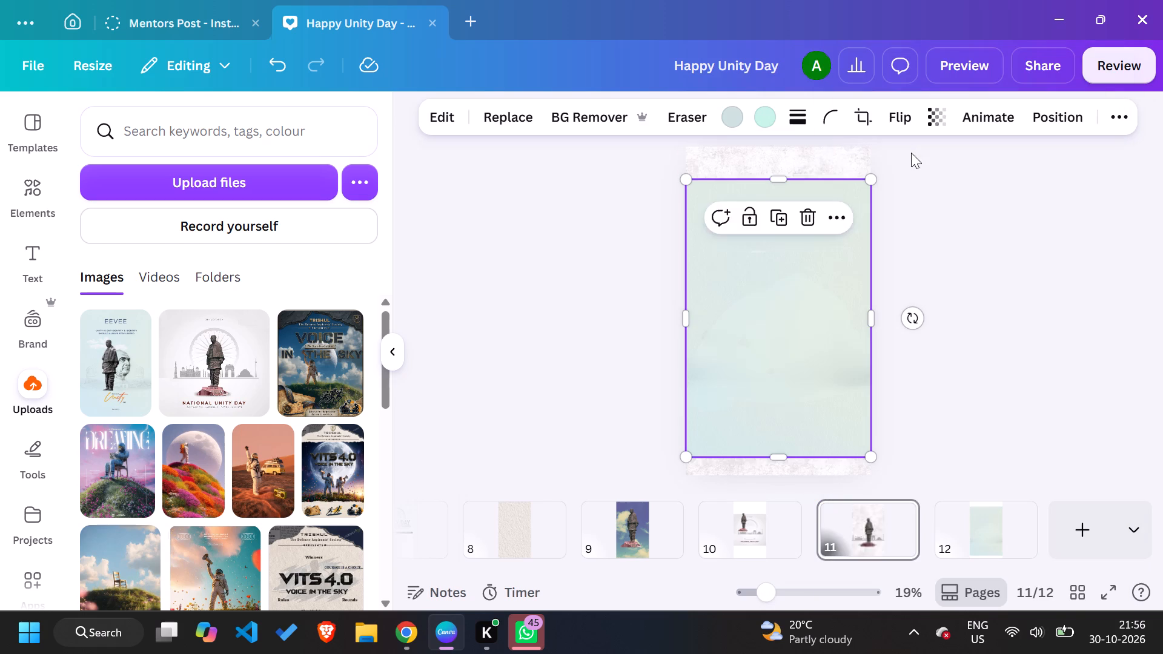
Extend the pasted background image to the top and bottom edges of page 11.
drag(783, 180, 782, 150)
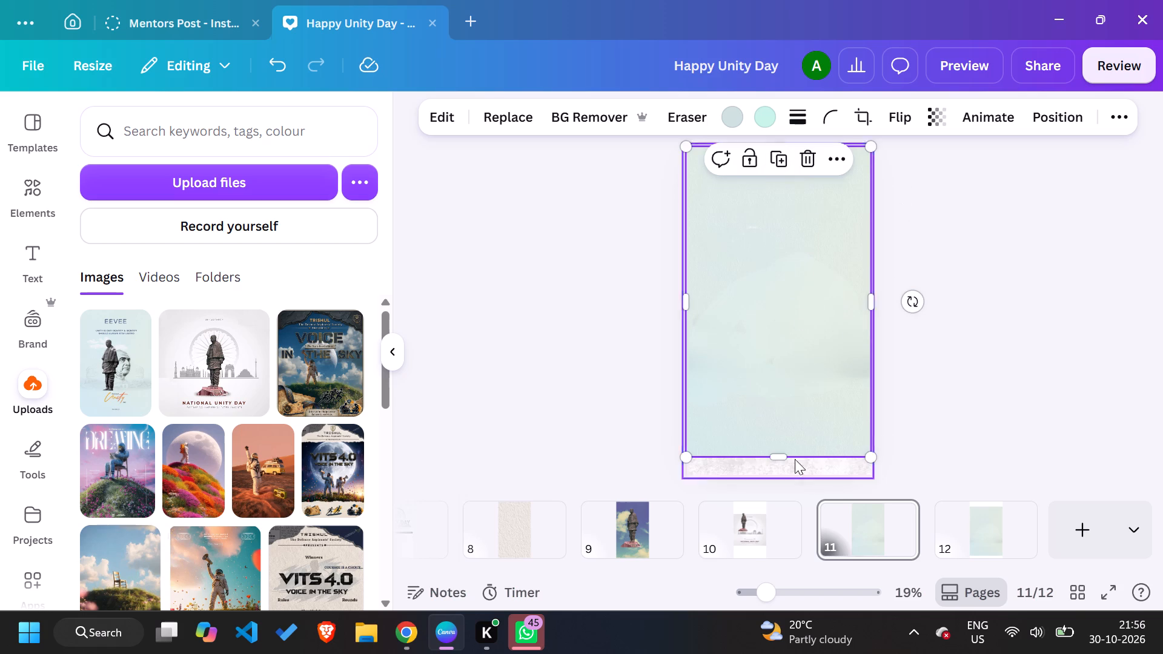
drag(779, 454, 778, 471)
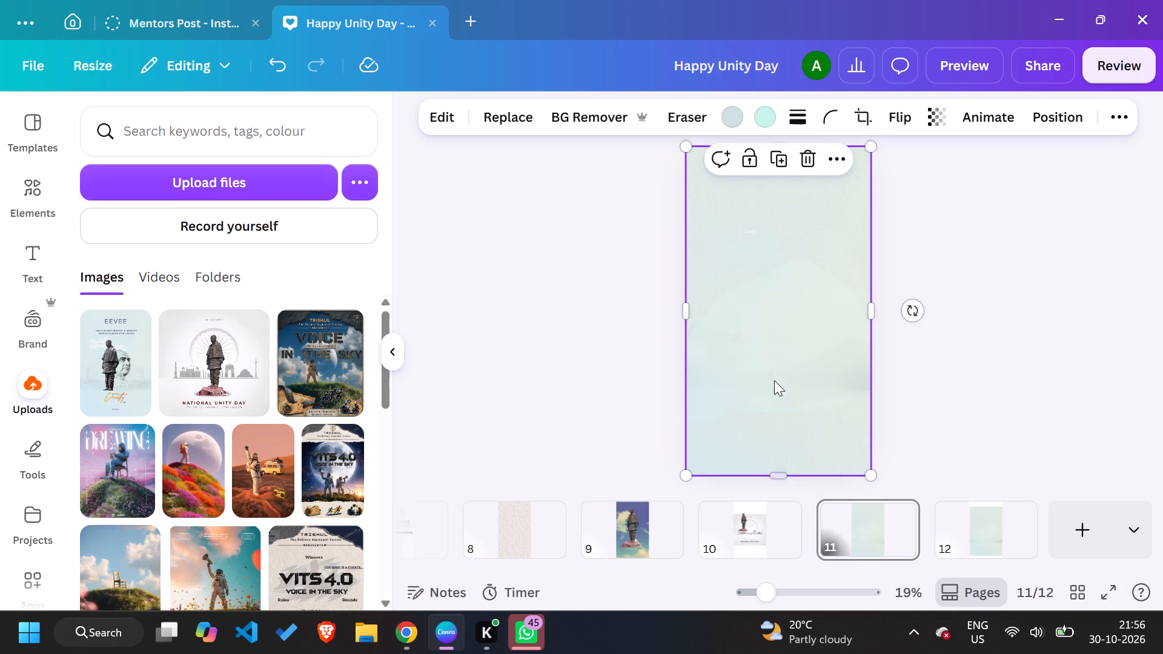
Send the new background image to the back, behind the statue, skyline and shadow.
right_click(772, 377)
click(873, 237)
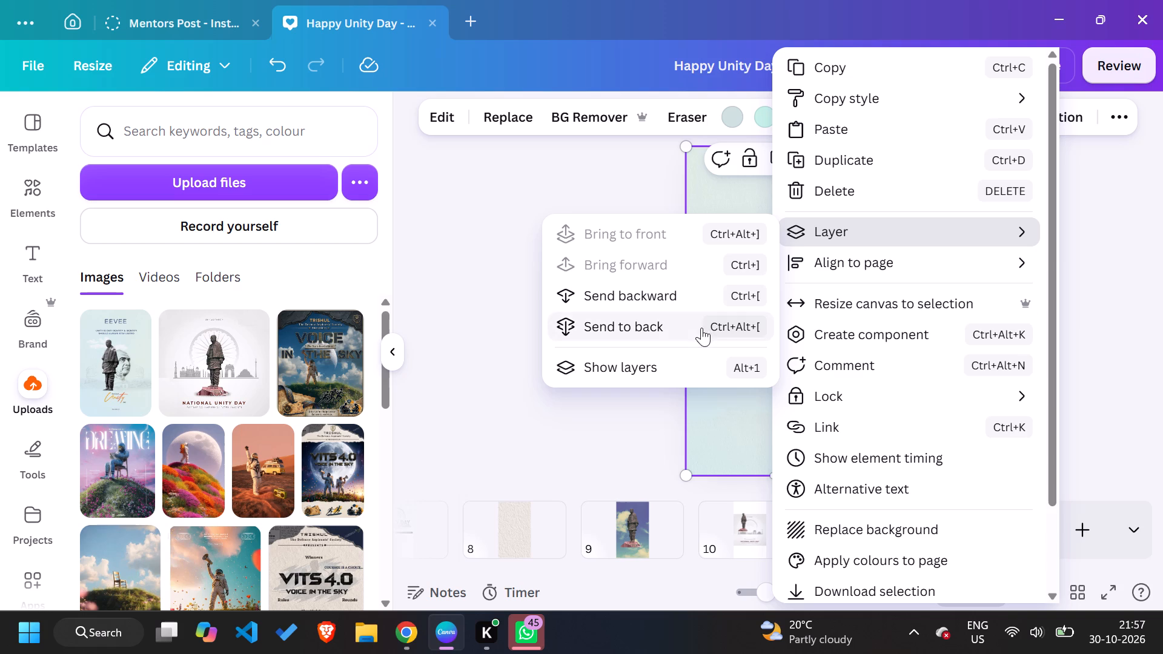
click(694, 324)
click(482, 245)
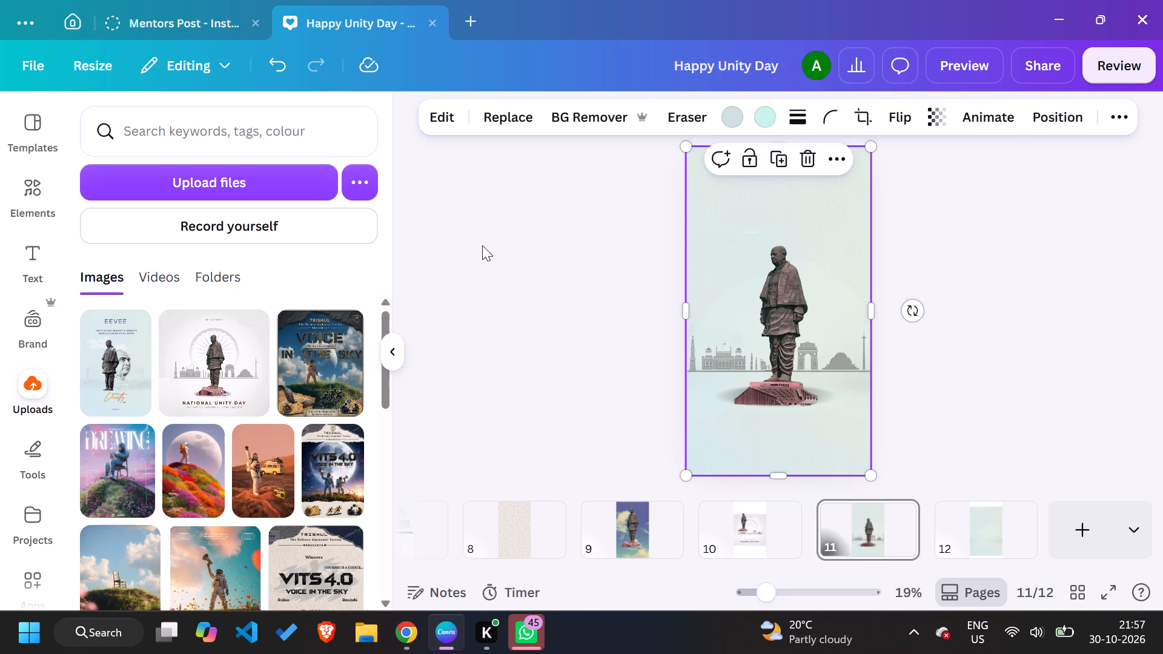
click(953, 354)
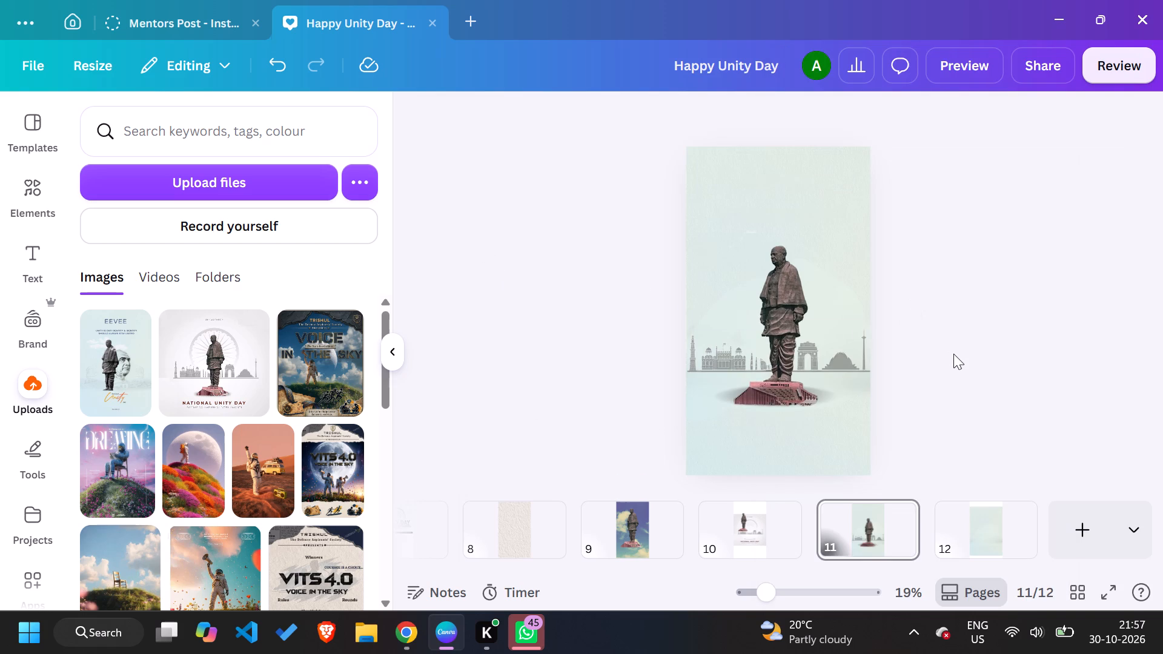
Move the shadow slightly down, keeping it horizontally centred beneath the statue's base.
drag(787, 386, 789, 395)
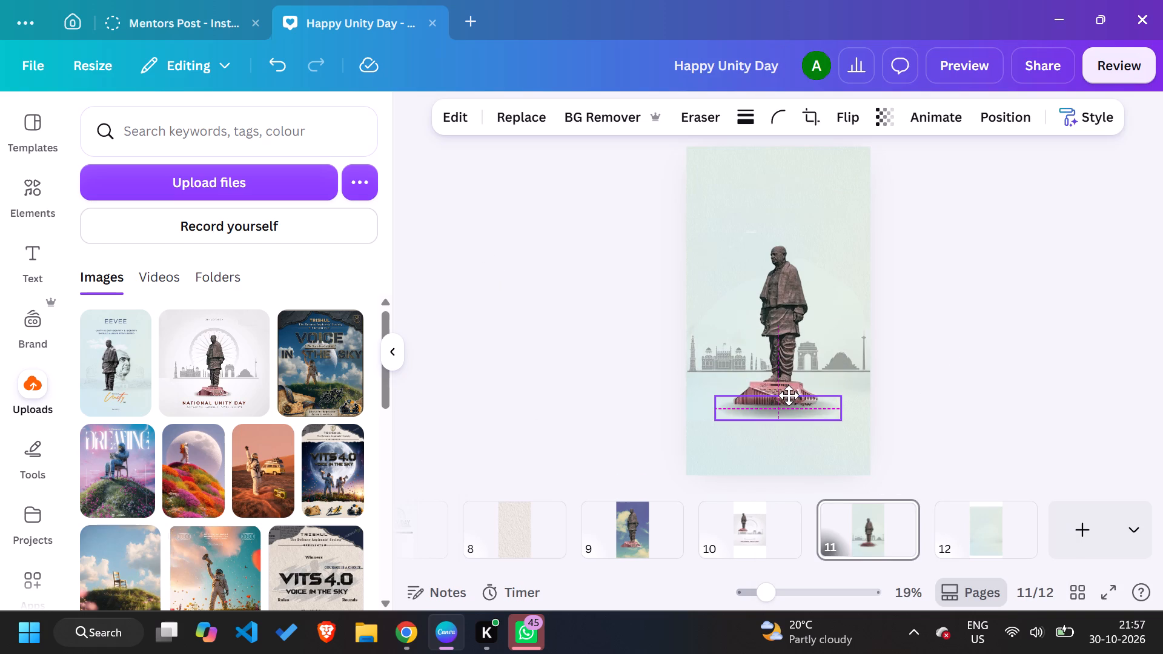
drag(789, 395, 790, 394)
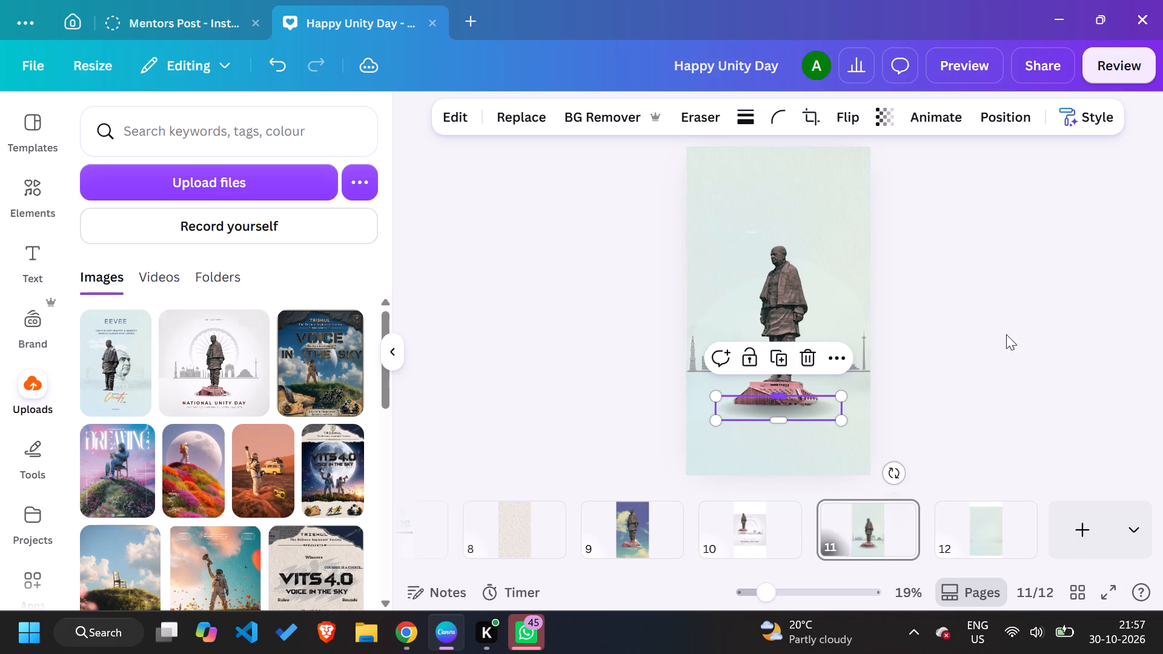
Move page 11 with the pale statue design to the first position in the page order.
click(1077, 330)
scroll(560, 518, right, 6)
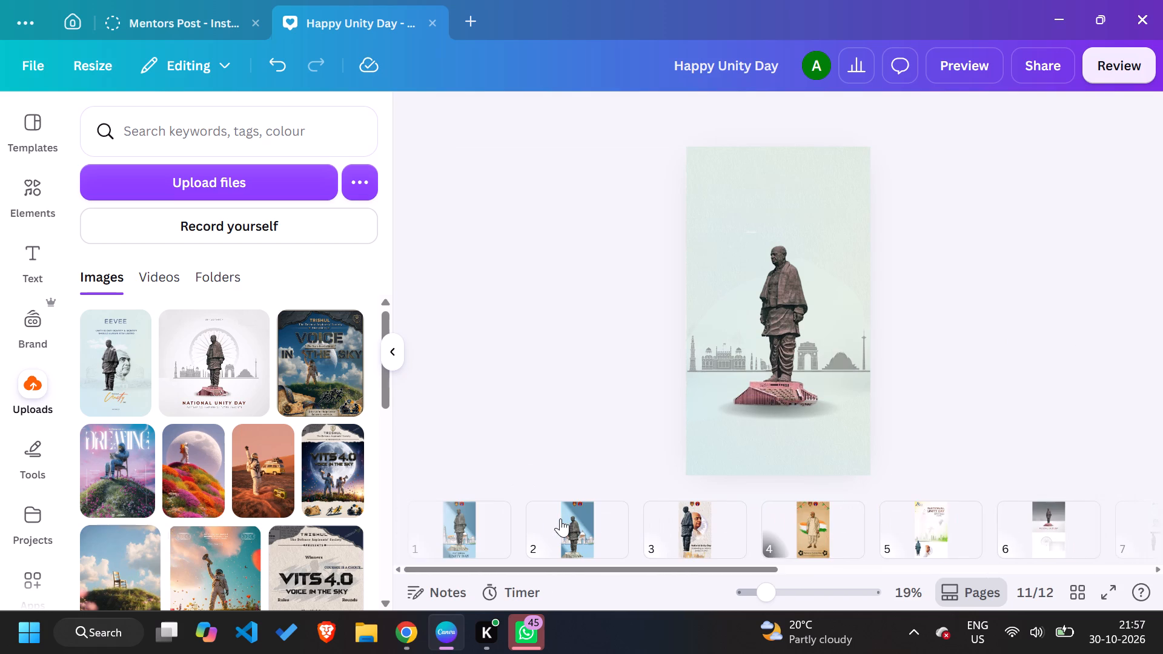
scroll(901, 518, left, 7)
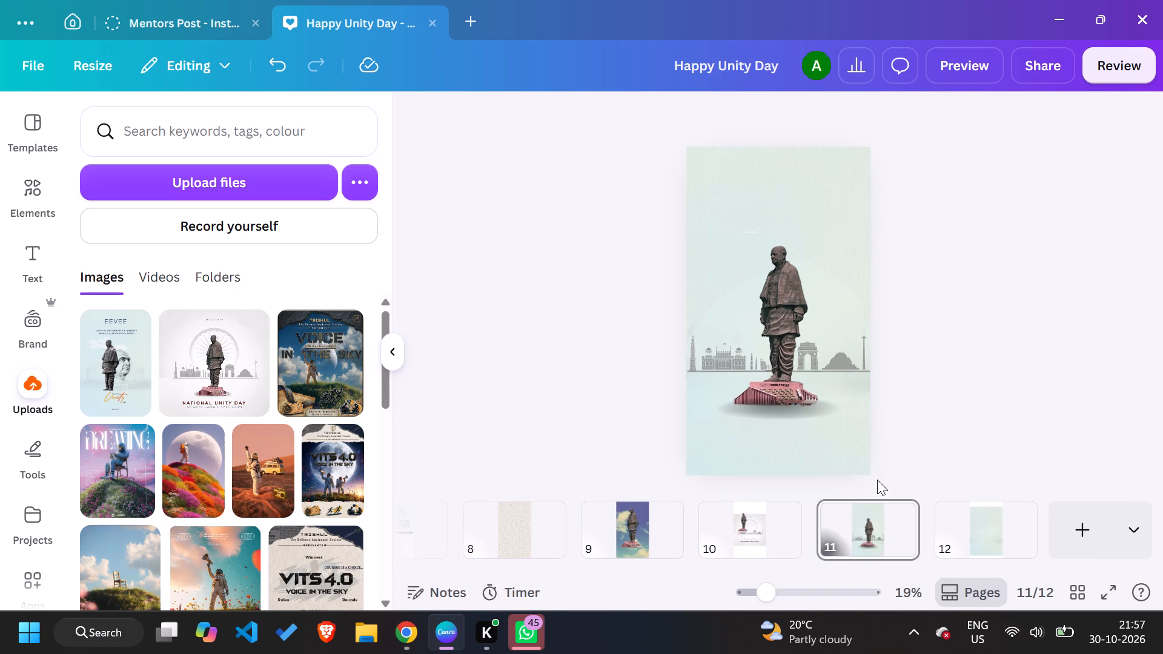
drag(861, 532, 419, 550)
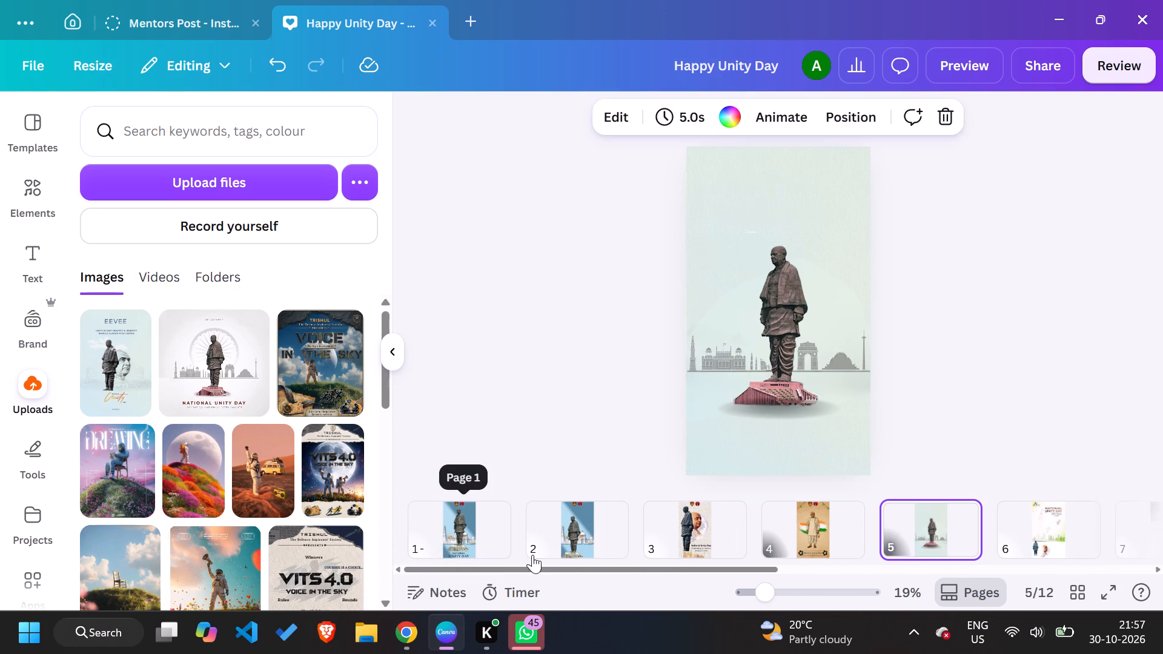
drag(961, 548, 497, 562)
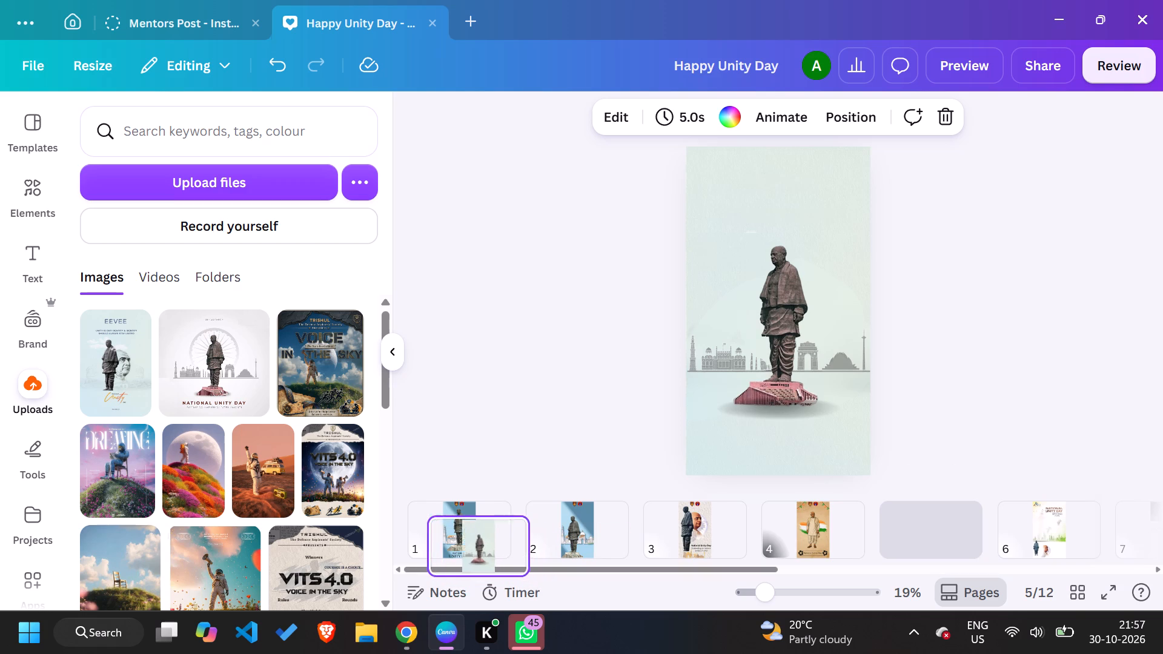
drag(497, 562, 479, 559)
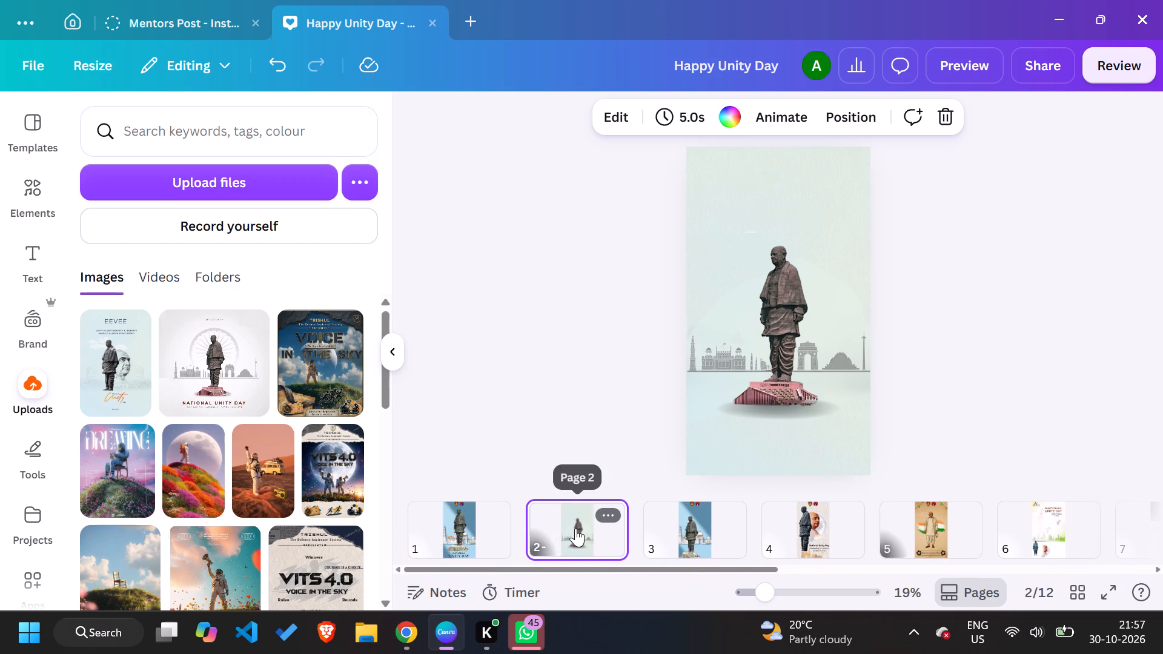
drag(575, 528, 457, 538)
Copy the pair of logos from the top of page 2 onto the top of page 1.
click(609, 540)
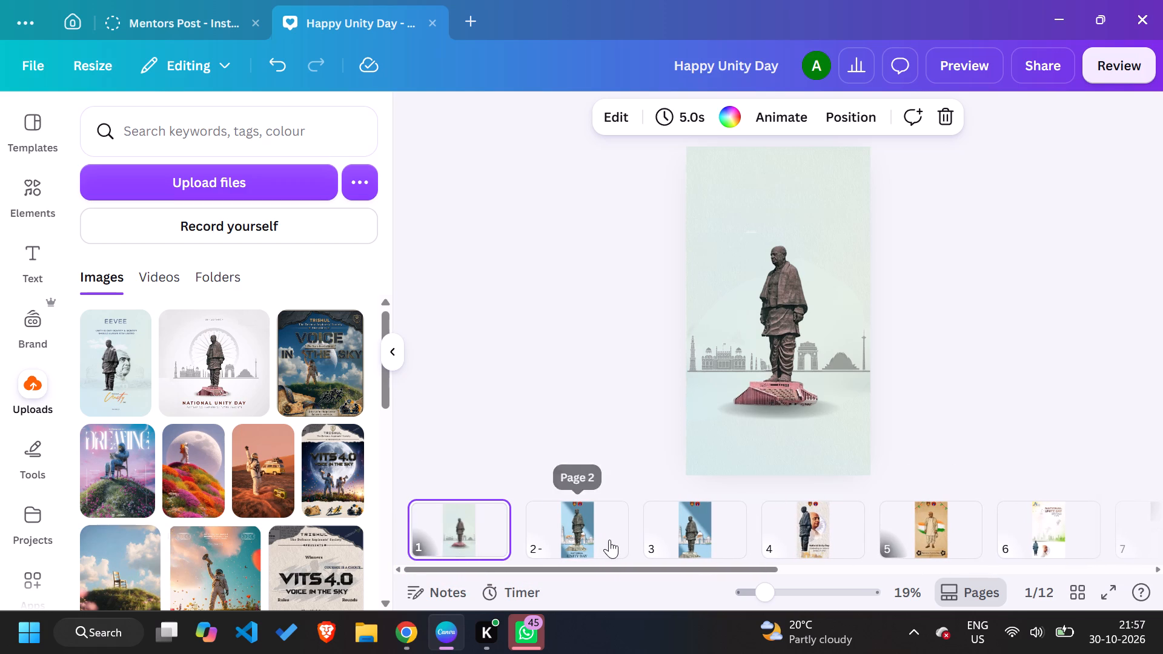
scroll(787, 289, up, 3)
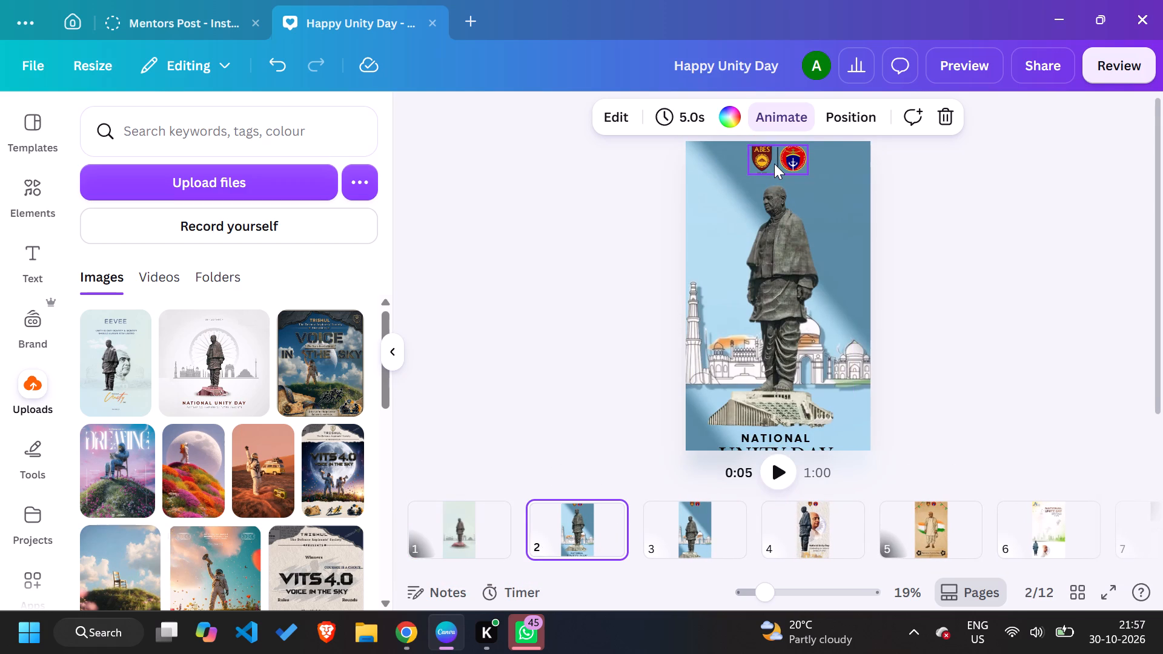
click(774, 163)
key(ctrl+c)
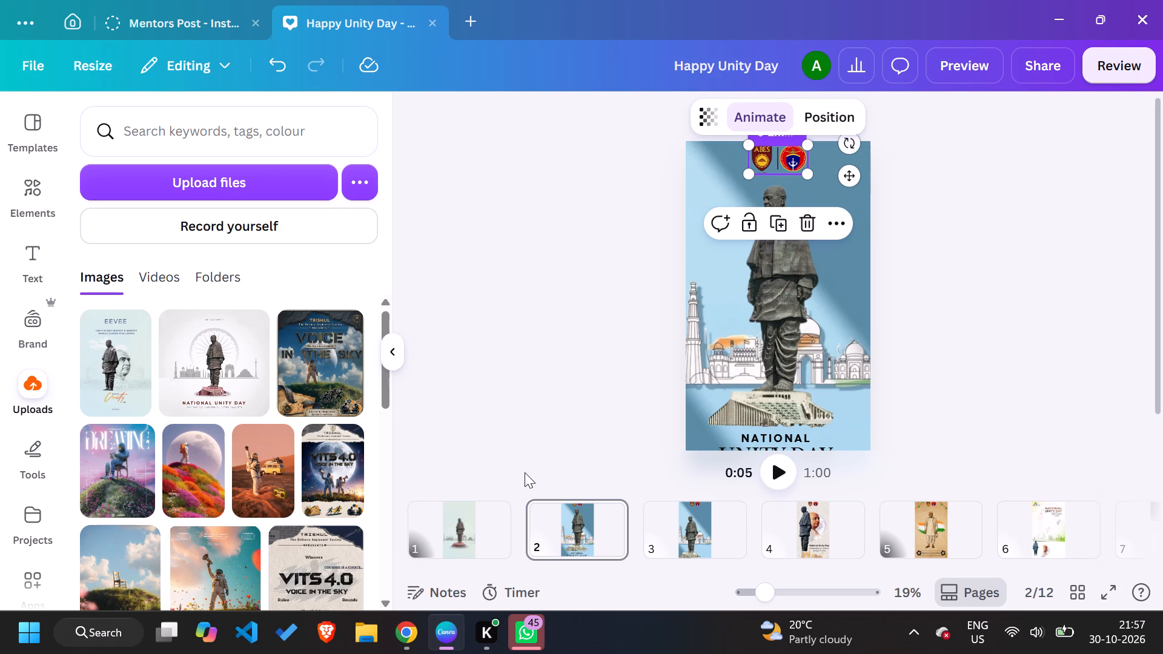
click(479, 535)
click(740, 203)
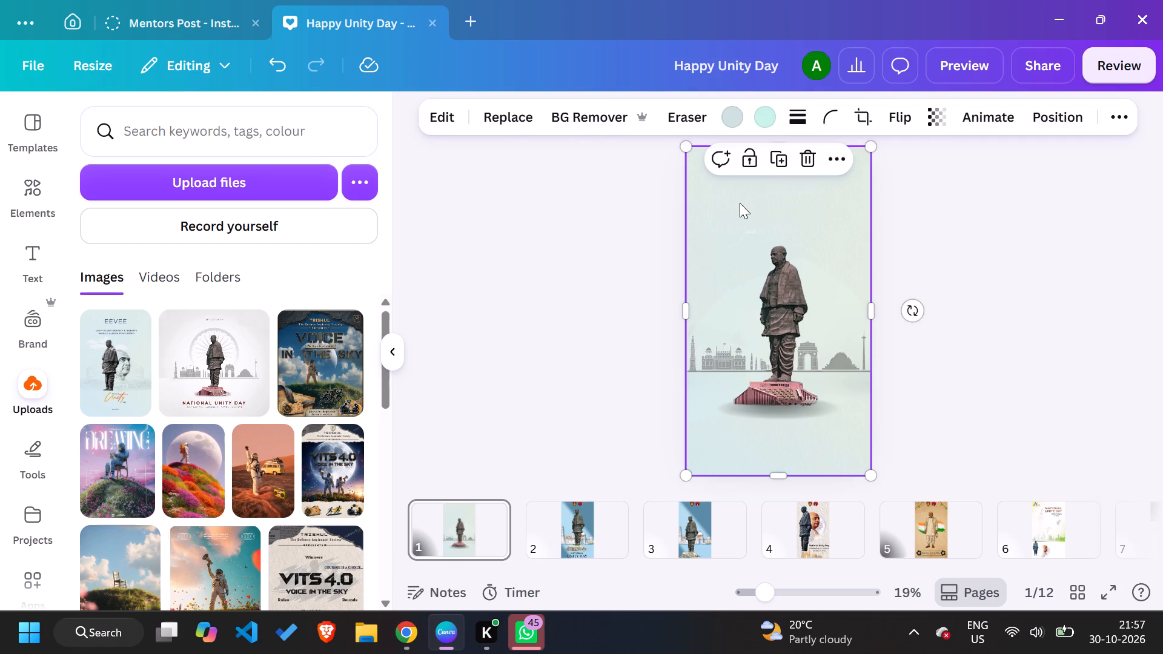
key(ctrl+v)
click(986, 242)
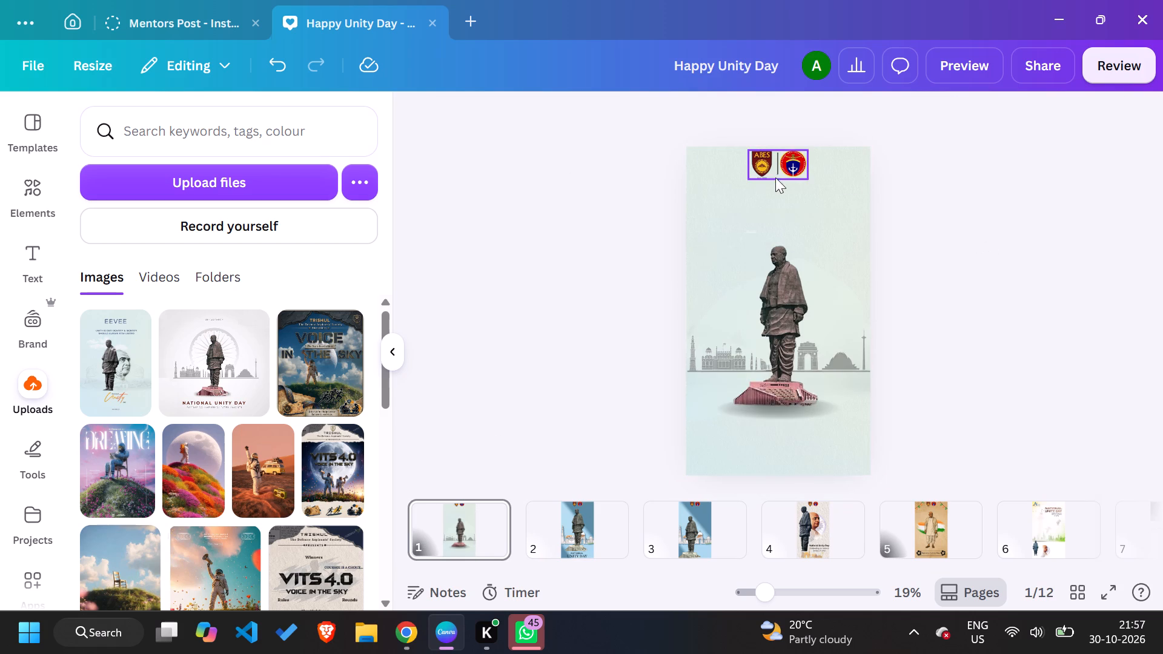
Scale the pasted logos down slightly and centre them horizontally near the top edge of page 1.
drag(774, 162, 774, 167)
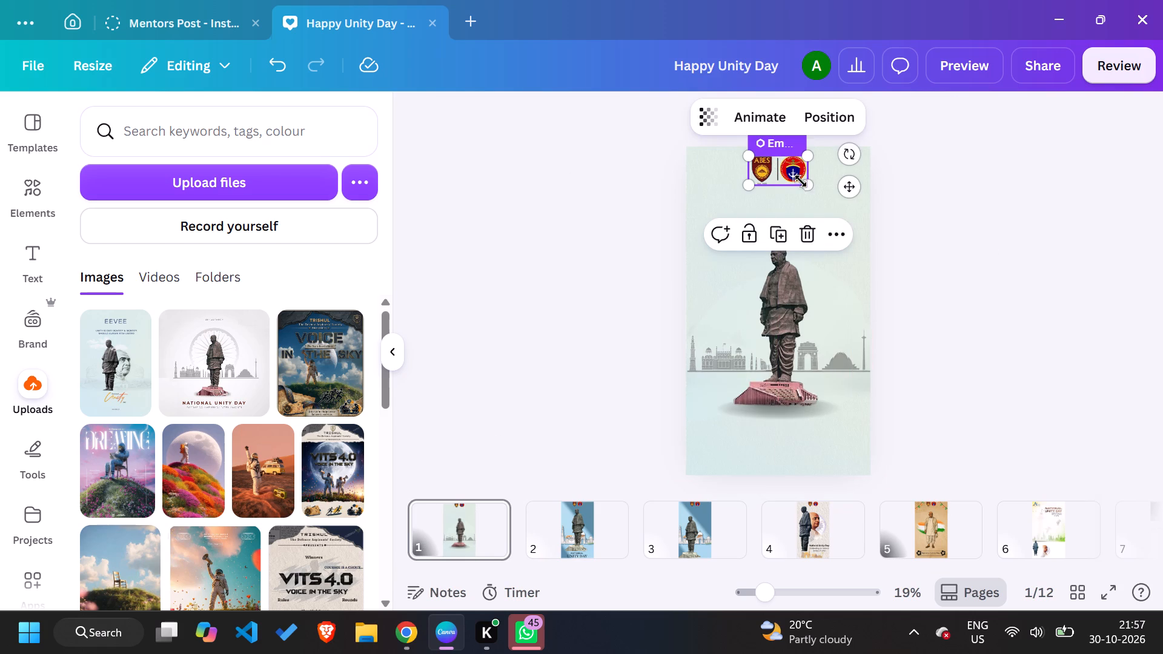
drag(807, 182, 800, 179)
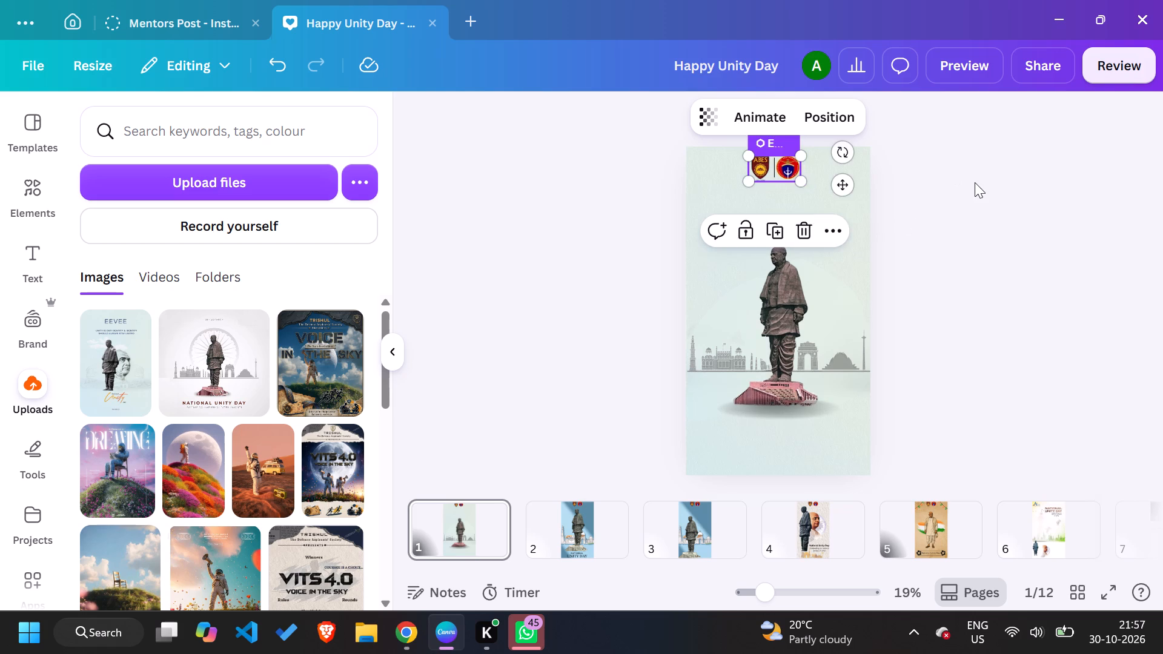
click(975, 182)
click(782, 168)
click(1055, 279)
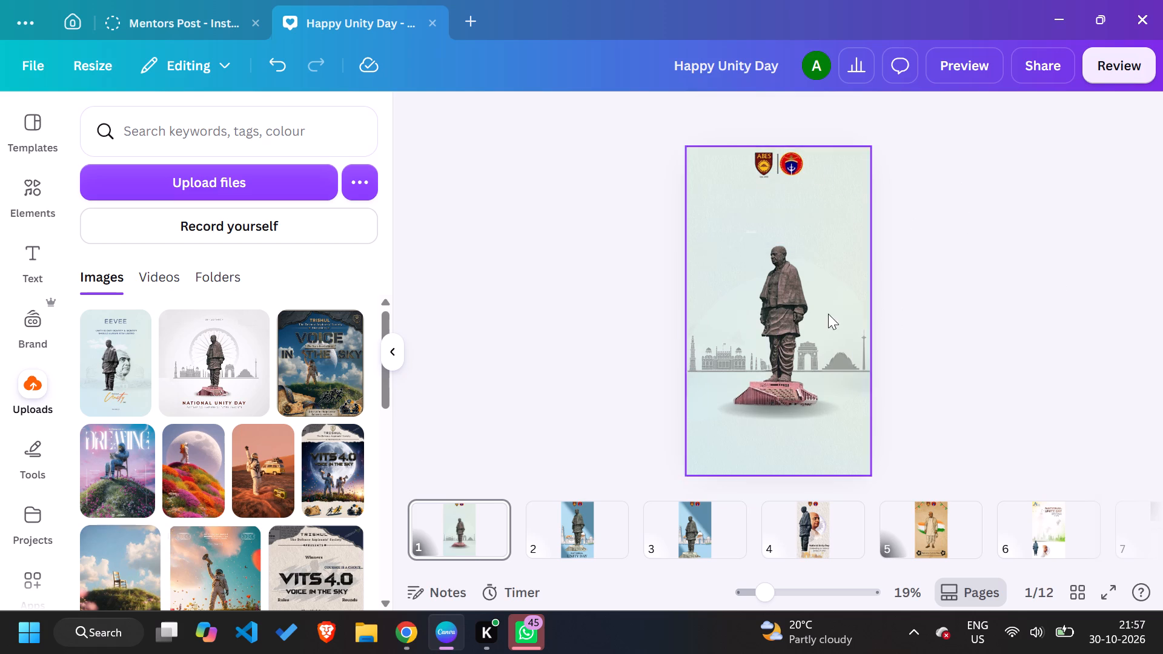
Enlarge the statue proportionally and shift it slightly left so it stands between the logos and the lower page area.
click(794, 322)
drag(818, 243, 835, 215)
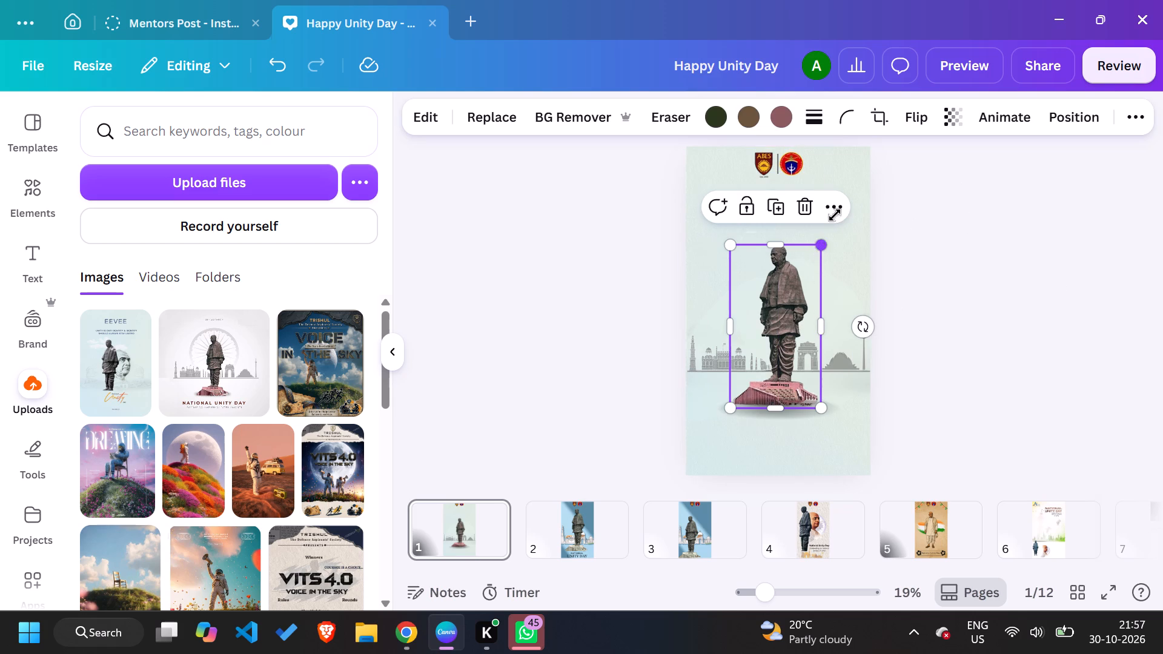
drag(835, 215, 838, 209)
drag(789, 297, 778, 298)
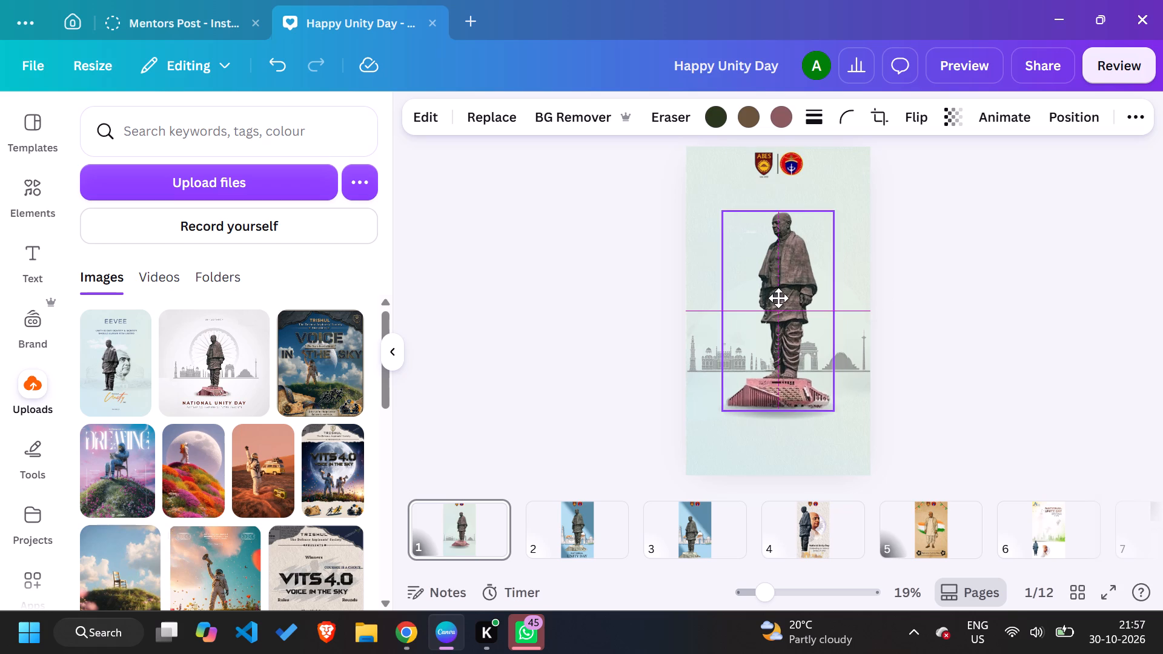
drag(778, 298, 774, 298)
click(995, 332)
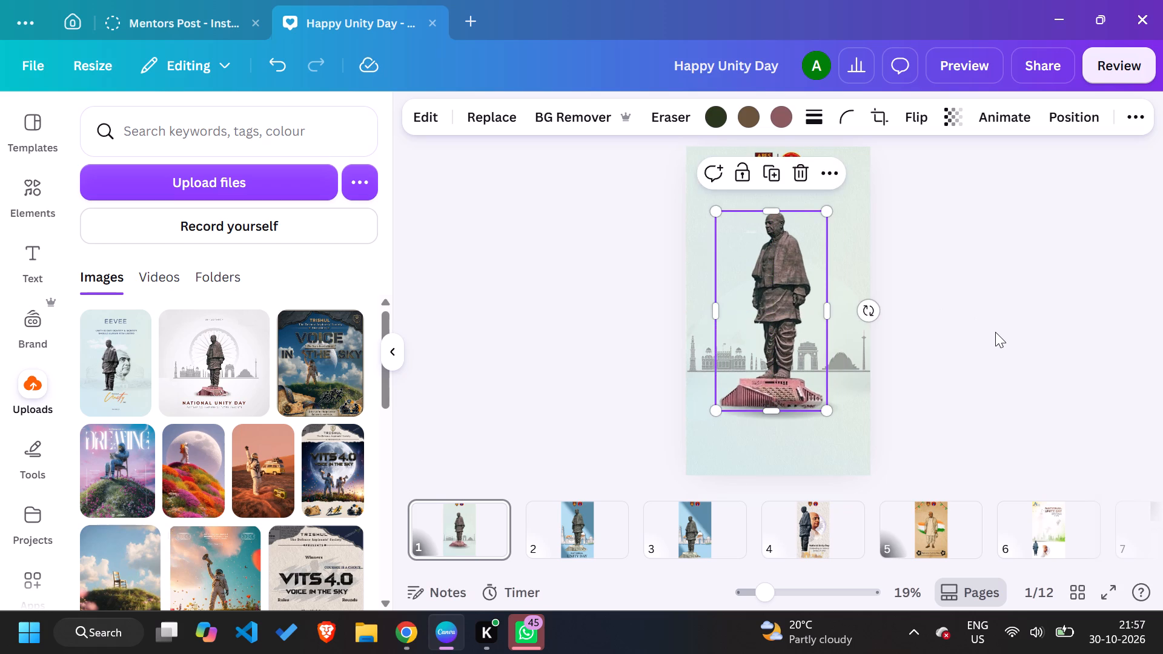
Centre the shadow horizontally under the enlarged statue's base and fine-tune its height against the base.
drag(801, 410, 791, 409)
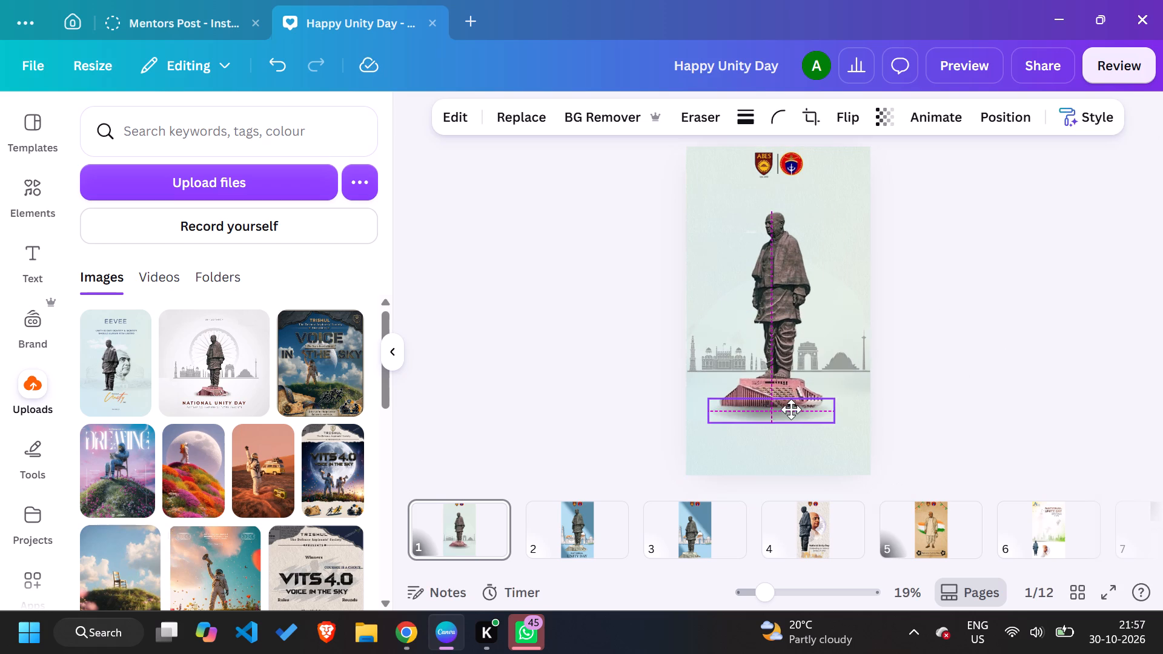
drag(791, 409, 794, 408)
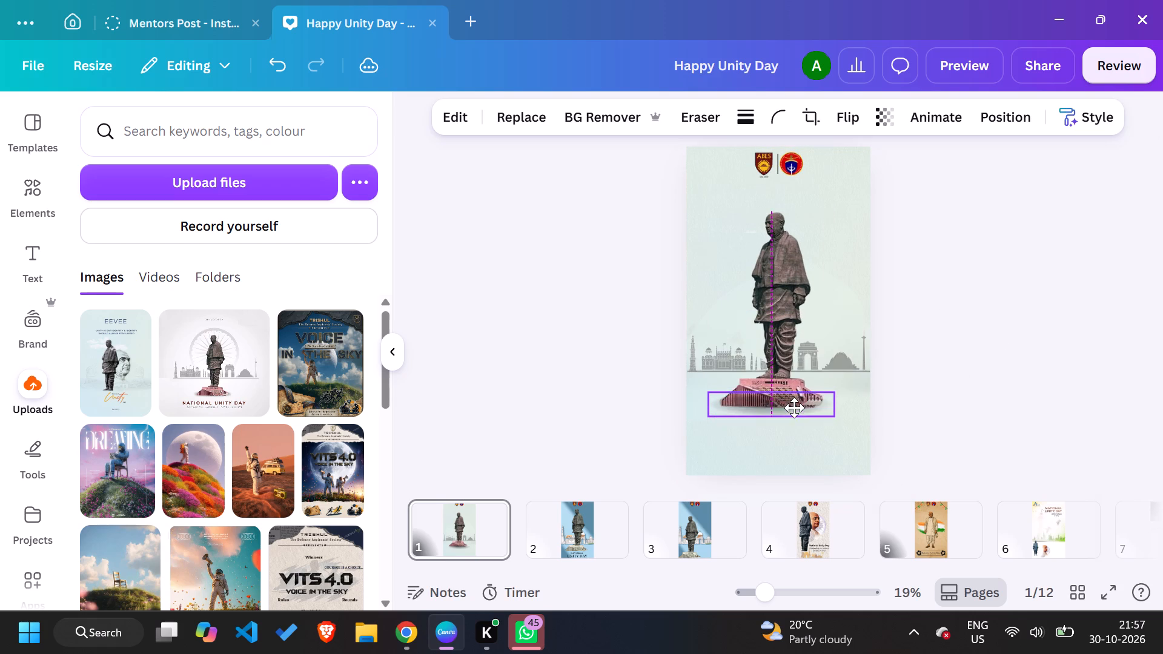
drag(794, 408, 794, 408)
click(1080, 411)
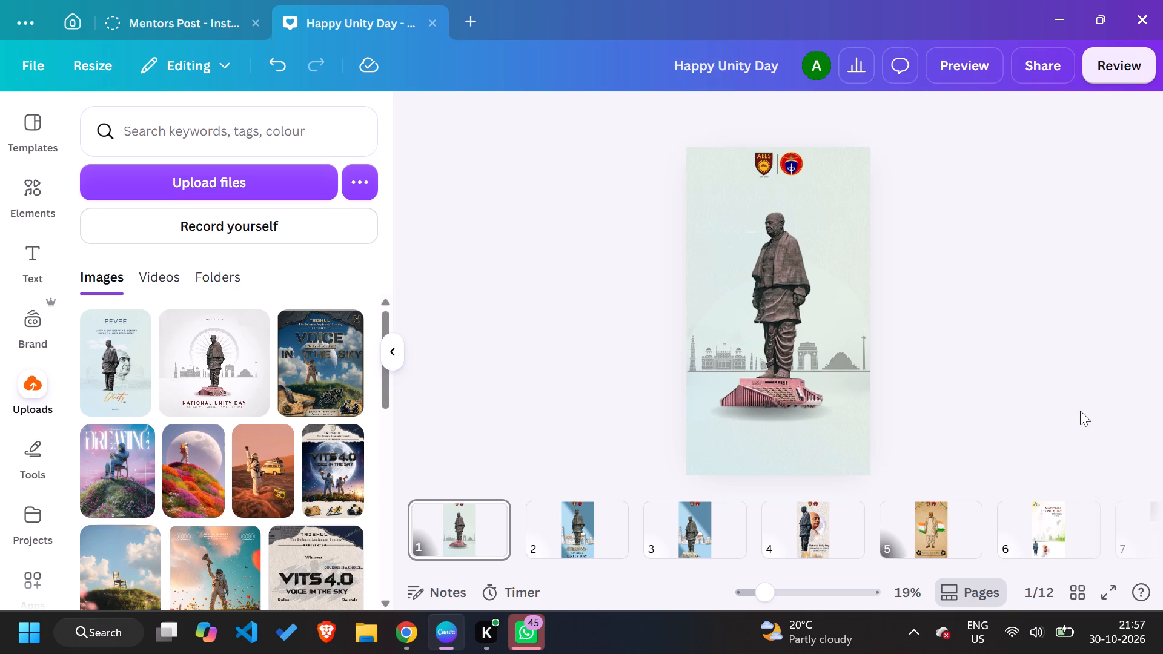
click(785, 413)
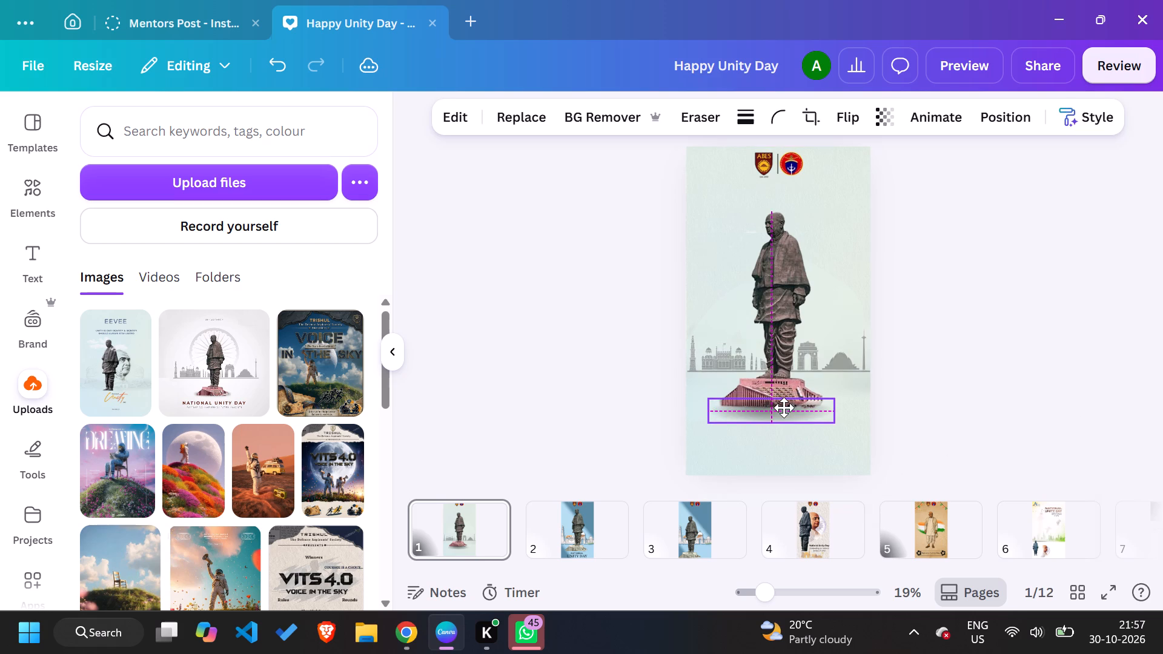
click(999, 383)
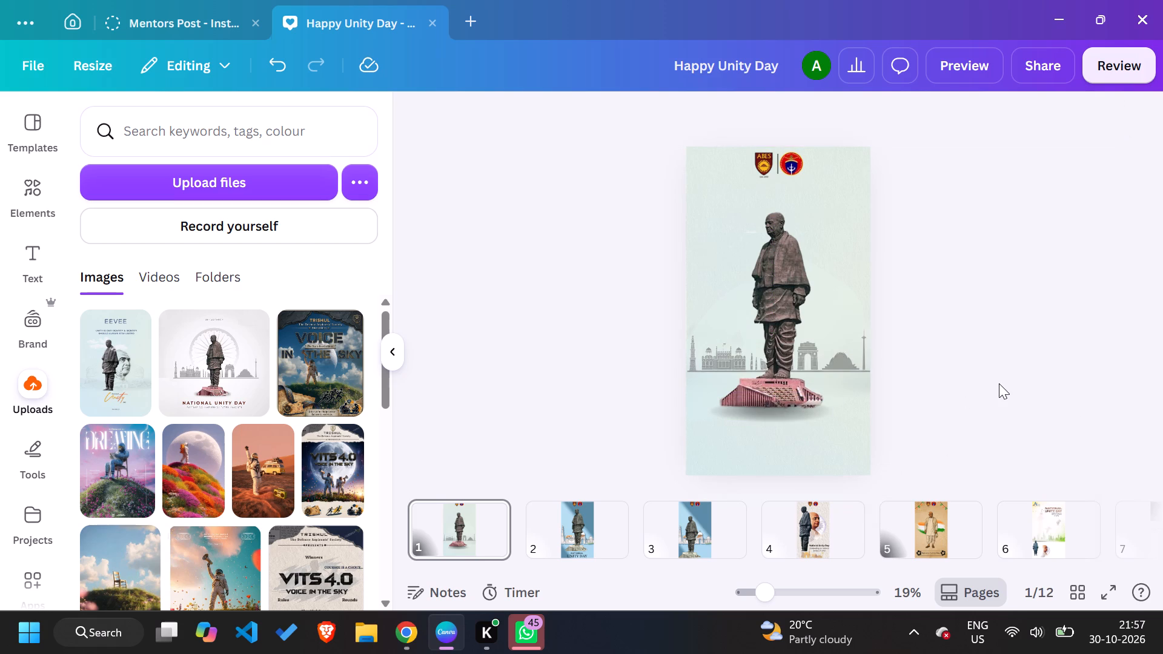
click(784, 416)
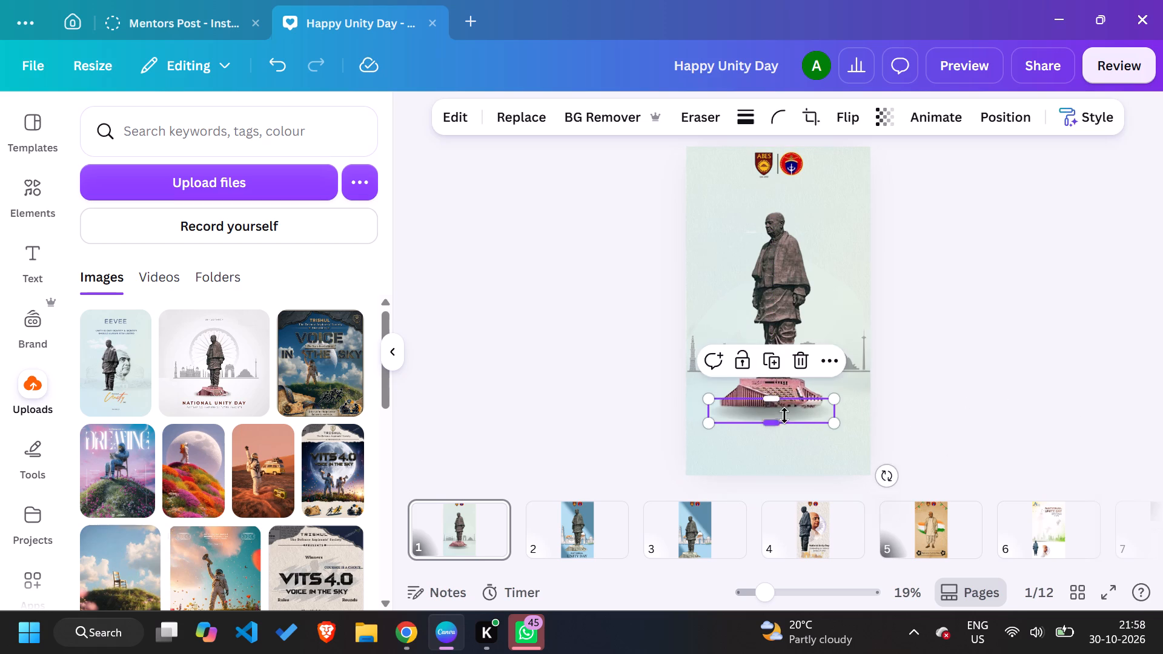
click(1047, 428)
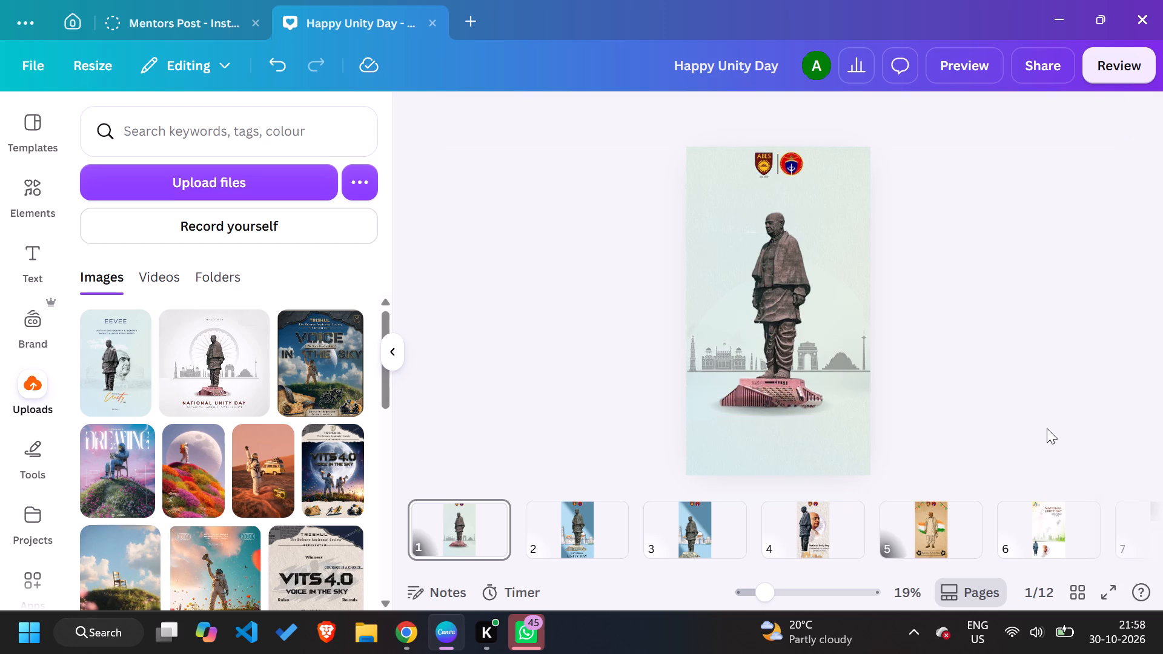
click(797, 410)
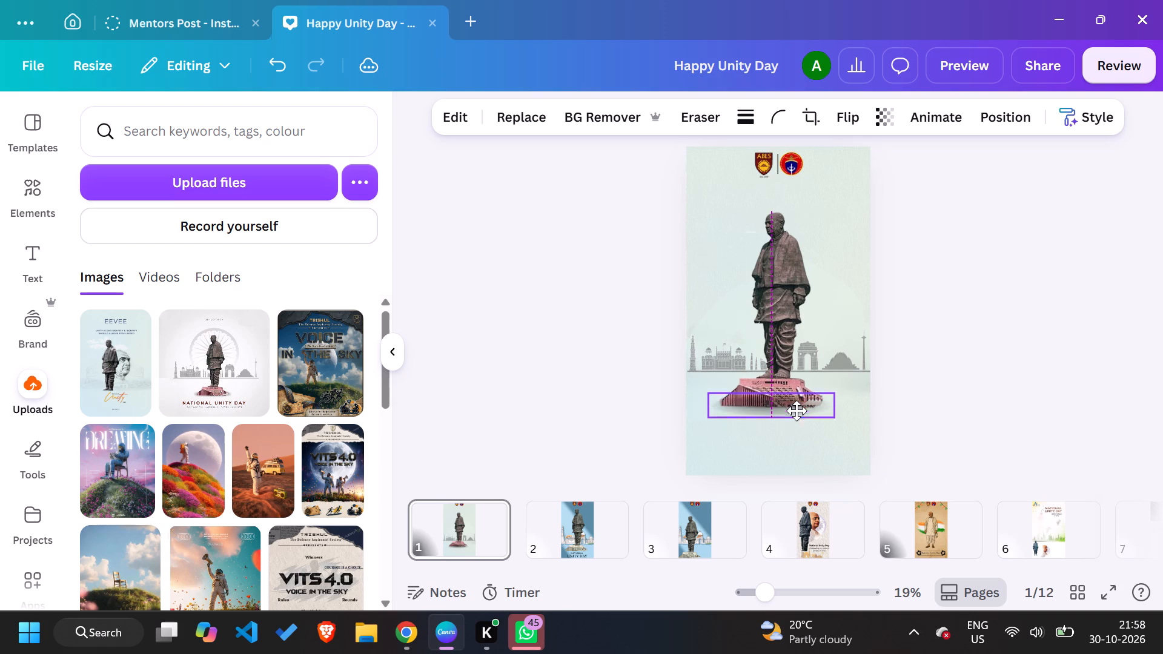
click(797, 411)
click(1134, 399)
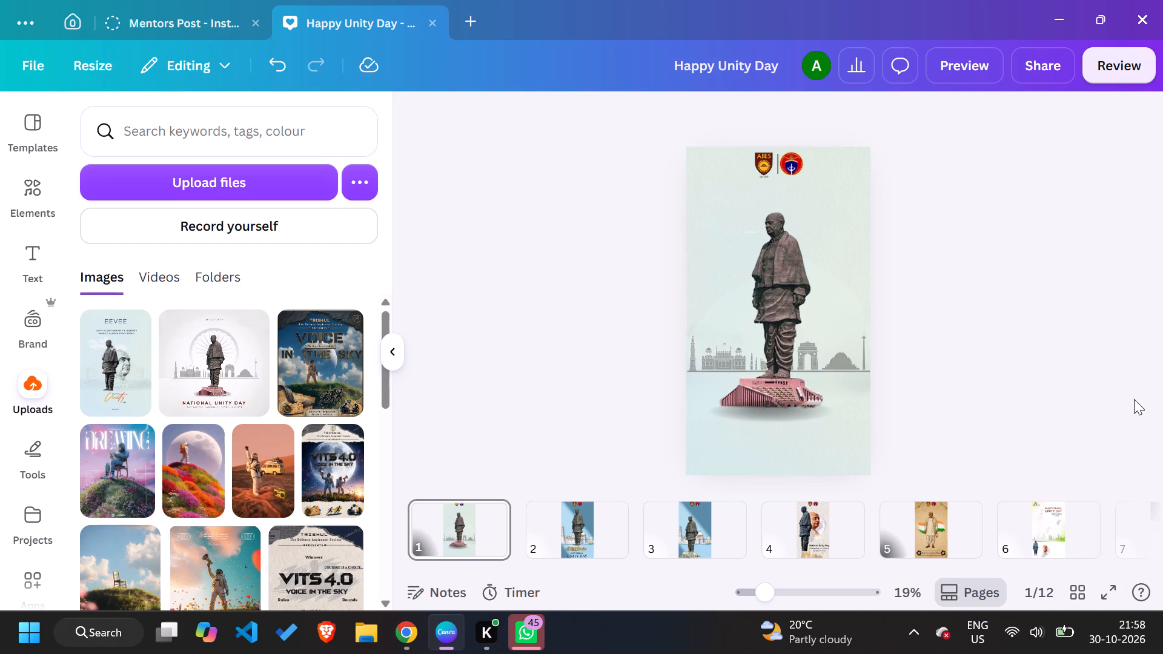
Move the shadow and the statue down by the same small amount, keeping them aligned on one vertical centre line.
click(798, 308)
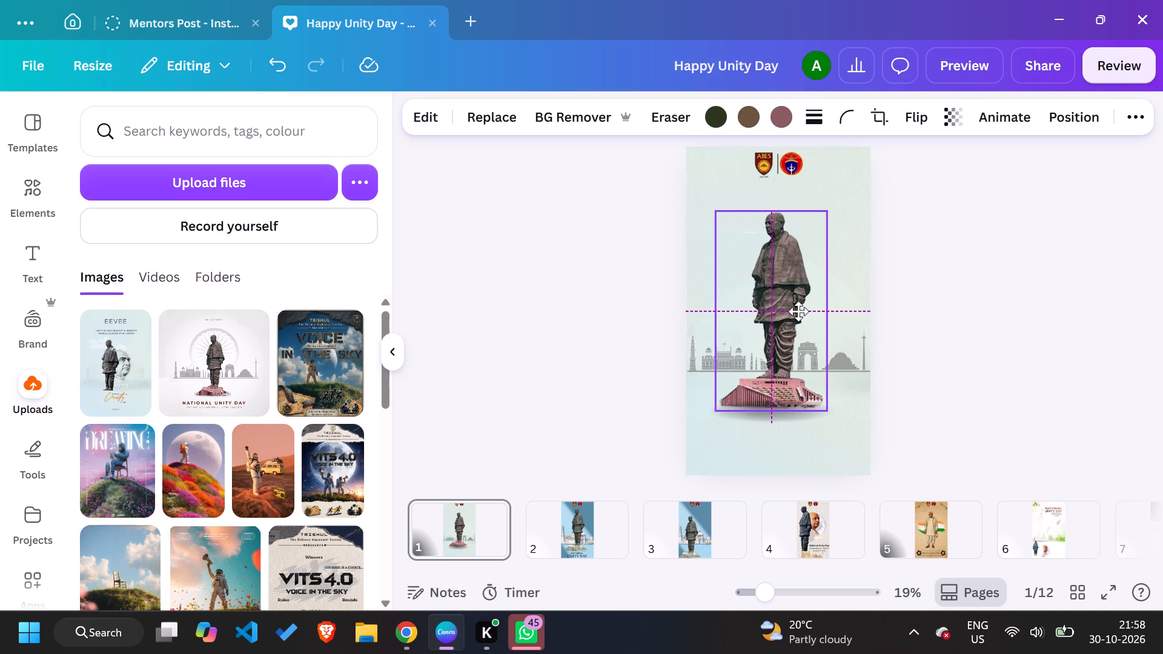
click(950, 353)
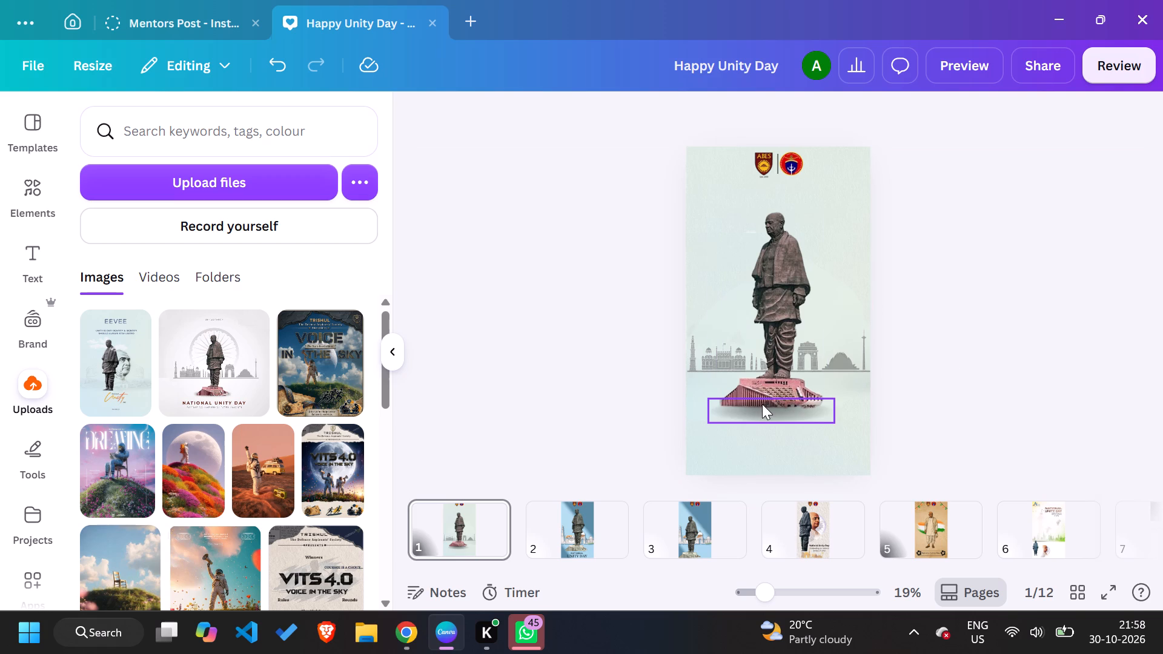
drag(762, 404, 763, 412)
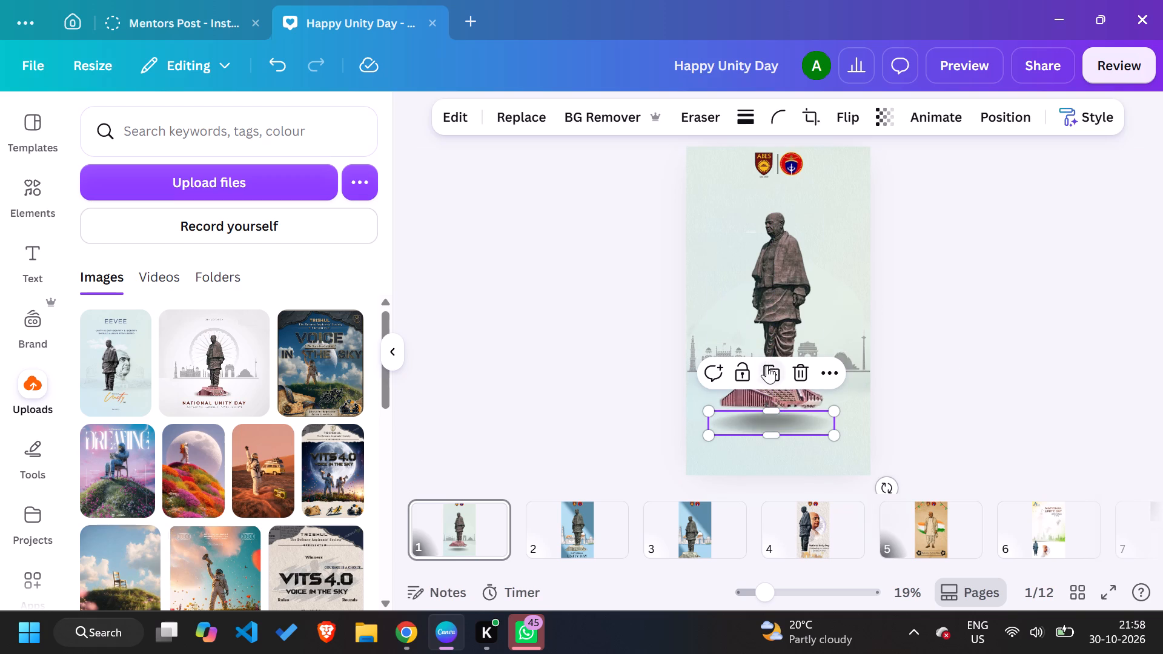
drag(775, 290, 774, 302)
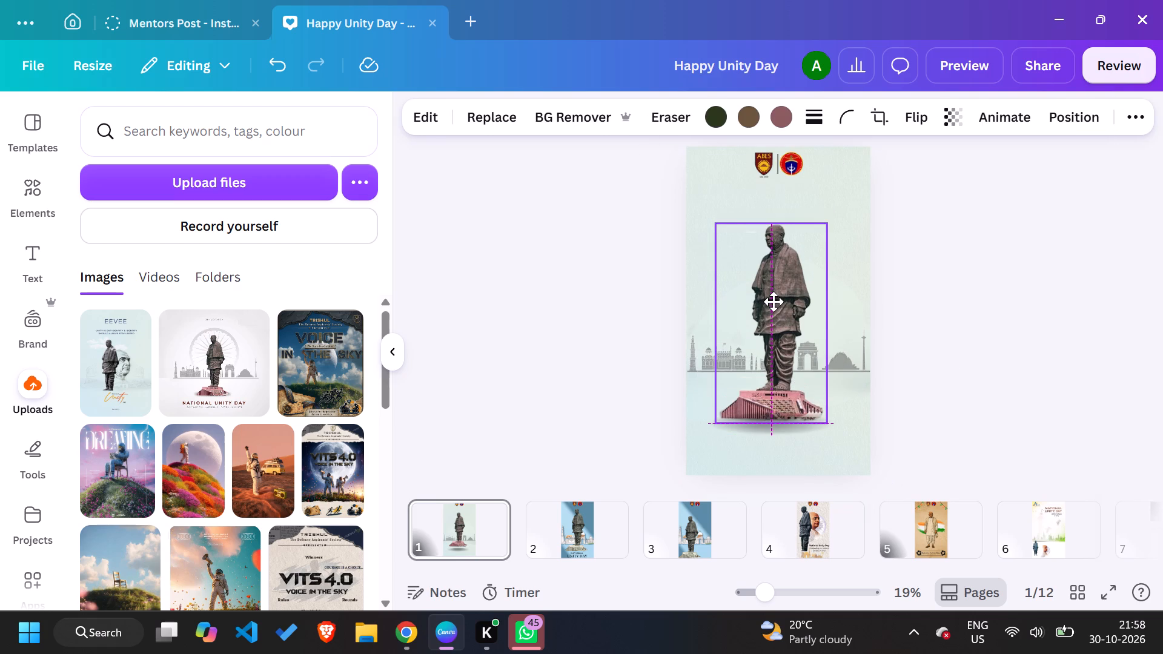
drag(774, 302, 773, 302)
click(976, 327)
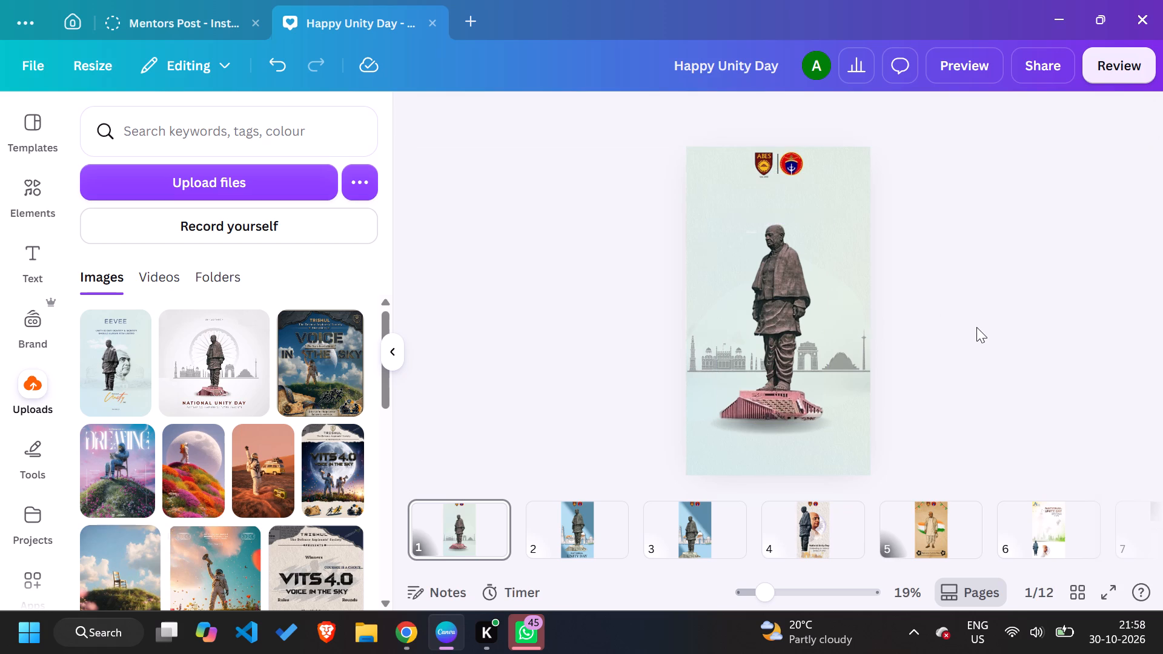
Move the grey monument skyline slightly down behind the statue, keeping it spanning the full page width.
drag(852, 351, 852, 352)
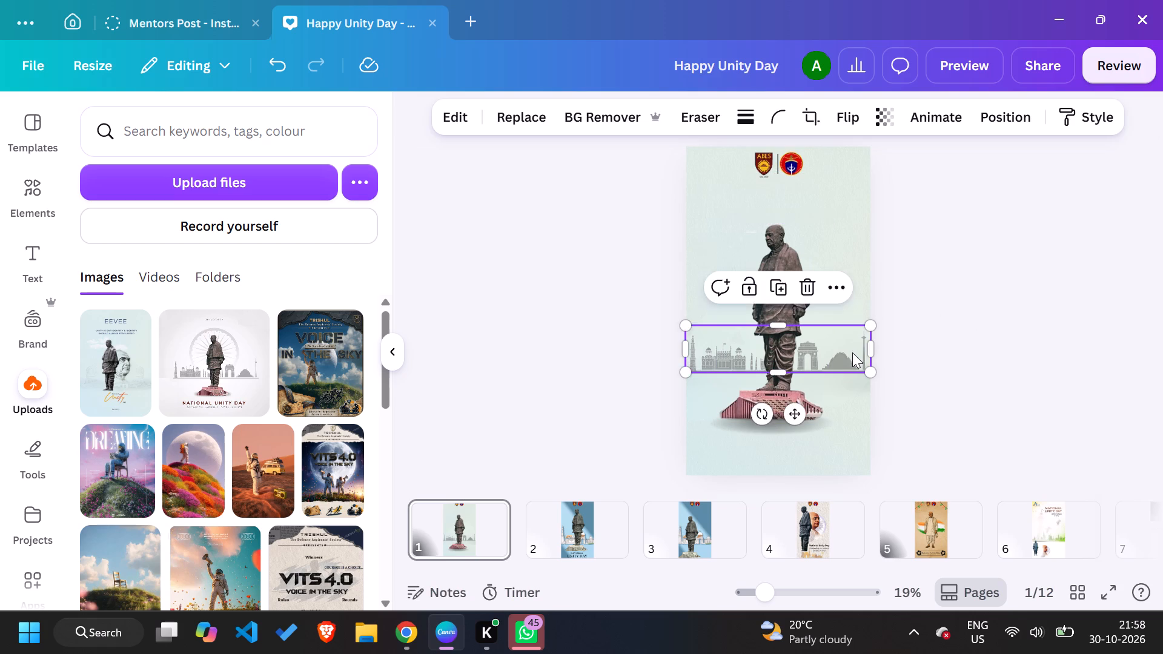
drag(852, 352, 852, 362)
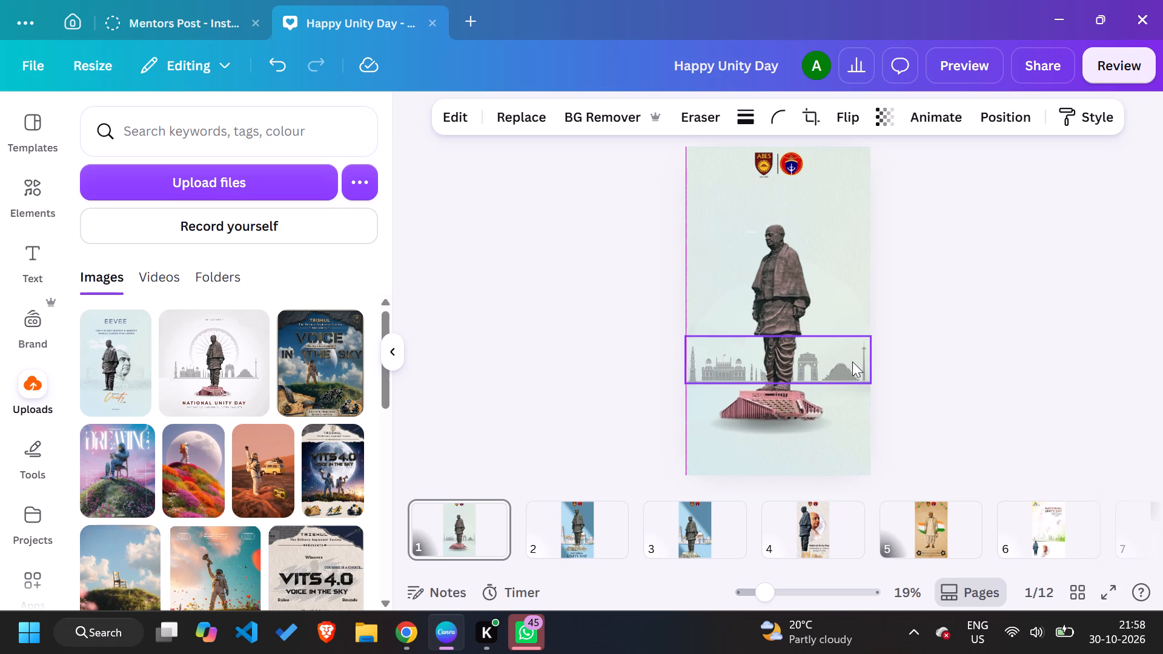
click(1027, 414)
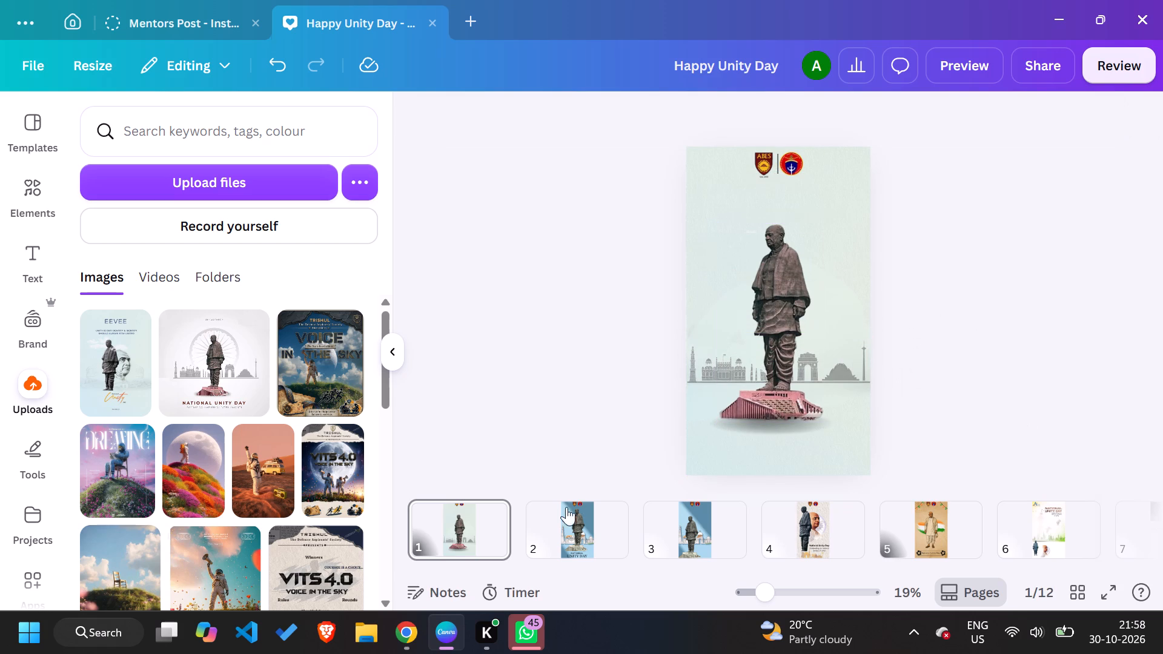
Move the shadow, statue and grey skyline down by the same small amount, keeping the skyline spanning the full page width.
click(590, 523)
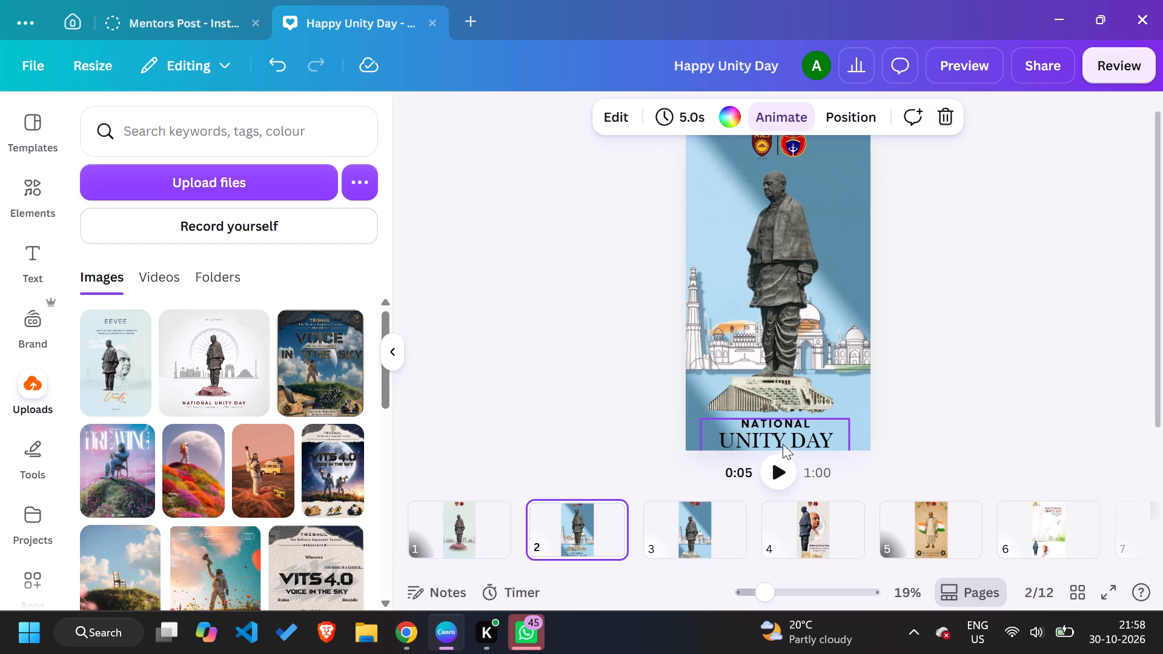
click(452, 529)
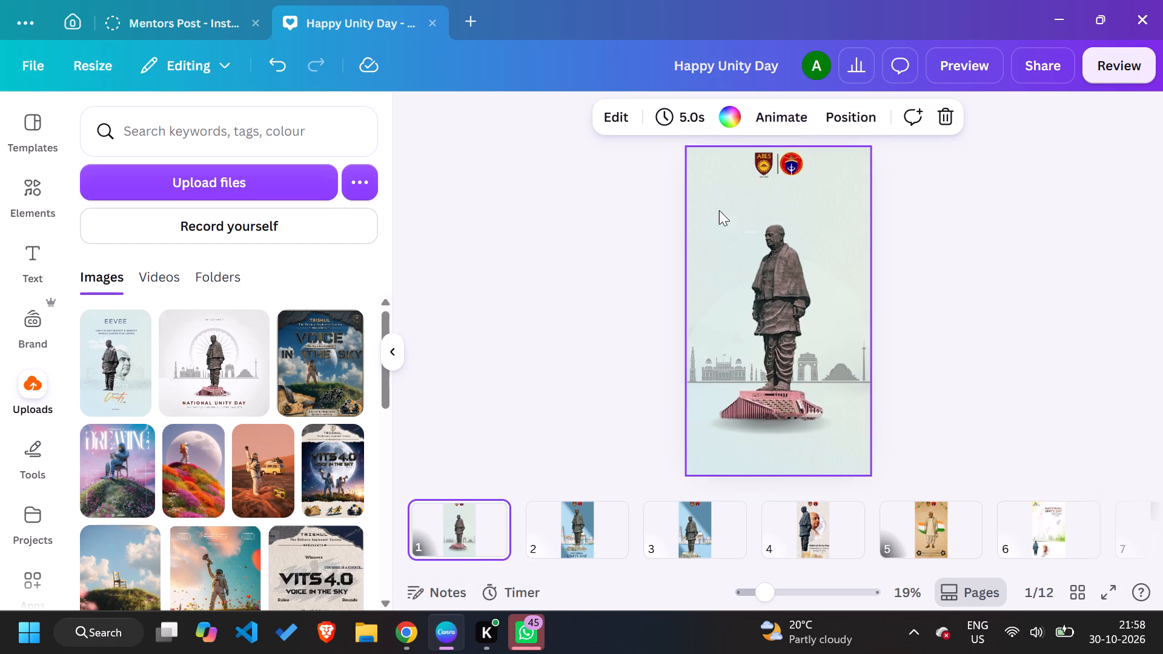
click(721, 202)
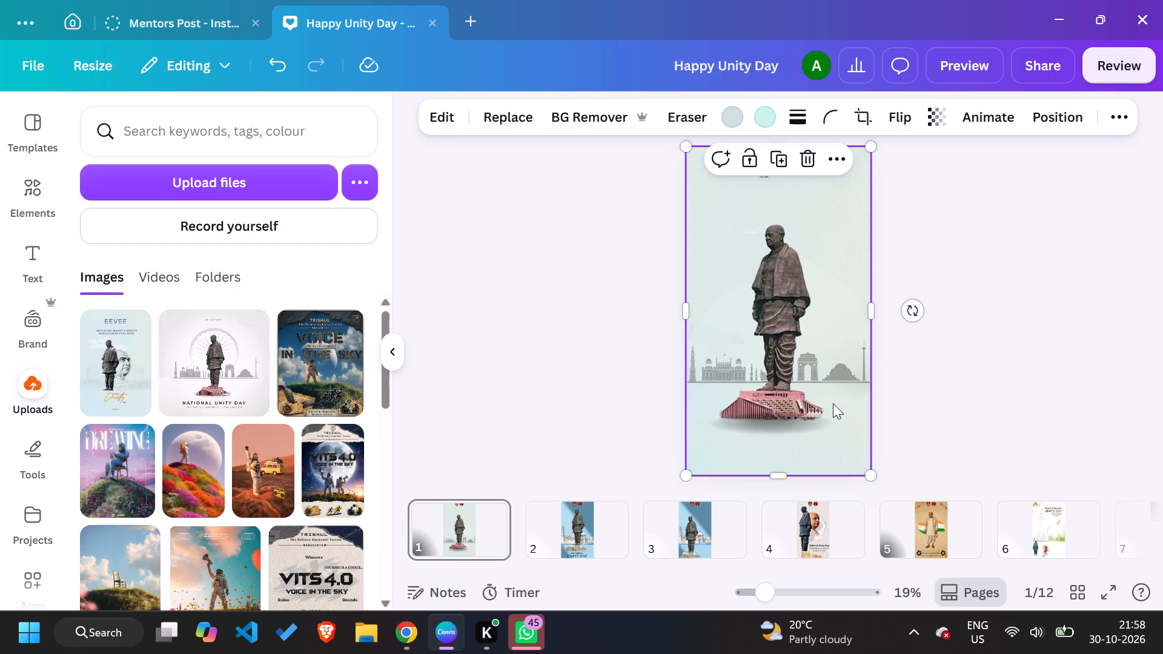
click(988, 415)
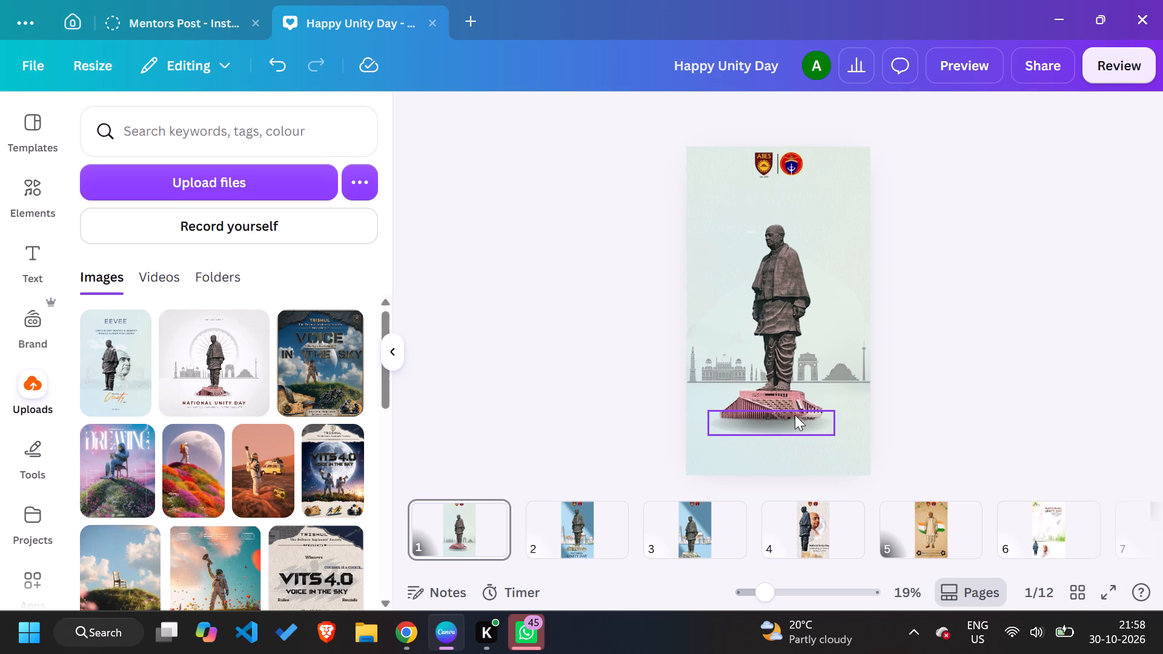
drag(795, 415, 797, 424)
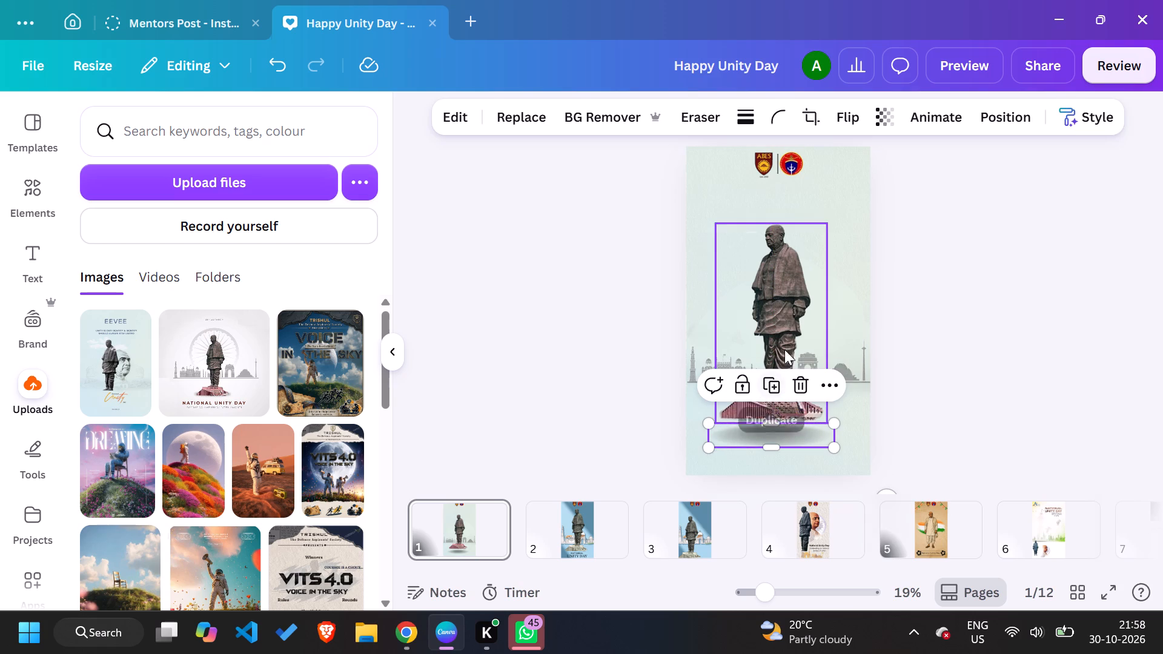
drag(777, 322, 777, 333)
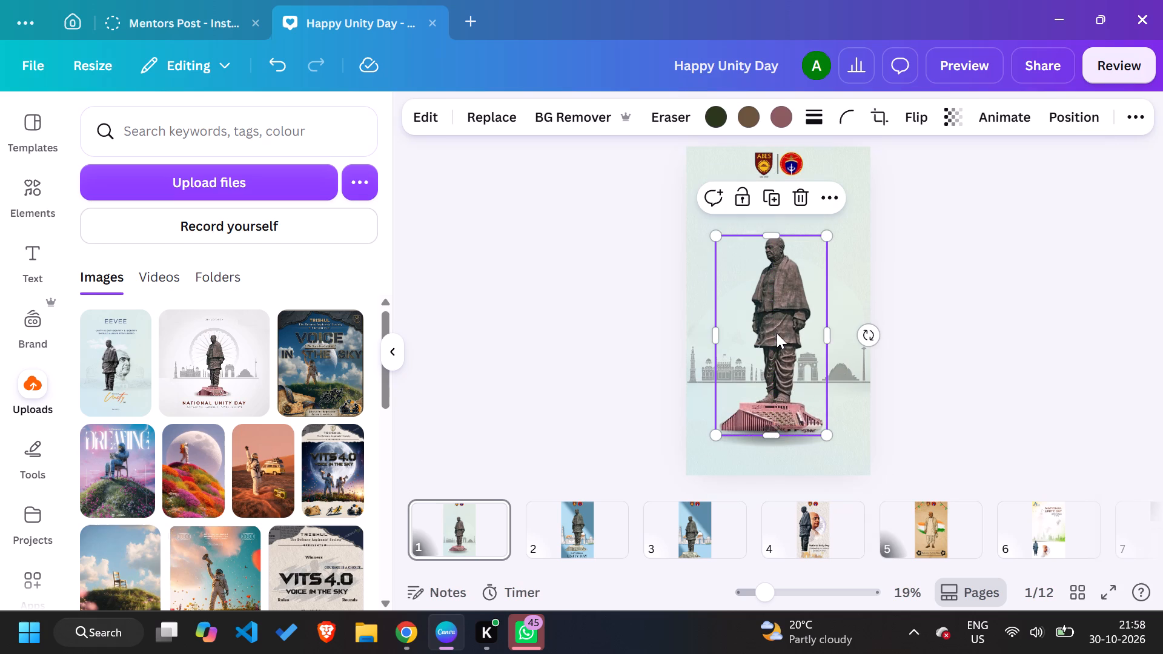
drag(857, 359, 858, 371)
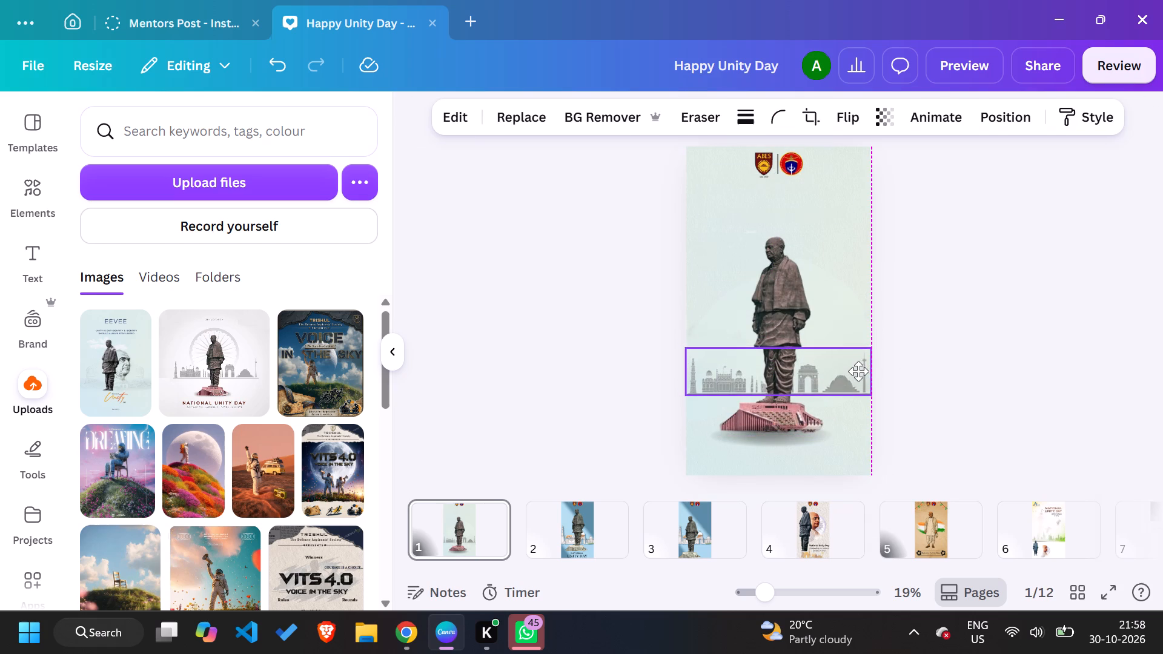
drag(858, 371, 860, 372)
click(1025, 425)
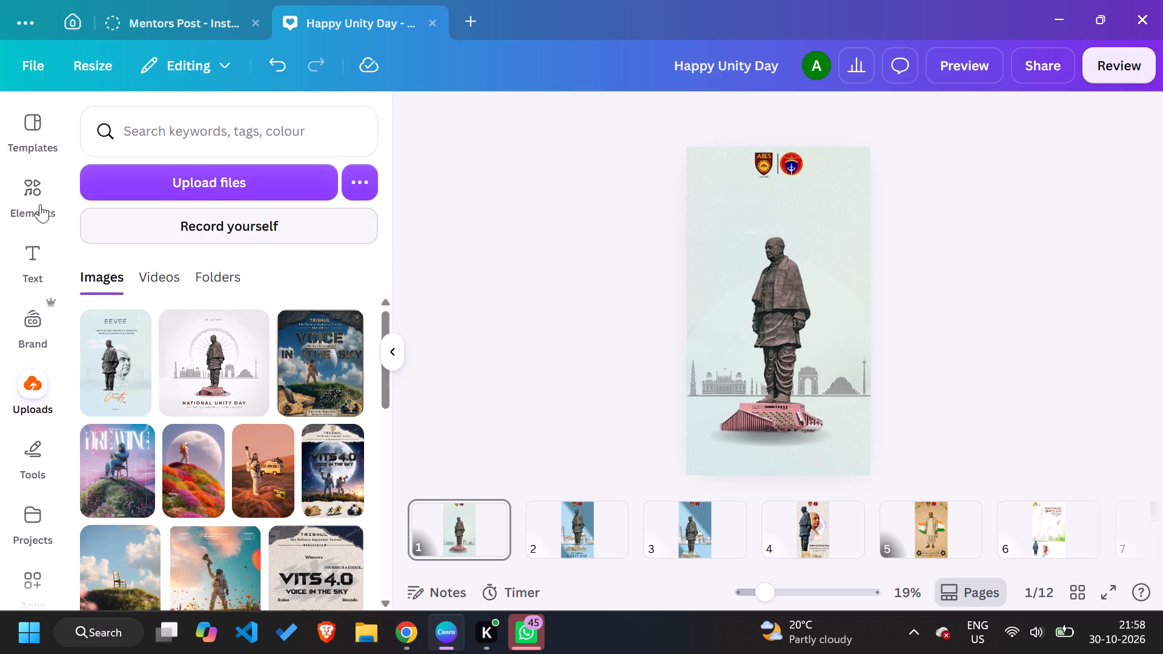
Open the default text styles for adding a title.
click(35, 266)
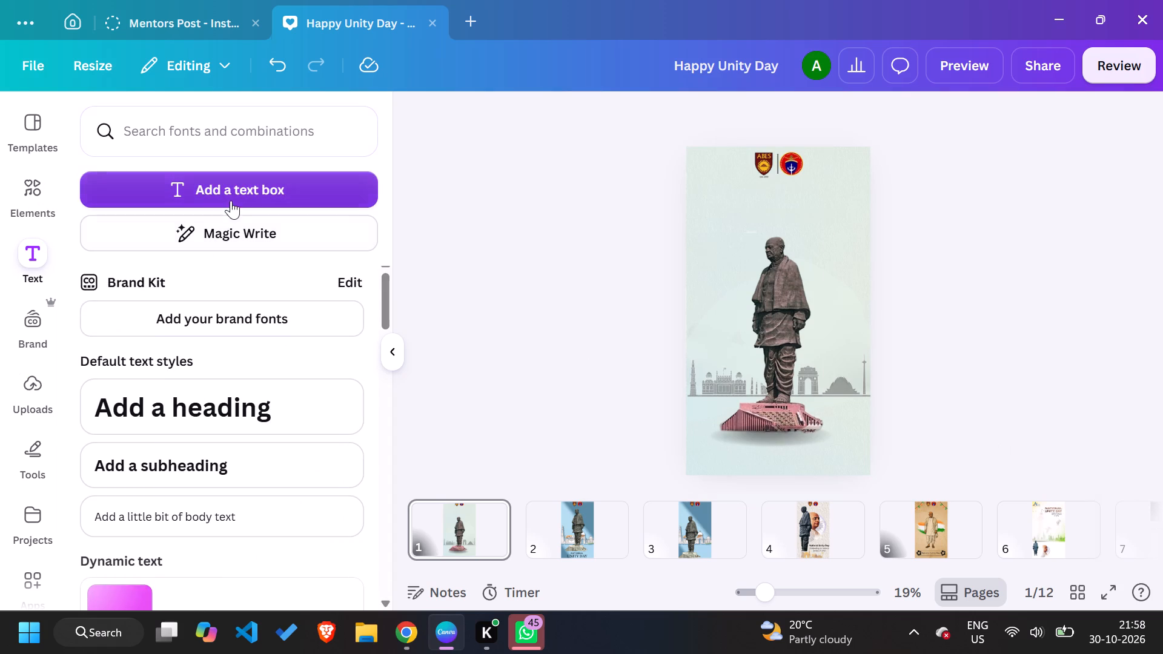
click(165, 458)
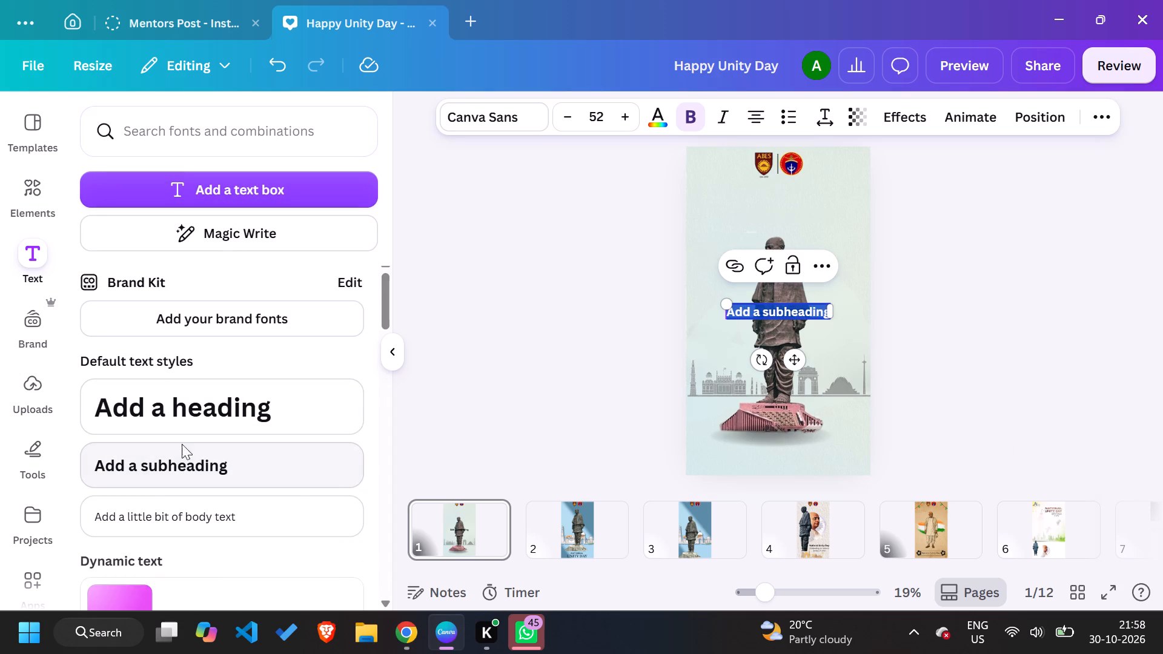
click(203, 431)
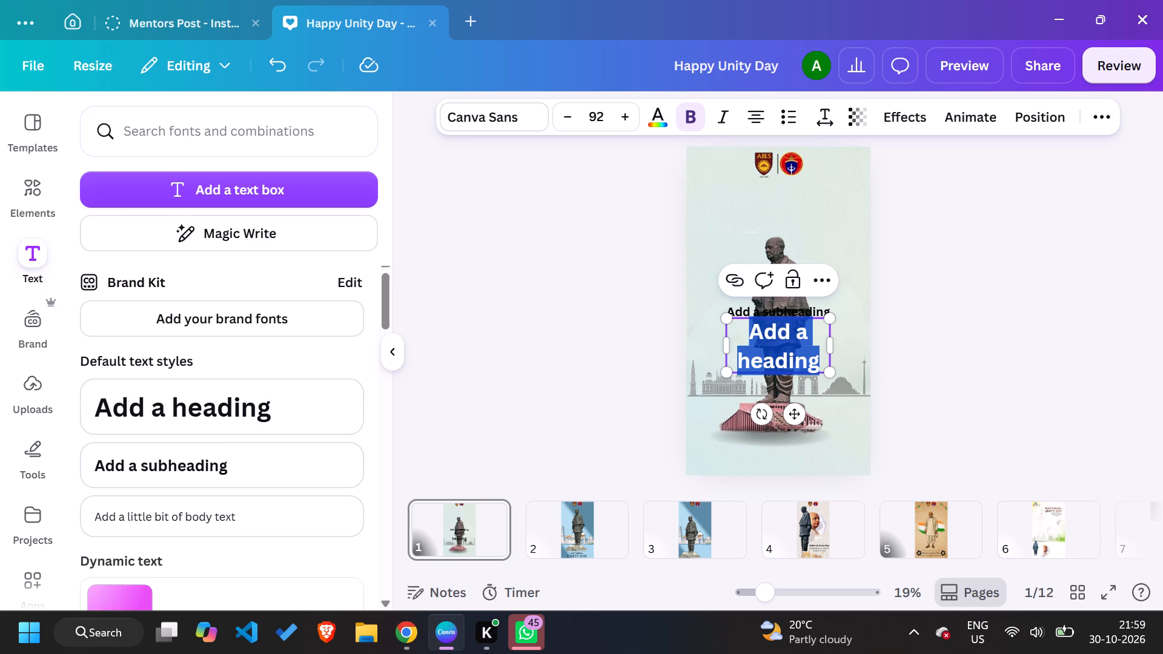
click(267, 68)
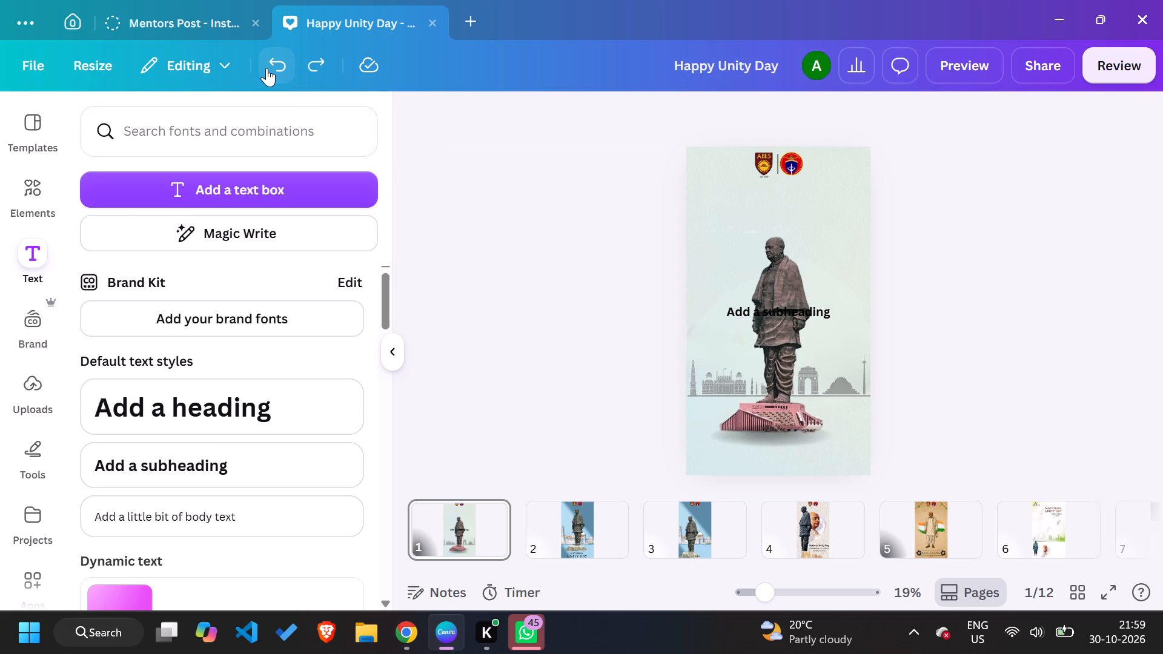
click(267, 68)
Add a heading to page 1 reading "NATIONAL" on the first line and "UNITY DAY" on the second.
click(210, 416)
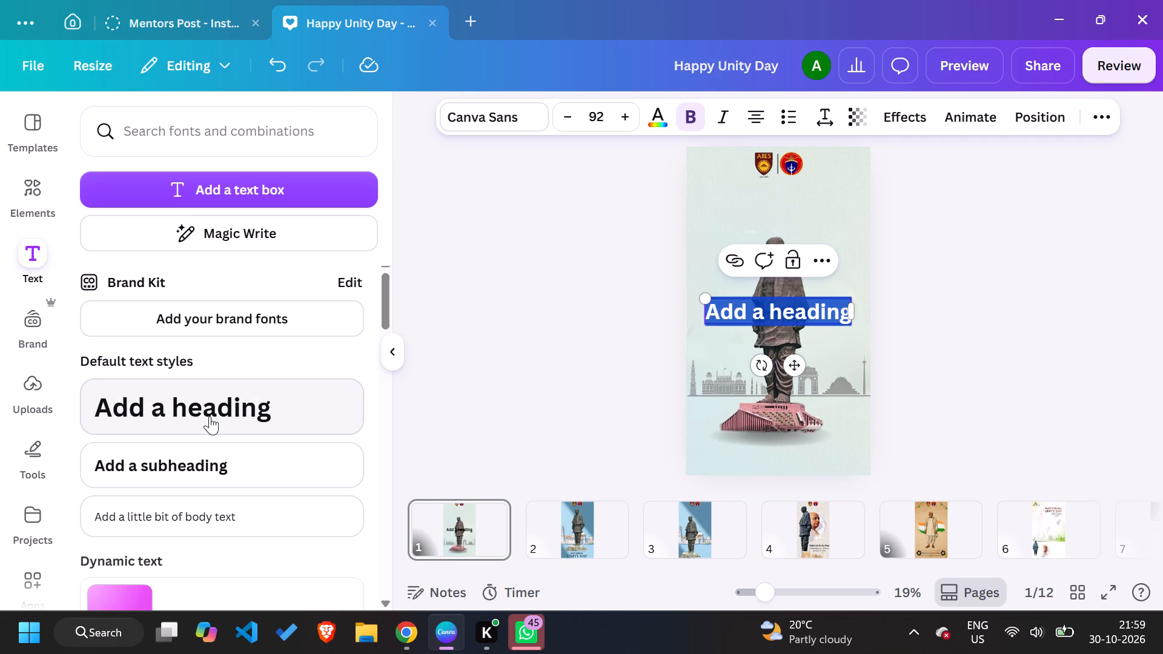
key(BackSpace)
key(shift+n)
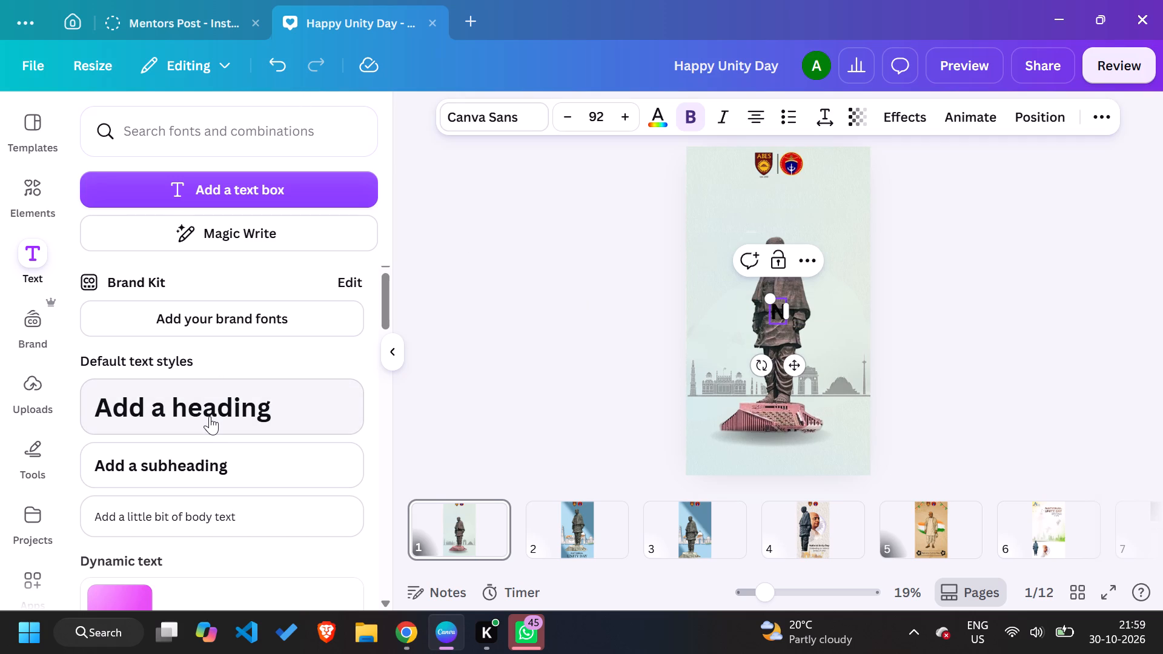
key(a)
key(BackSpace)
text(ATIONAL)
key(space)
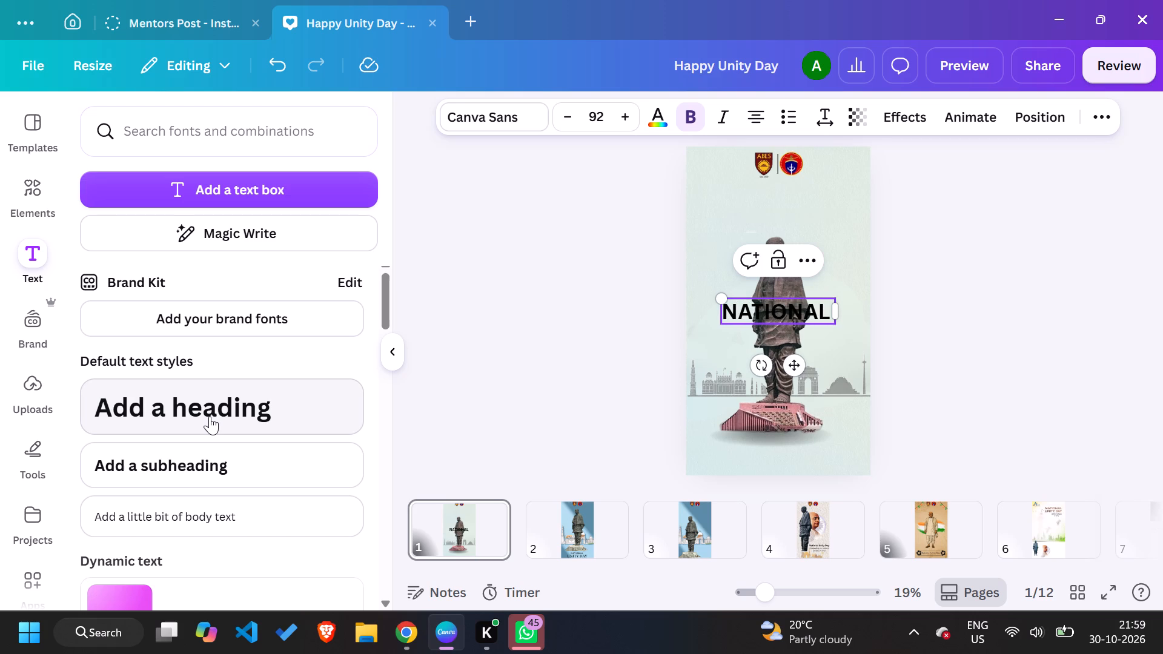
key(Return)
text(uI)
key(BackSpace)
key(BackSpace)
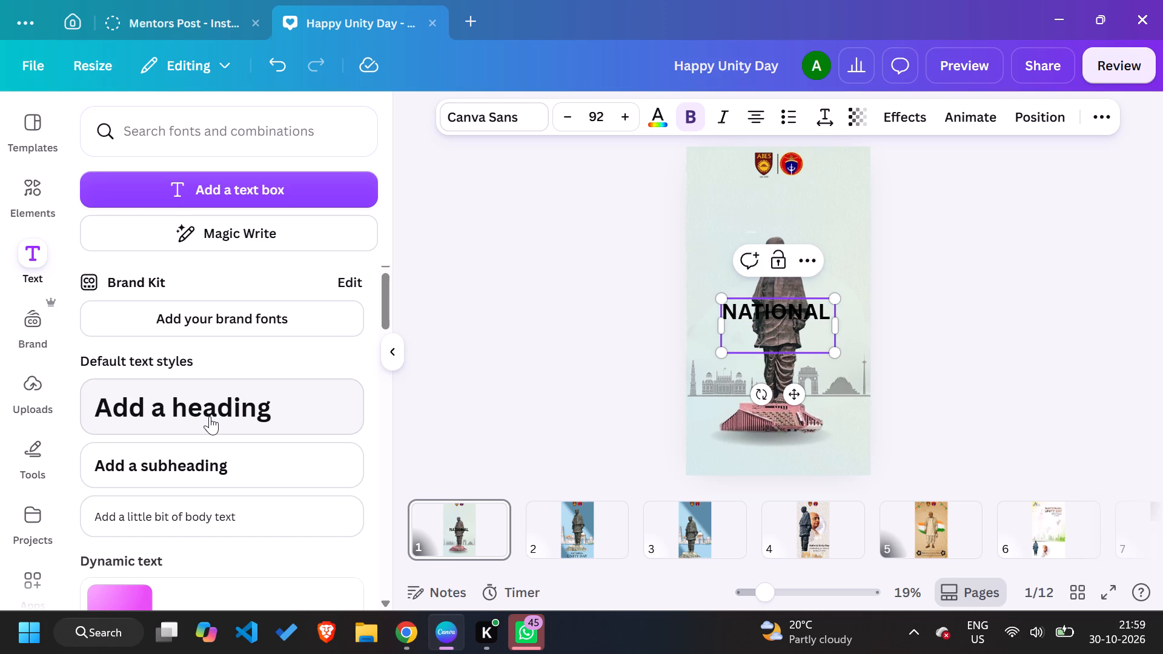
text(UNITY DAY)
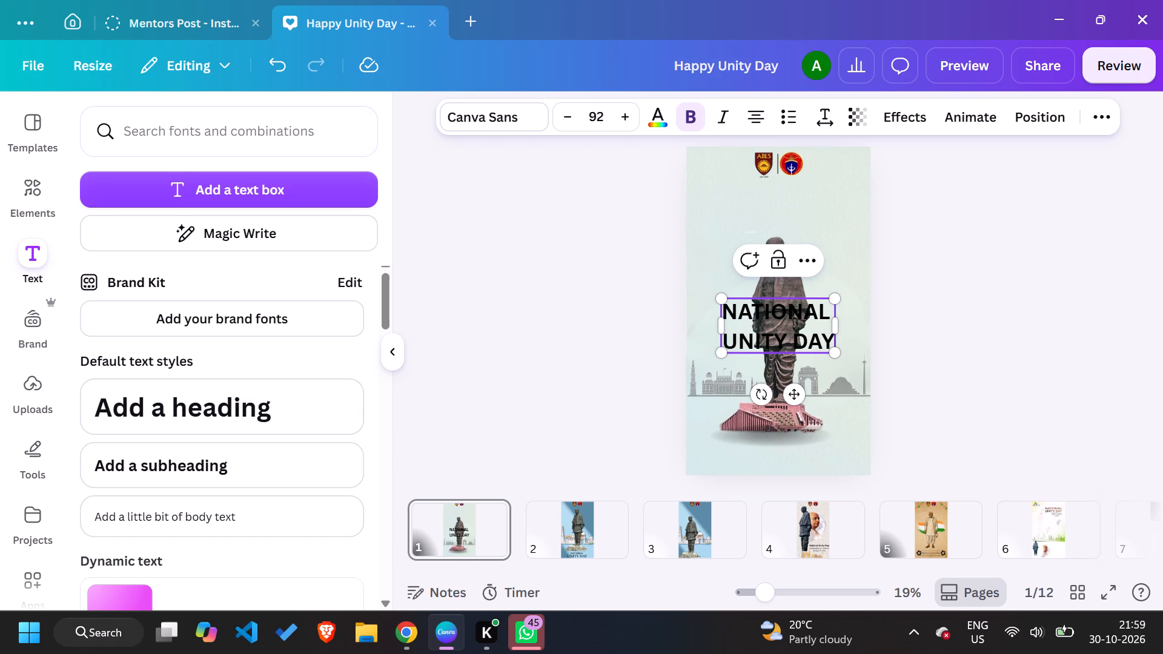
click(1072, 288)
Move the two-line heading up into the gap between the logos and the statue's head, aligned with the statue image's edge.
drag(792, 320, 787, 224)
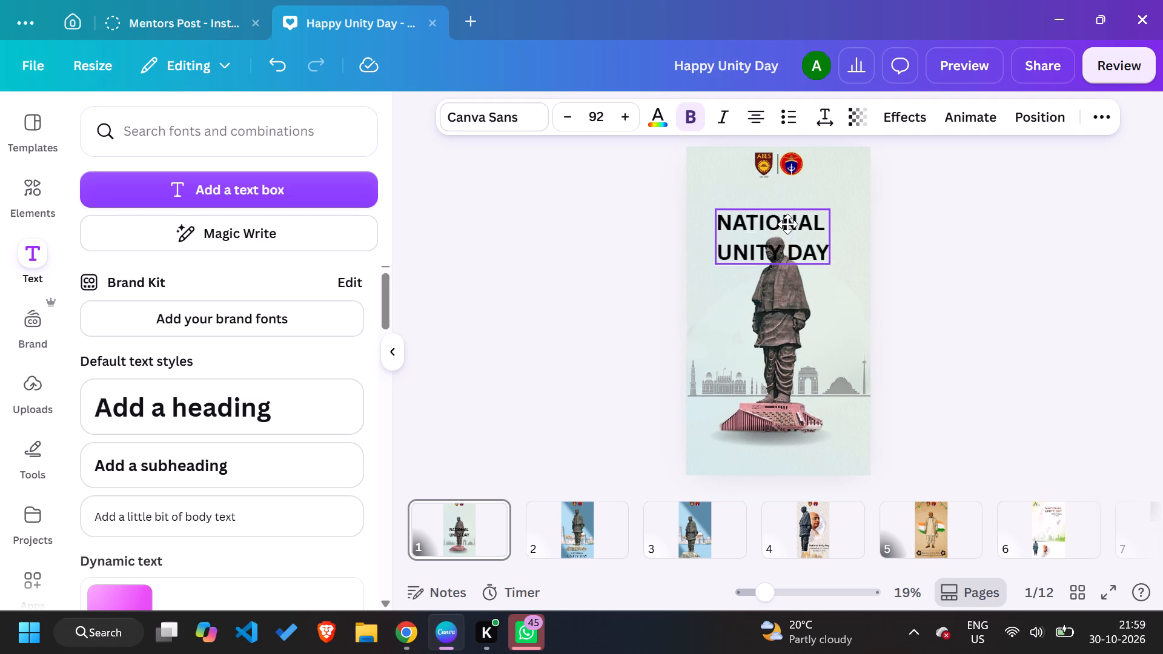
drag(787, 224, 788, 206)
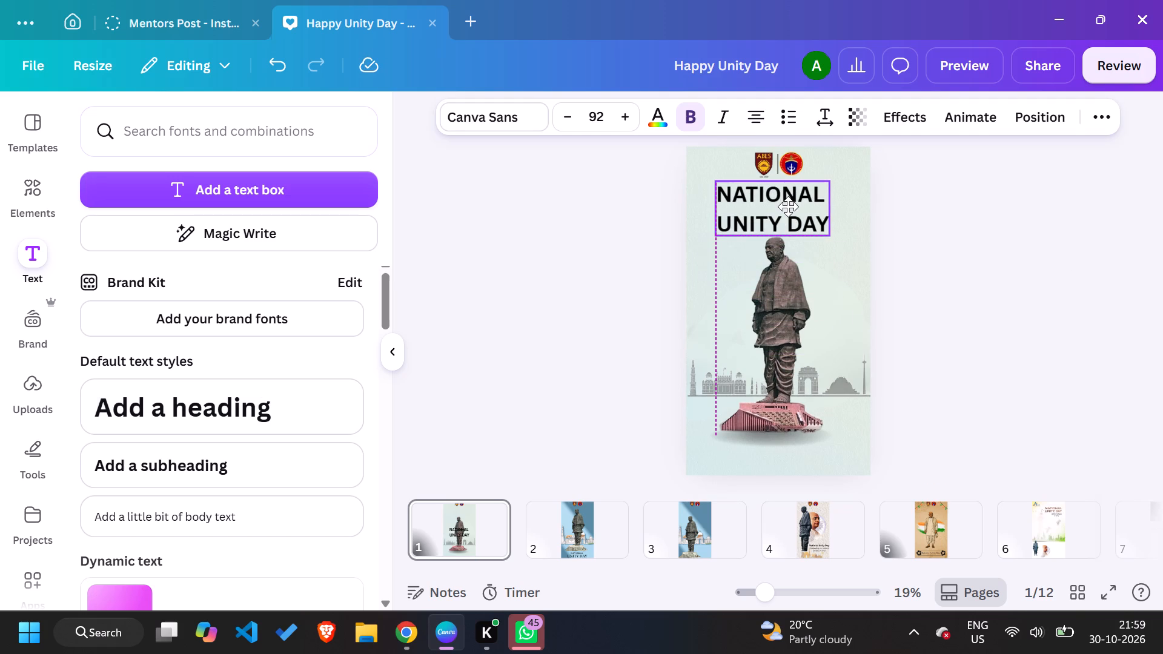
drag(788, 206, 789, 205)
drag(789, 205, 788, 205)
Replace the whole two-line heading text with the single word "NATIONAL".
click(804, 206)
key(Delete)
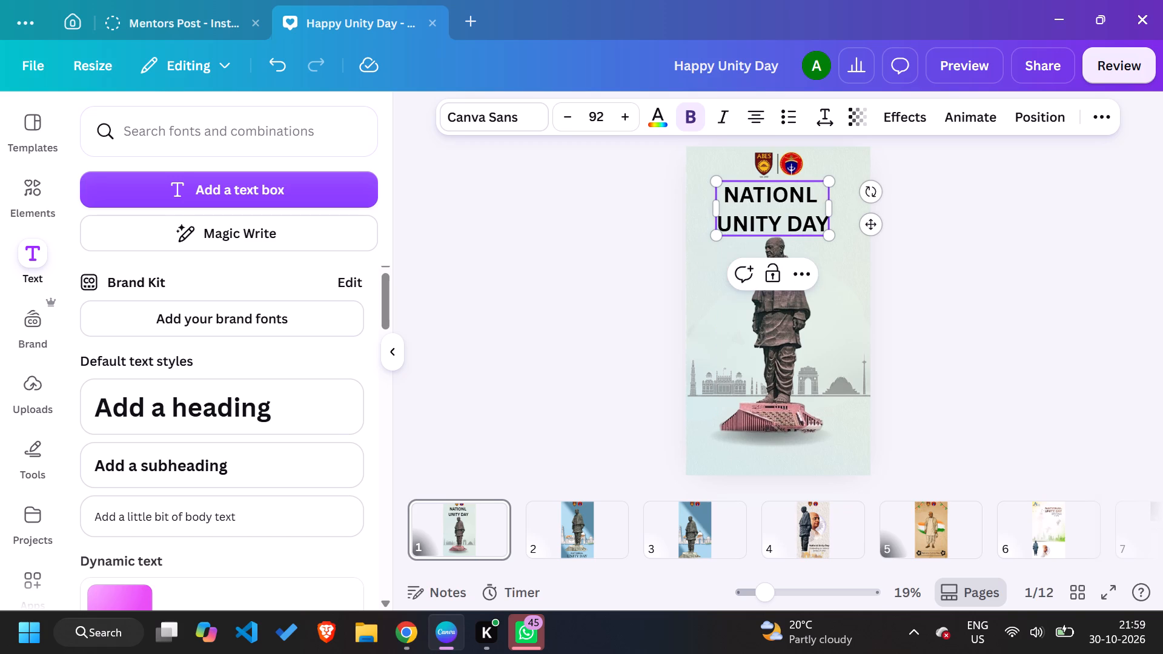
click(804, 206)
click(826, 222)
key(BackSpace)
key(BackSpace)
key(BackSpace)
key(BackSpace)
key(BackSpace)
key(BackSpace)
key(BackSpace)
key(BackSpace)
key(BackSpace)
key(BackSpace)
key(BackSpace)
key(BackSpace)
key(BackSpace)
key(BackSpace)
key(BackSpace)
key(BackSpace)
key(BackSpace)
key(BackSpace)
key(BackSpace)
key(BackSpace)
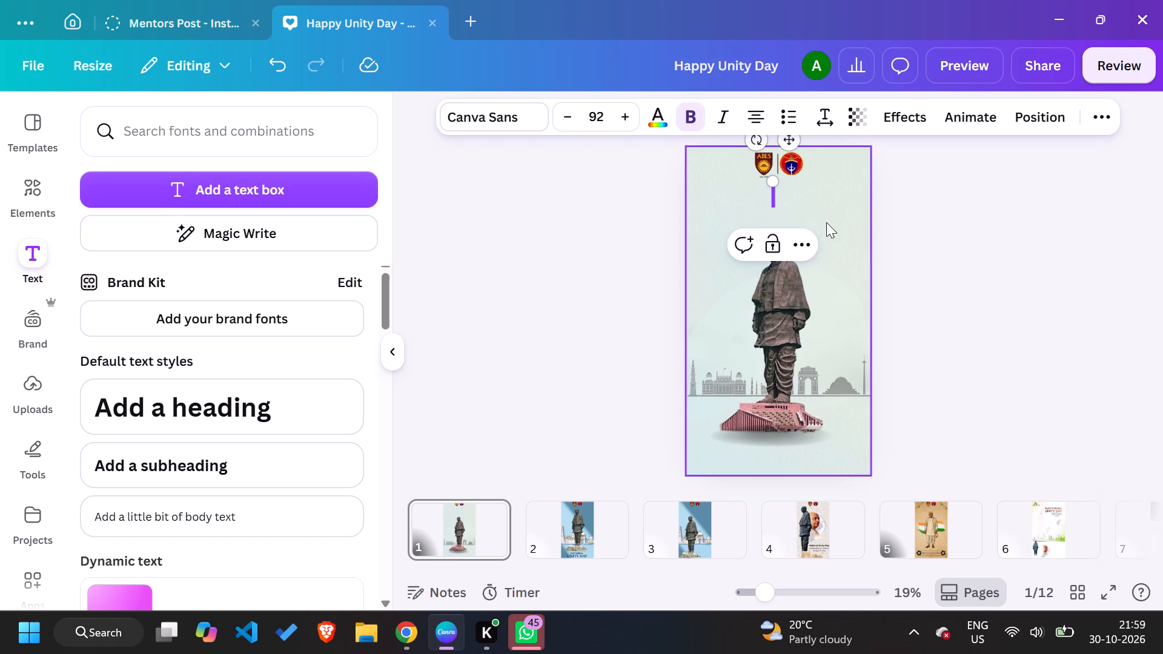
text(NATIONAL)
click(969, 232)
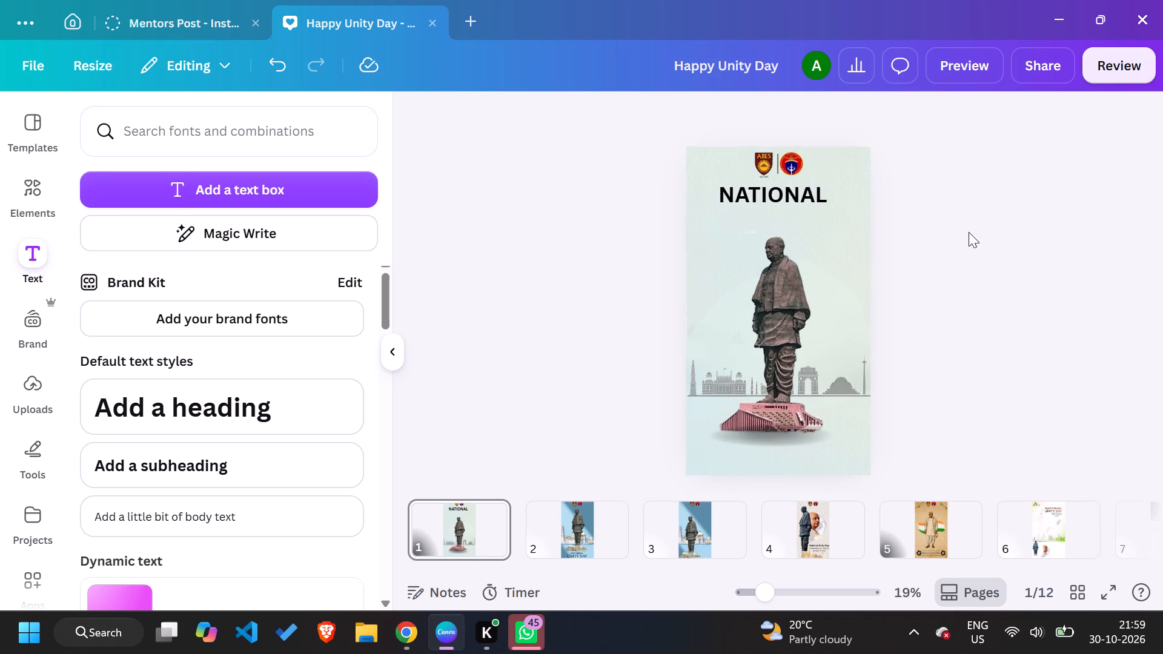
Move the NATIONAL heading slightly down so it has equal spacing of 95 to the logos above and the statue below.
drag(786, 191, 787, 200)
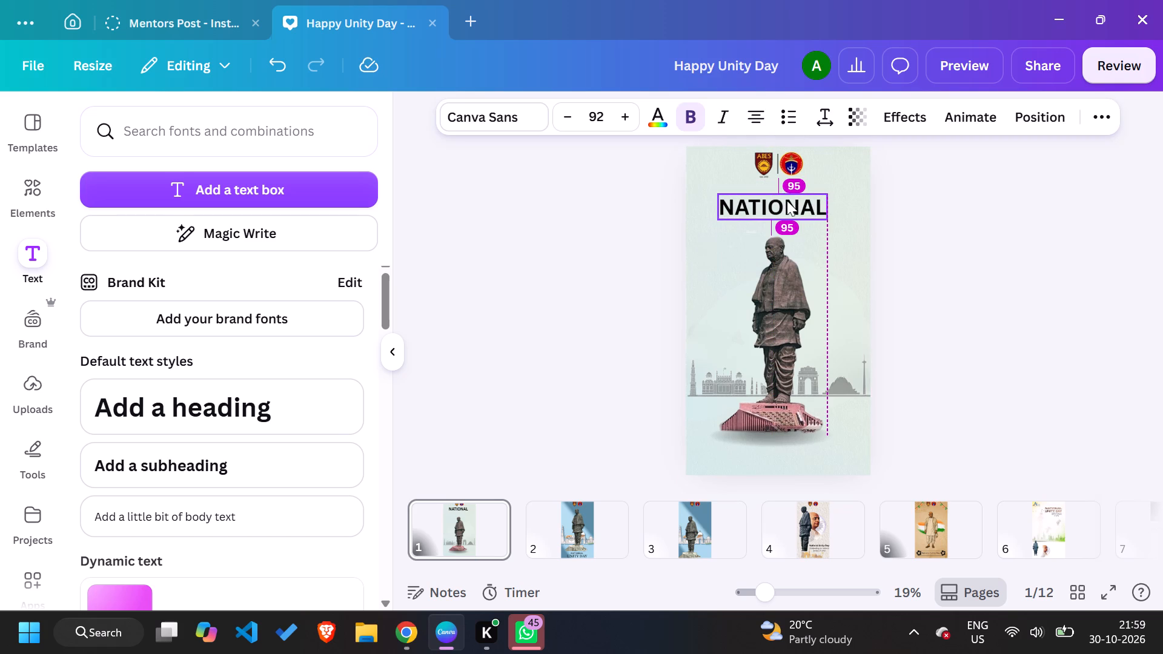
click(945, 368)
Shrink the statue slightly and lower it onto its shadow, keeping both on one vertical centre line under the NATIONAL heading.
drag(782, 440, 783, 446)
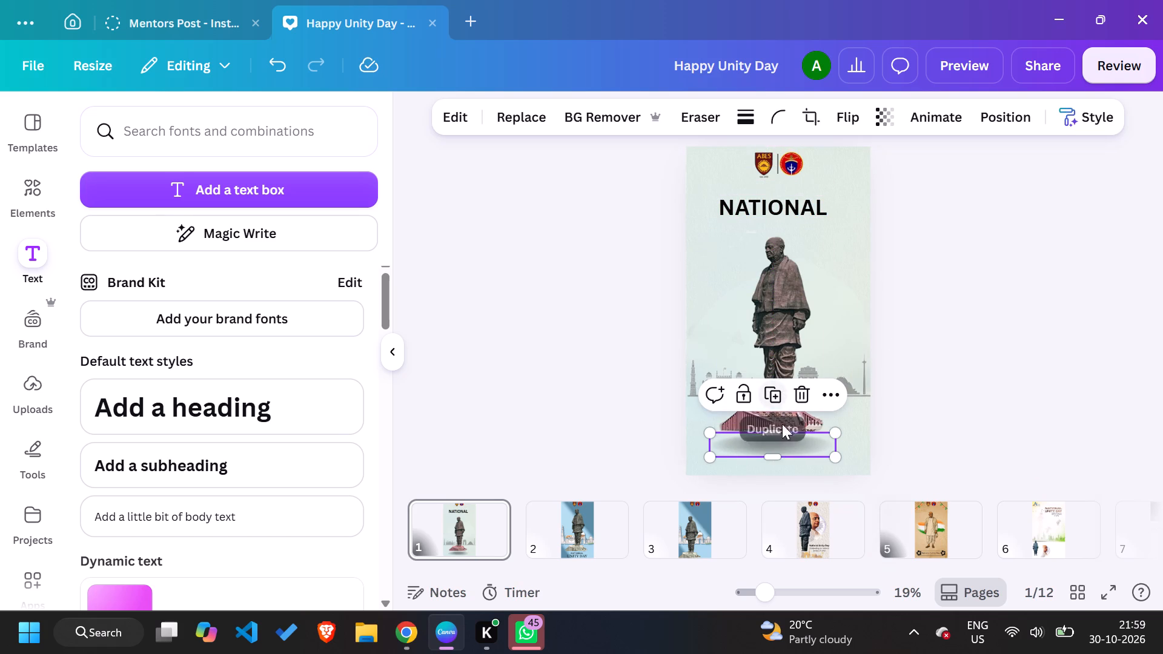
drag(781, 448, 781, 440)
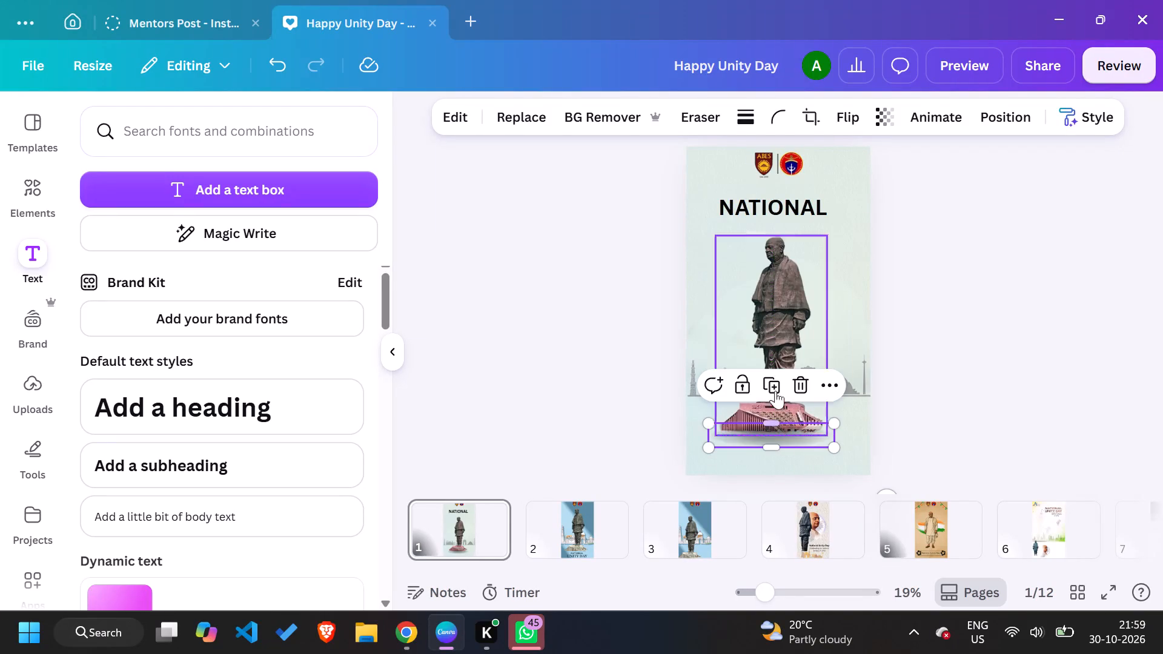
click(767, 356)
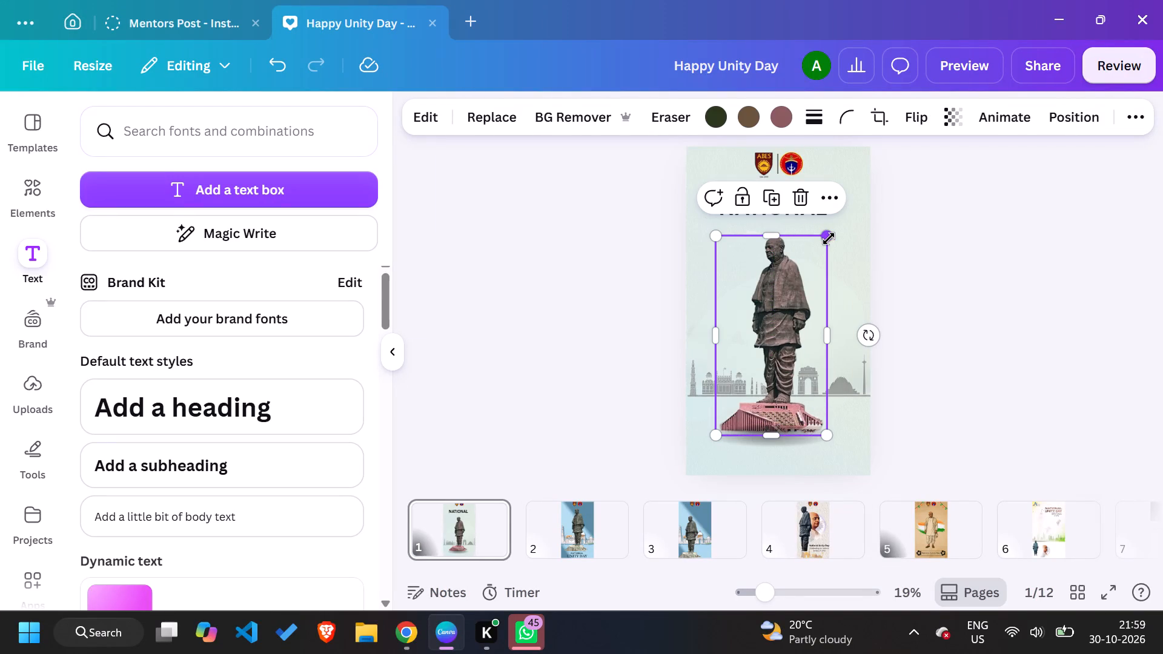
drag(829, 239, 825, 247)
click(781, 305)
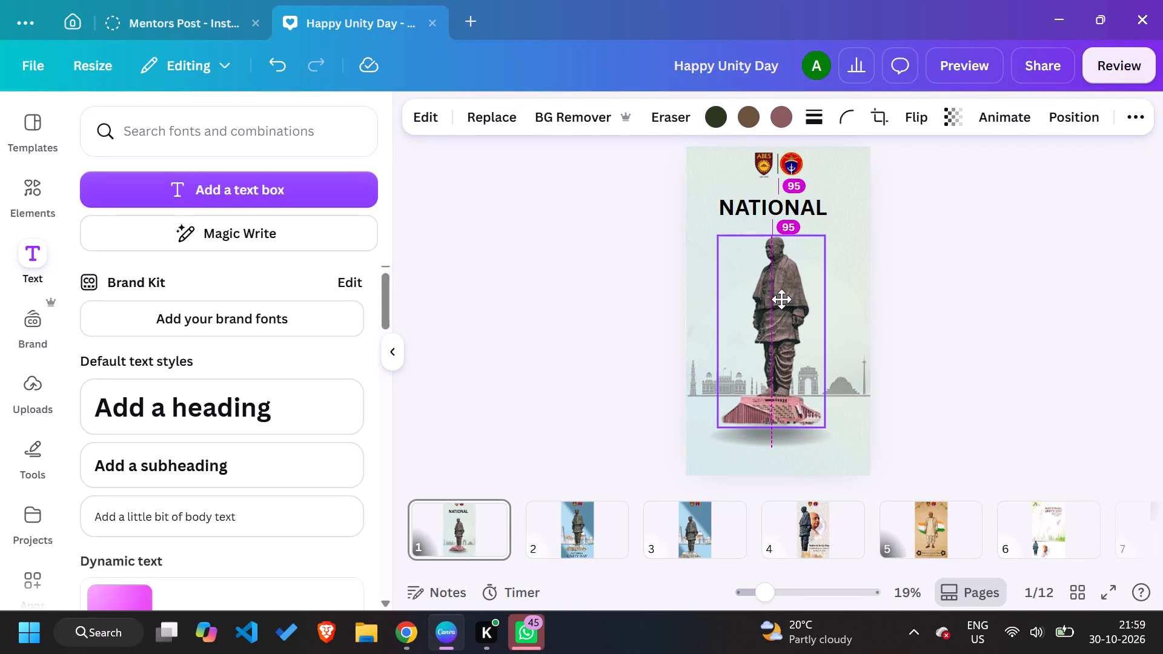
click(935, 437)
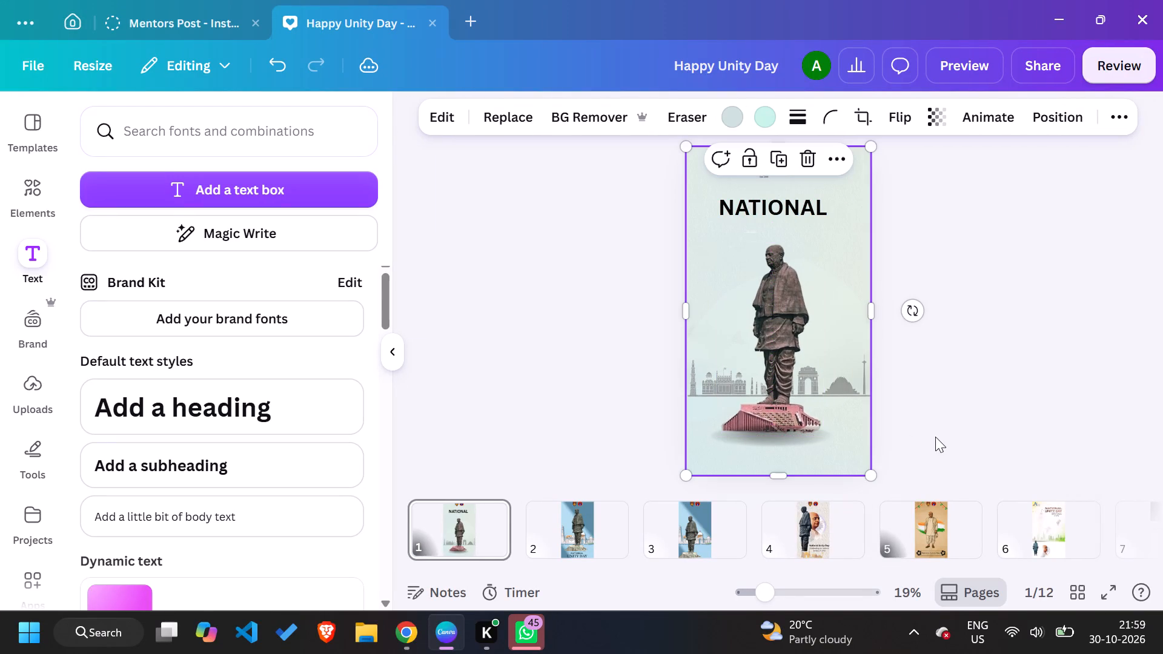
click(804, 440)
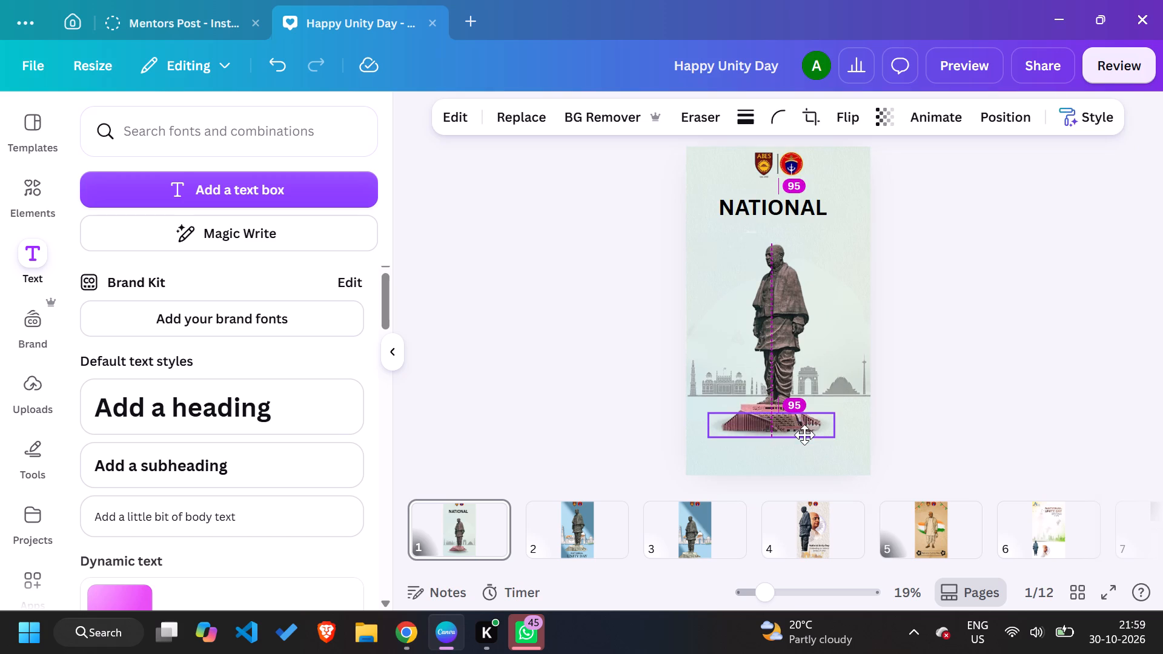
click(1062, 415)
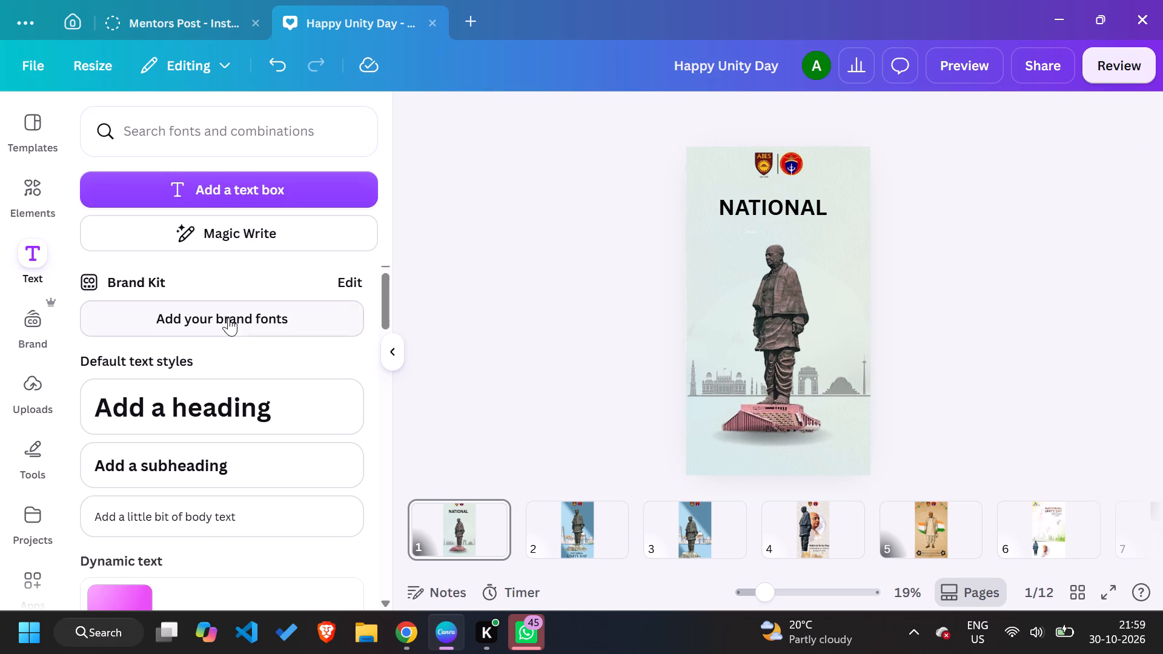
Add a subheading reading "UNITY DAY" to page 1.
click(190, 461)
key(BackSpace)
text(uni)
key(BackSpace)
key(BackSpace)
key(BackSpace)
text(UNITY)
key(space)
key(d)
text(AY)
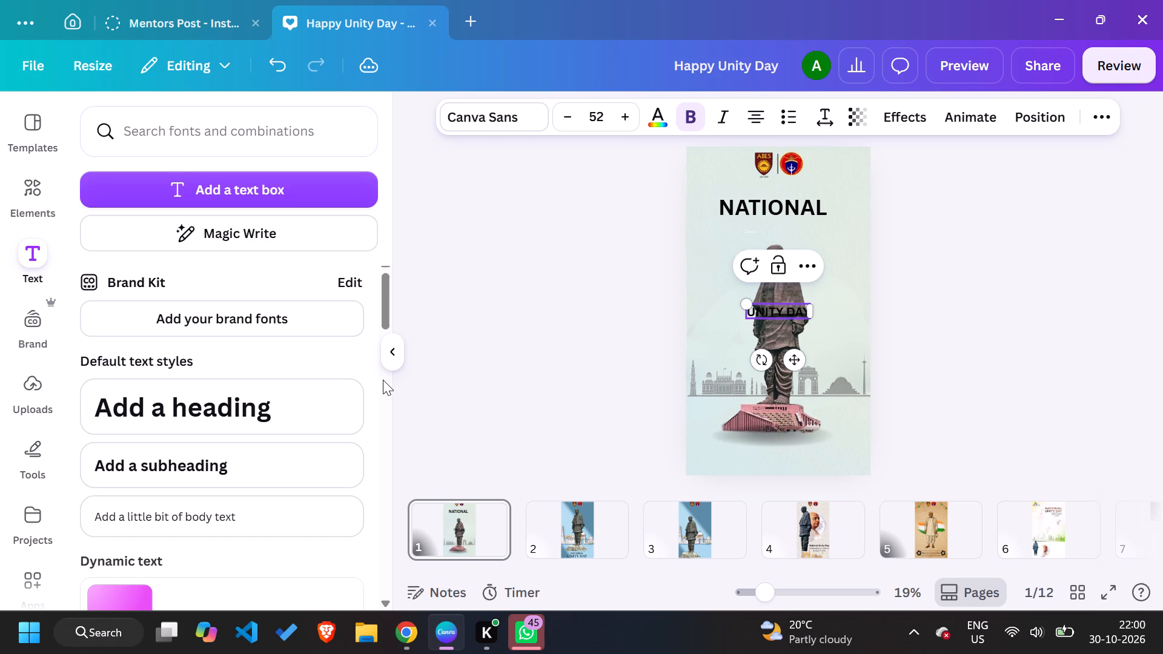
Enlarge the UNITY DAY subheading to size 68.5 and place it directly beneath NATIONAL, centred on the same vertical line.
drag(747, 302, 739, 297)
drag(739, 297, 729, 288)
click(1102, 315)
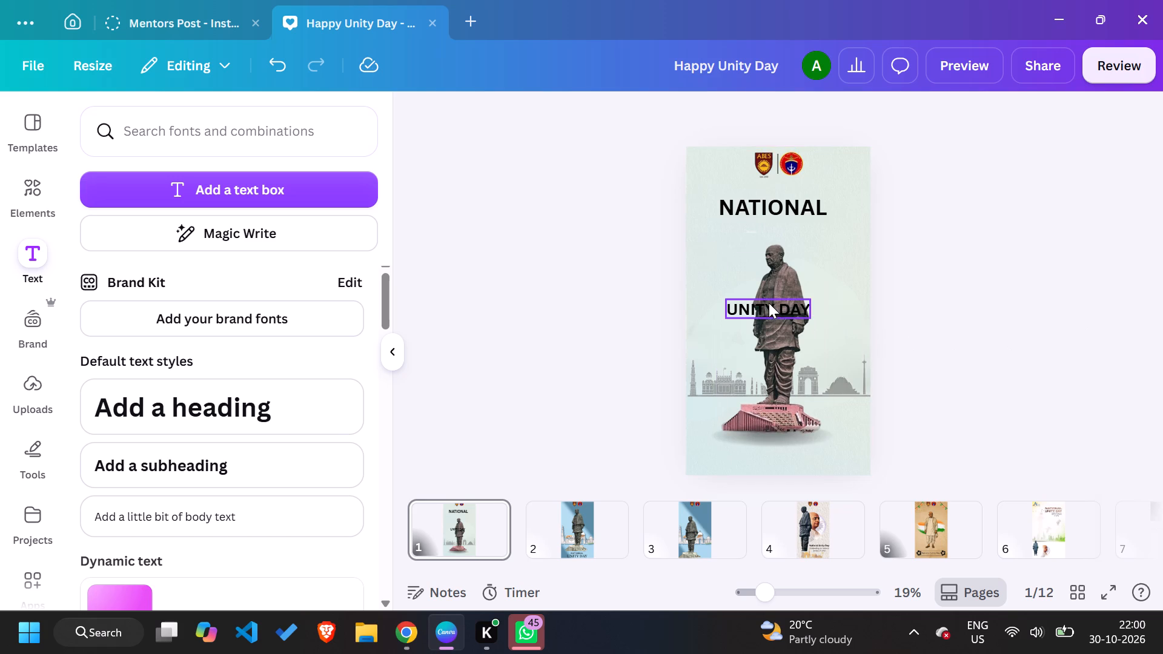
drag(768, 303, 770, 225)
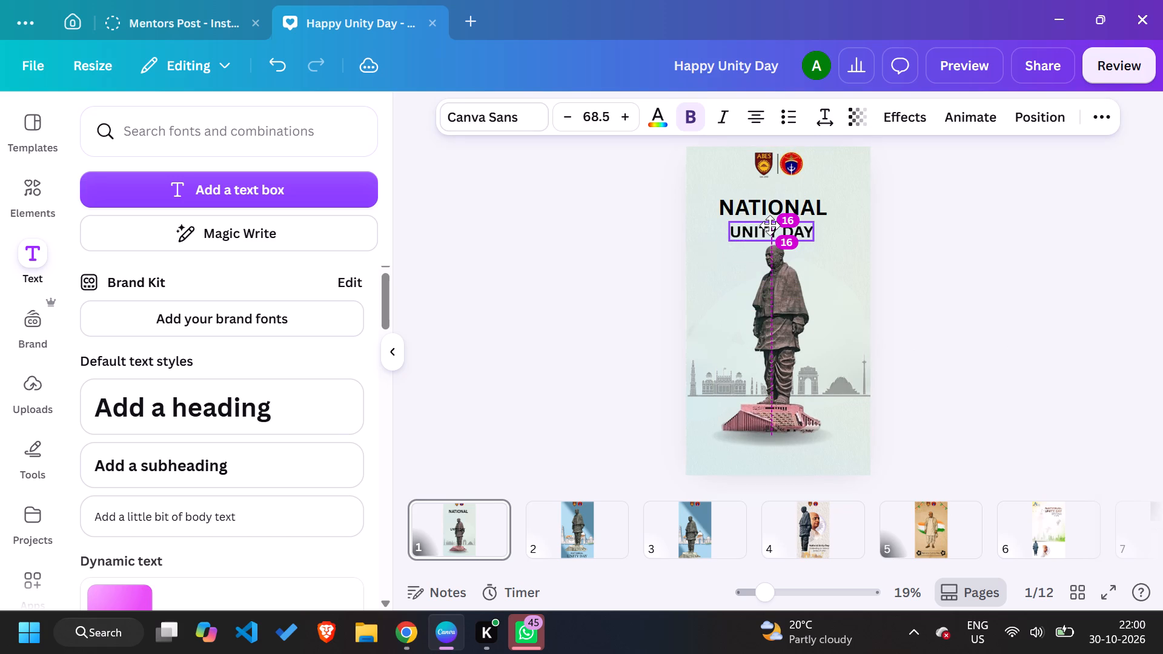
drag(770, 225, 770, 223)
click(1047, 288)
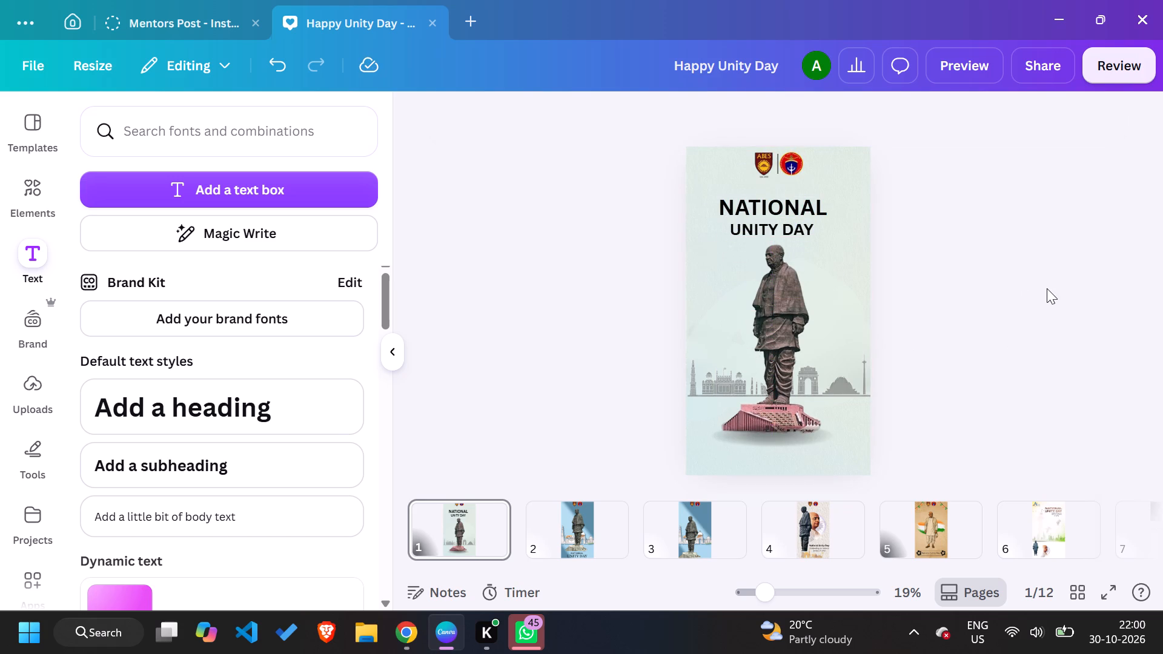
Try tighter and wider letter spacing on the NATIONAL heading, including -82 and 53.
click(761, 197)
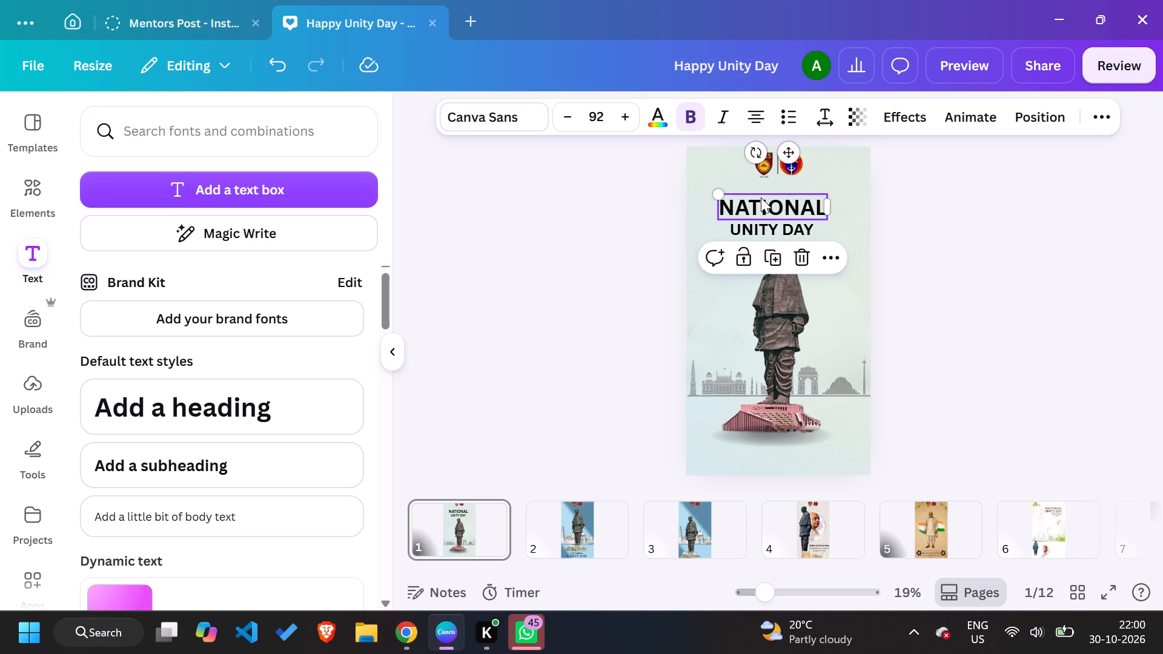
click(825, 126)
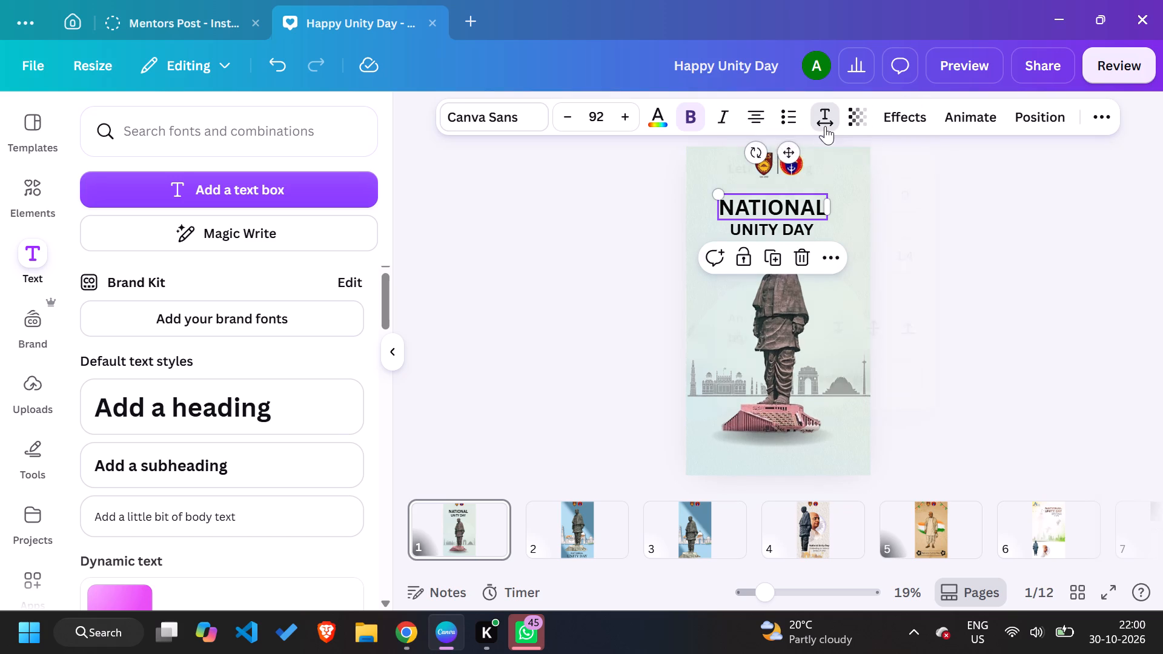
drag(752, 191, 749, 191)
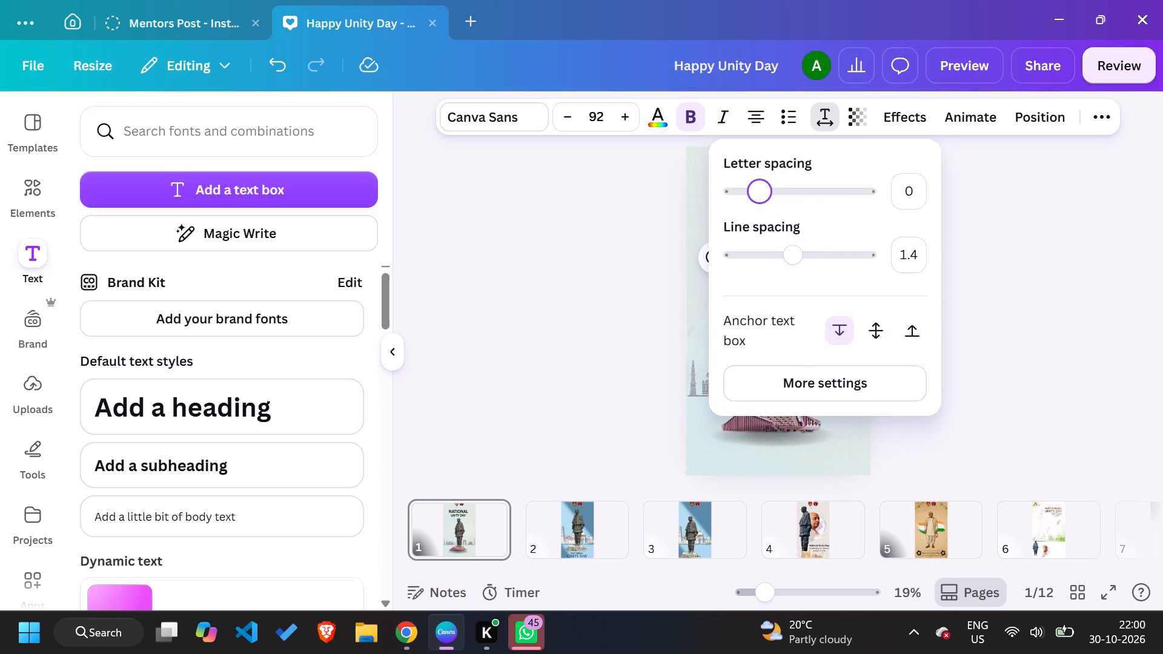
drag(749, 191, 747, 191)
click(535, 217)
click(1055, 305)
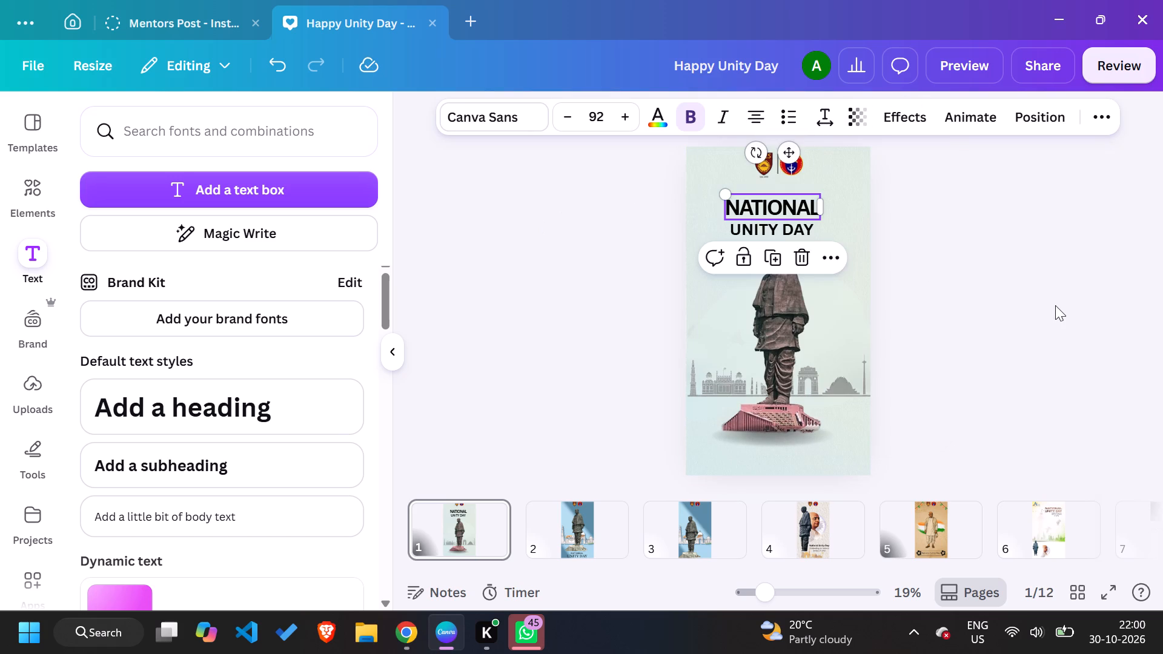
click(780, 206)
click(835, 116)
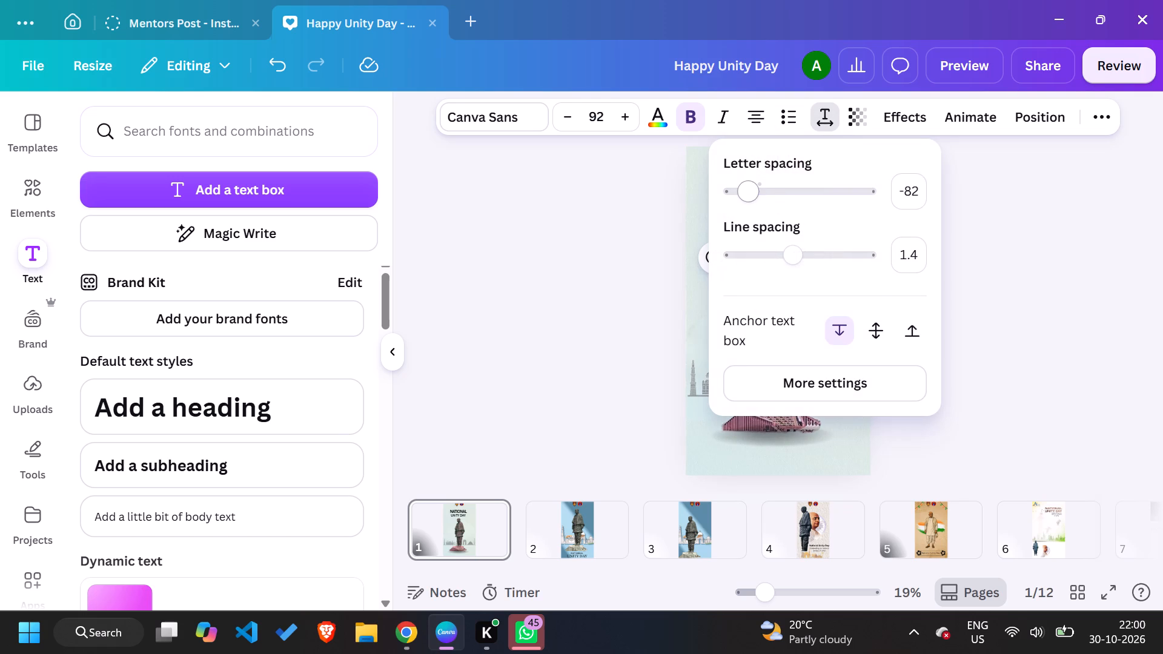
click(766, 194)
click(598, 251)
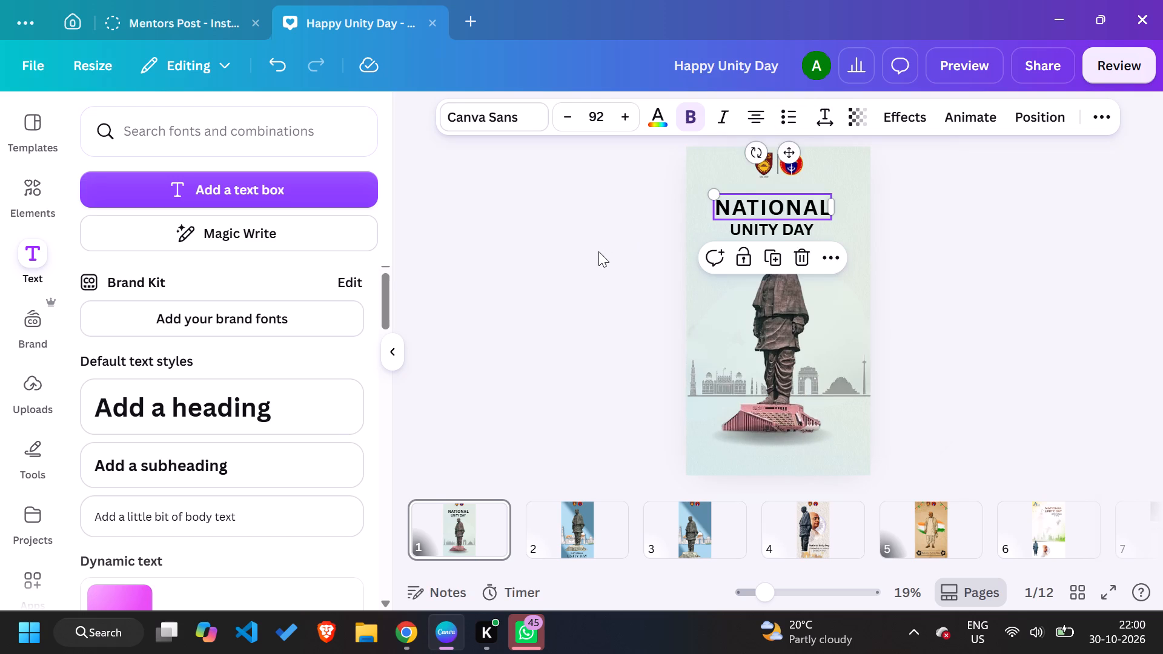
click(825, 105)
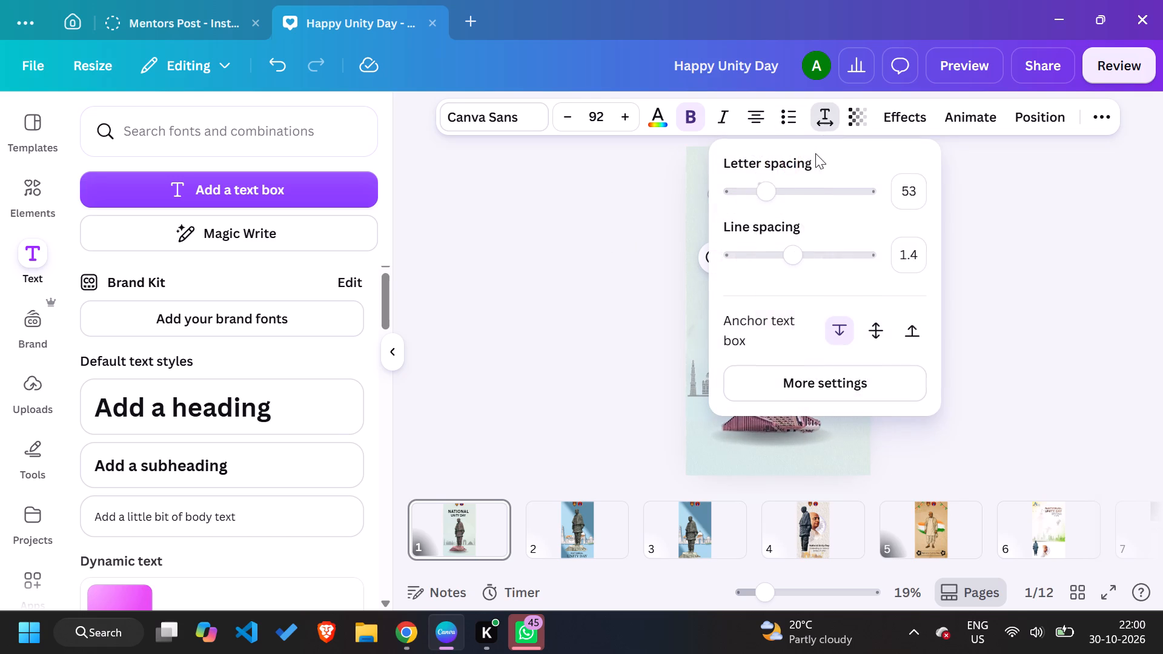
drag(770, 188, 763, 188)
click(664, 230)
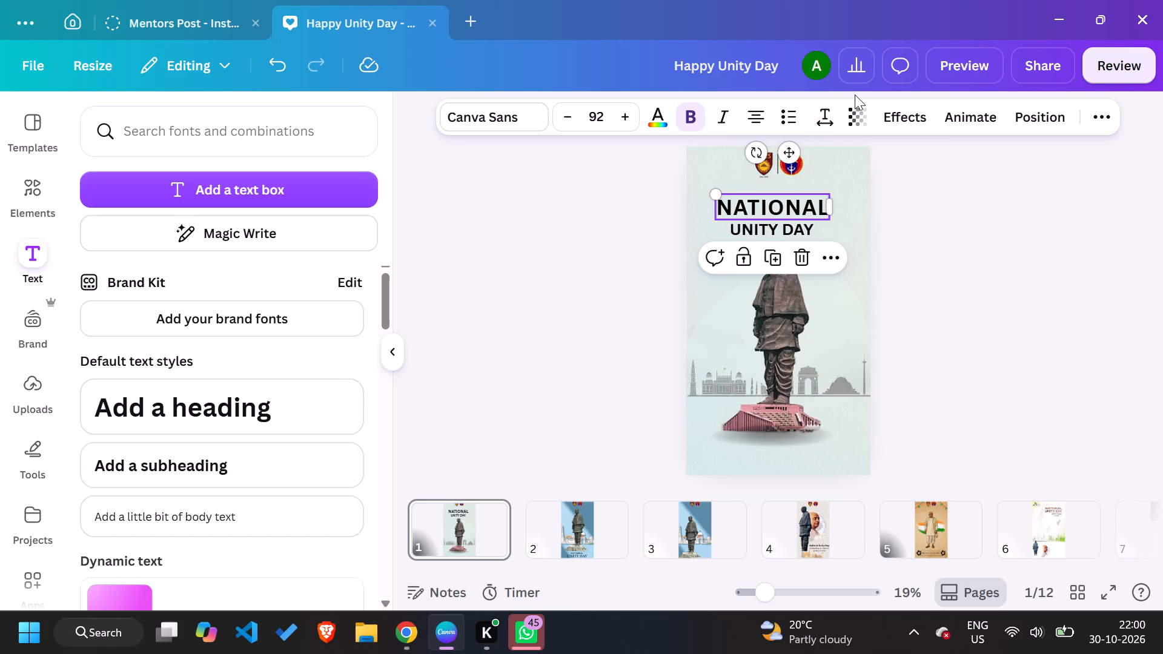
Set the NATIONAL heading's letter spacing to -43.
click(814, 113)
click(758, 182)
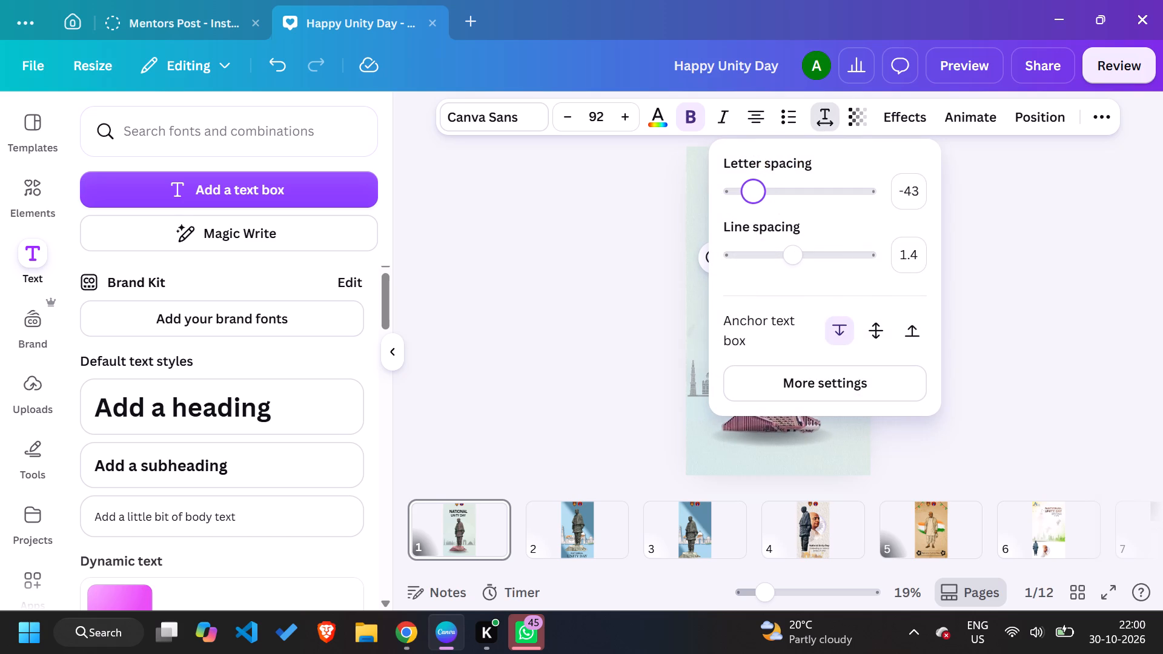
click(597, 213)
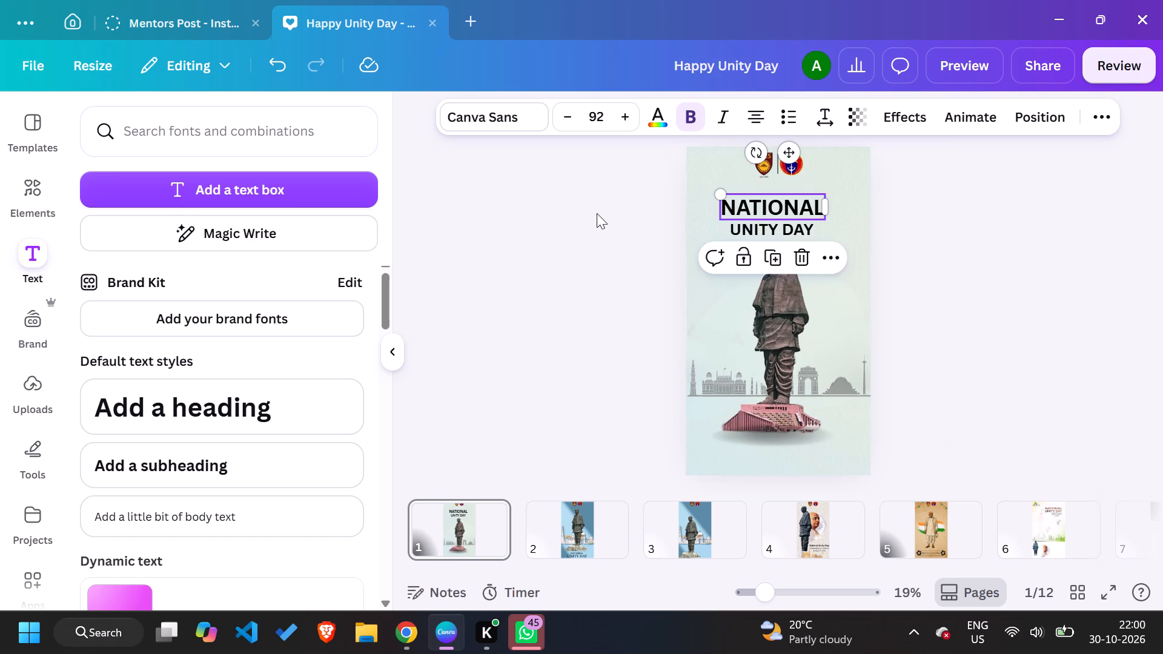
Increase the UNITY DAY font size to 101 so the line is wider than NATIONAL.
click(790, 232)
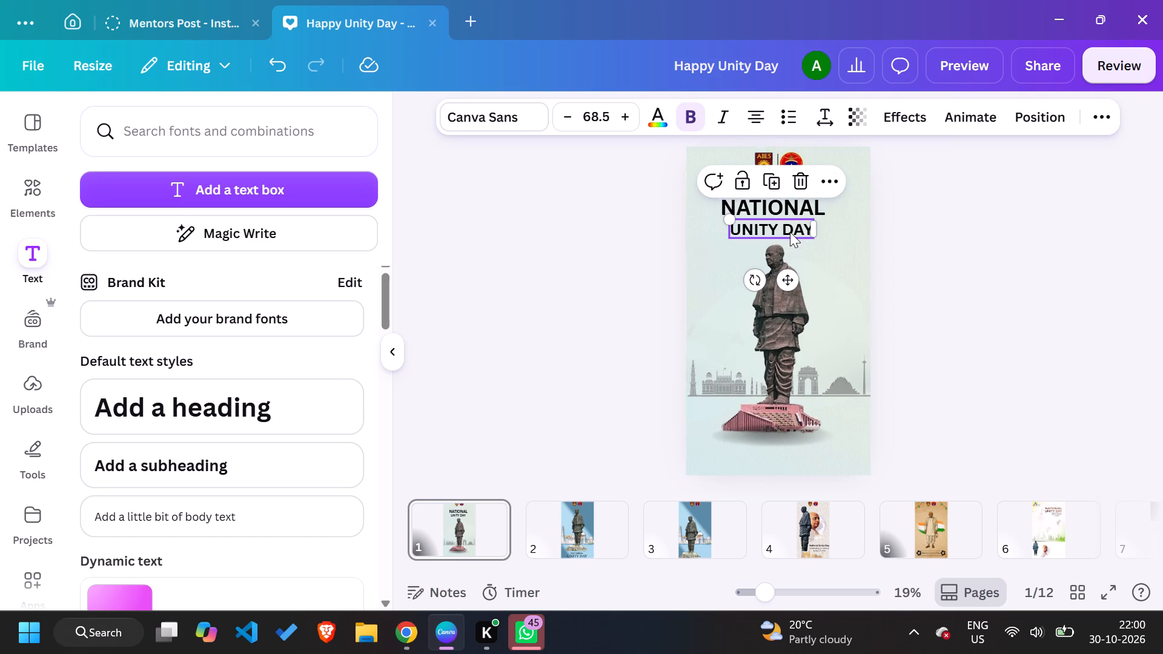
triple_click(632, 119)
triple_click(632, 119)
triple_click(632, 119)
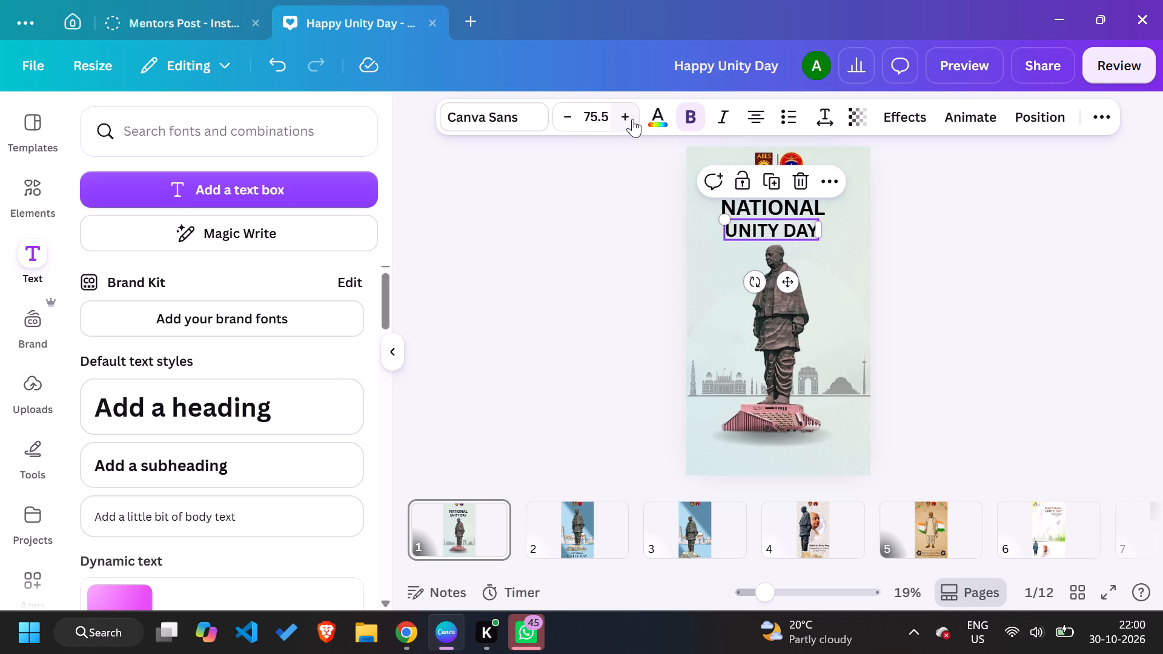
triple_click(632, 119)
triple_click(632, 119)
triple_click(632, 119)
triple_click(632, 119)
triple_click(632, 119)
triple_click(632, 119)
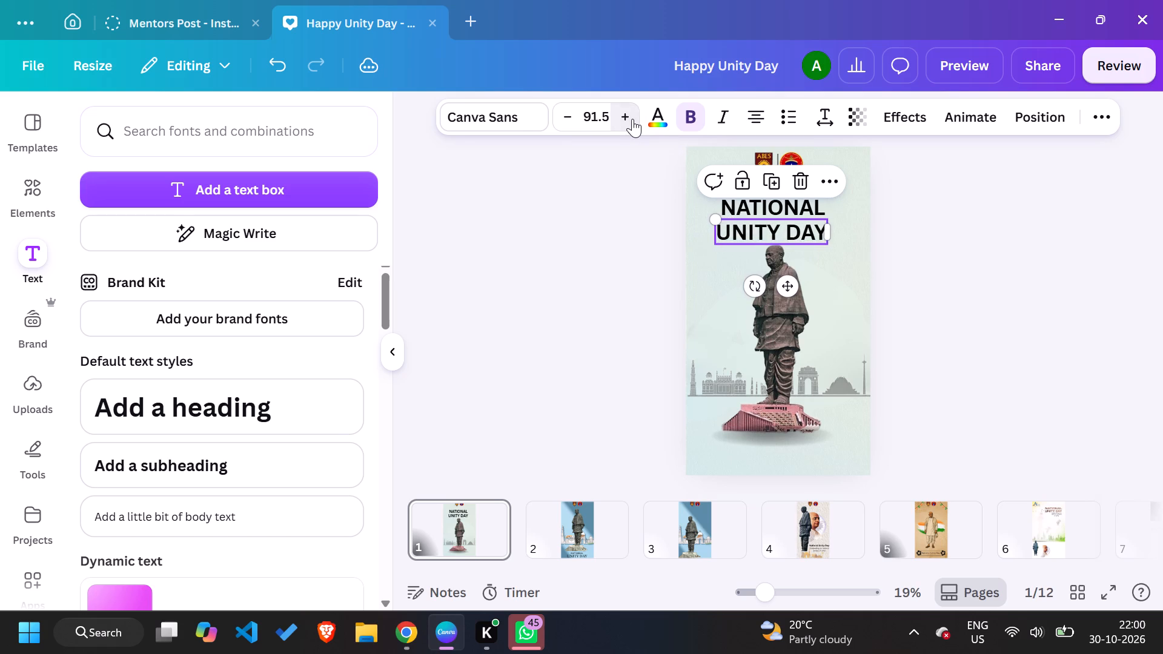
triple_click(632, 119)
triple_click(632, 119)
click(1095, 262)
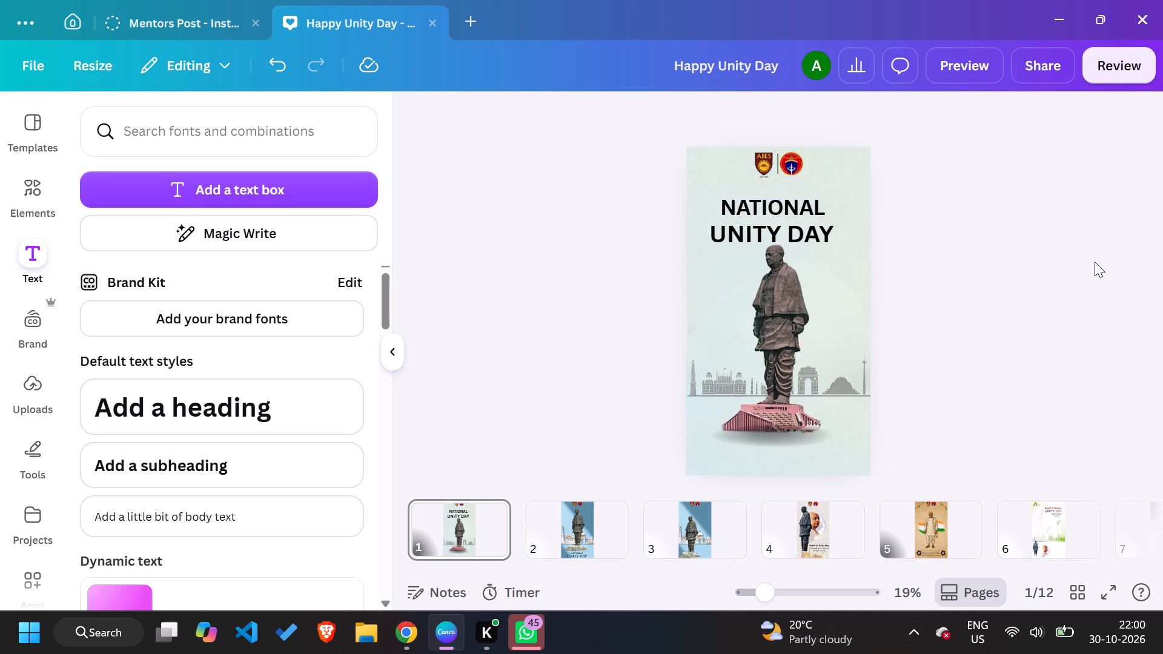
Nudge UNITY DAY and NATIONAL slightly up, keeping both lines centred above the statue.
click(808, 234)
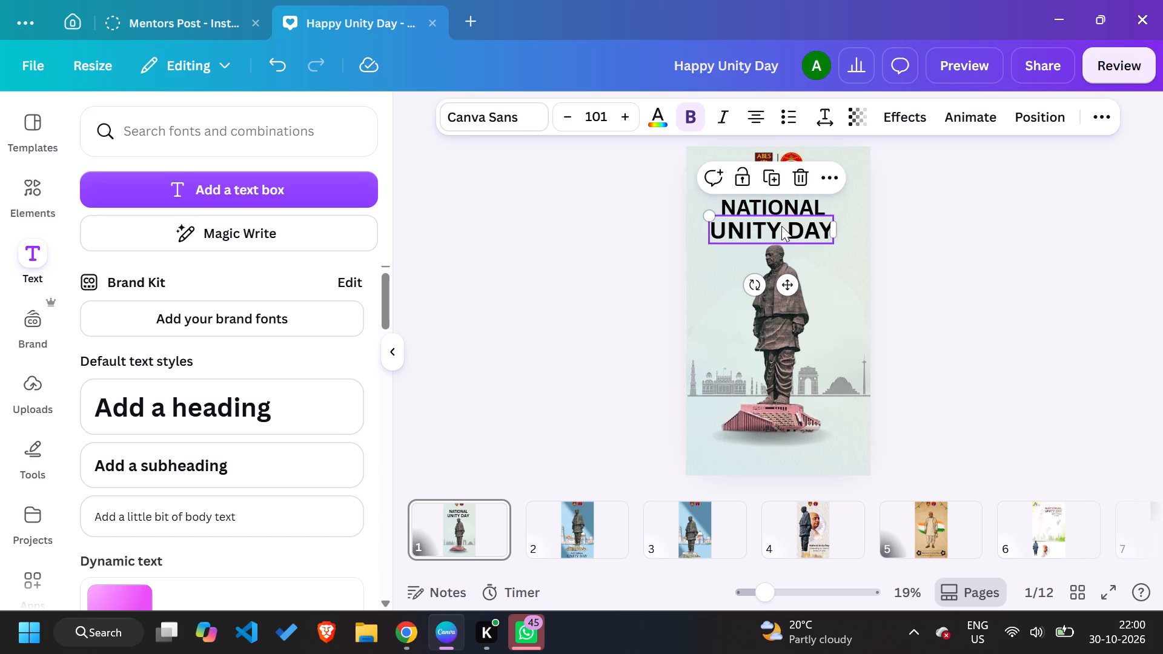
click(775, 208)
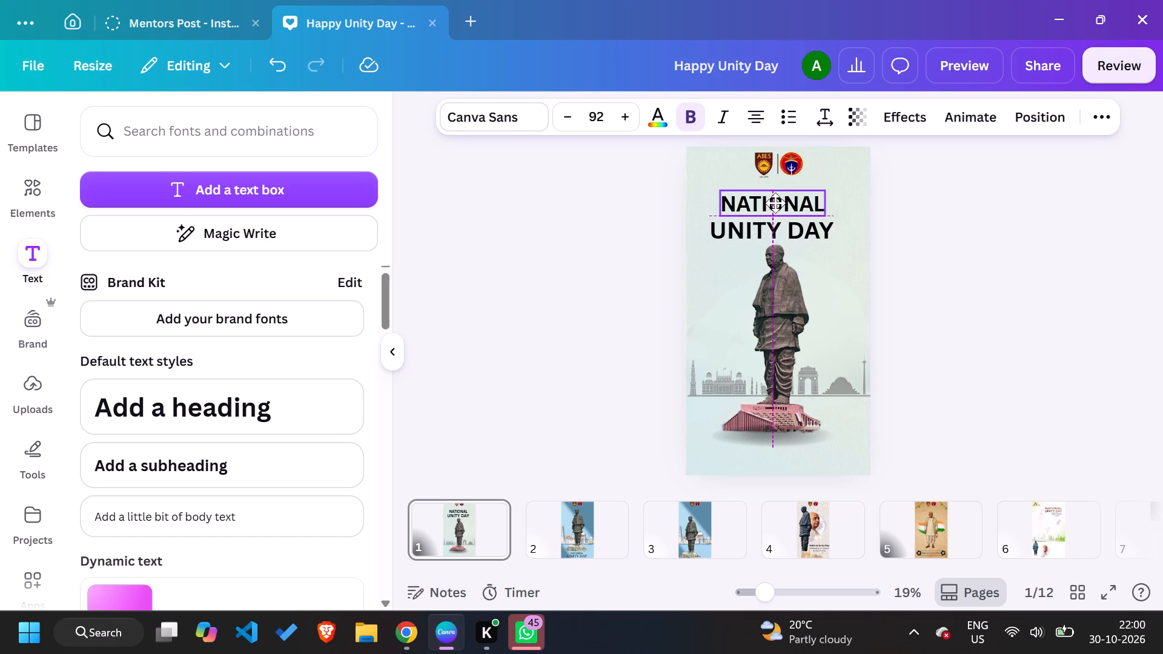
click(775, 226)
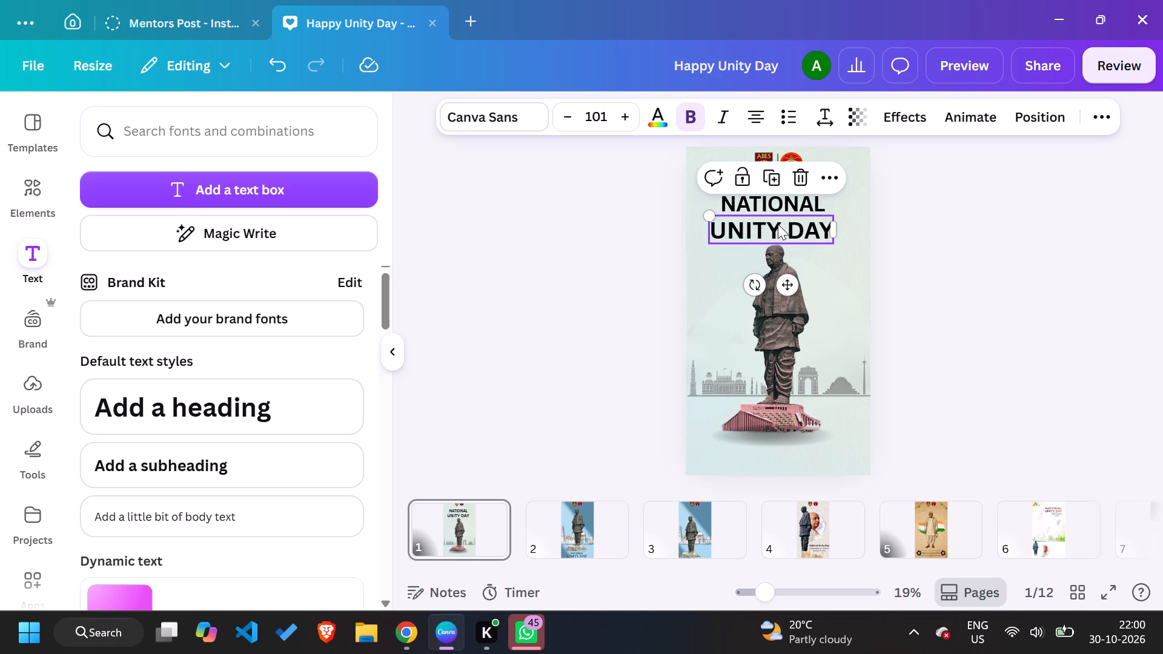
click(923, 234)
Reduce the NATIONAL heading's font size slightly below 92.
click(757, 192)
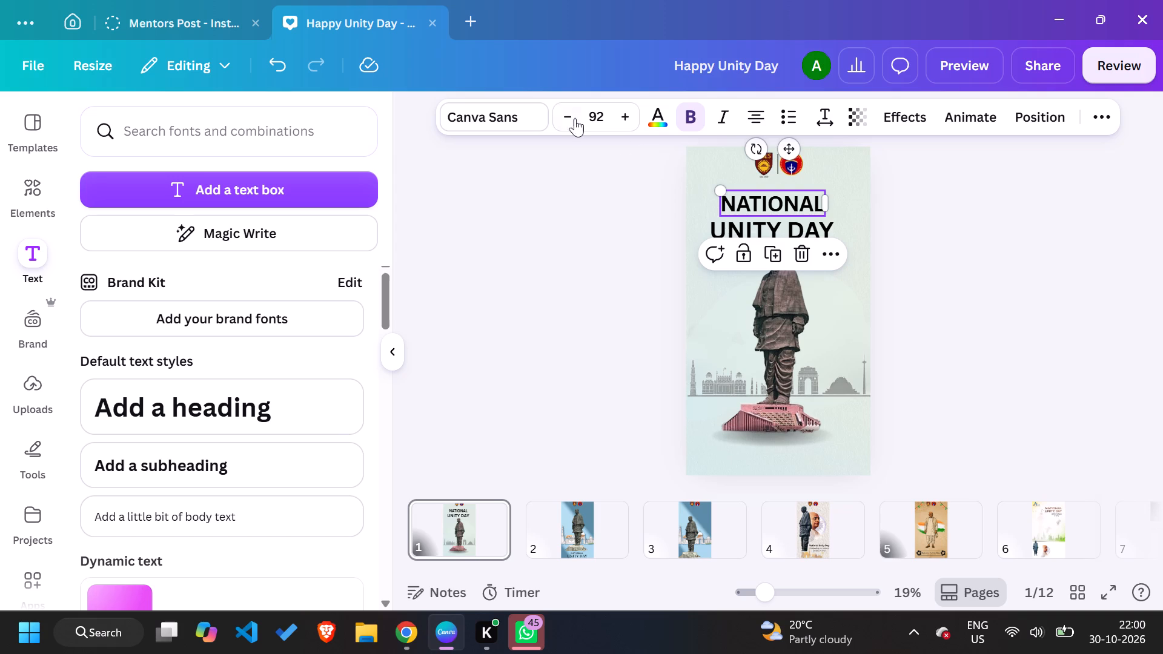
triple_click(569, 116)
triple_click(569, 116)
click(1066, 287)
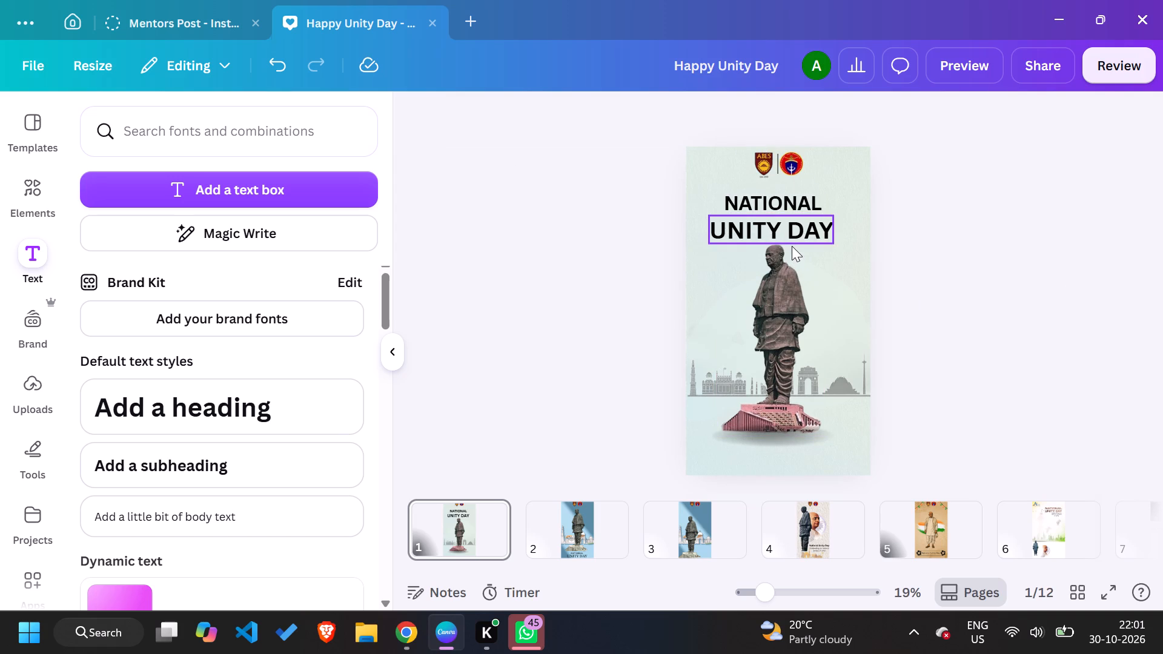
Review the page 2 design and the Unity Day pins on Pinterest in Chrome as title layout references, and return to Canva.
click(576, 549)
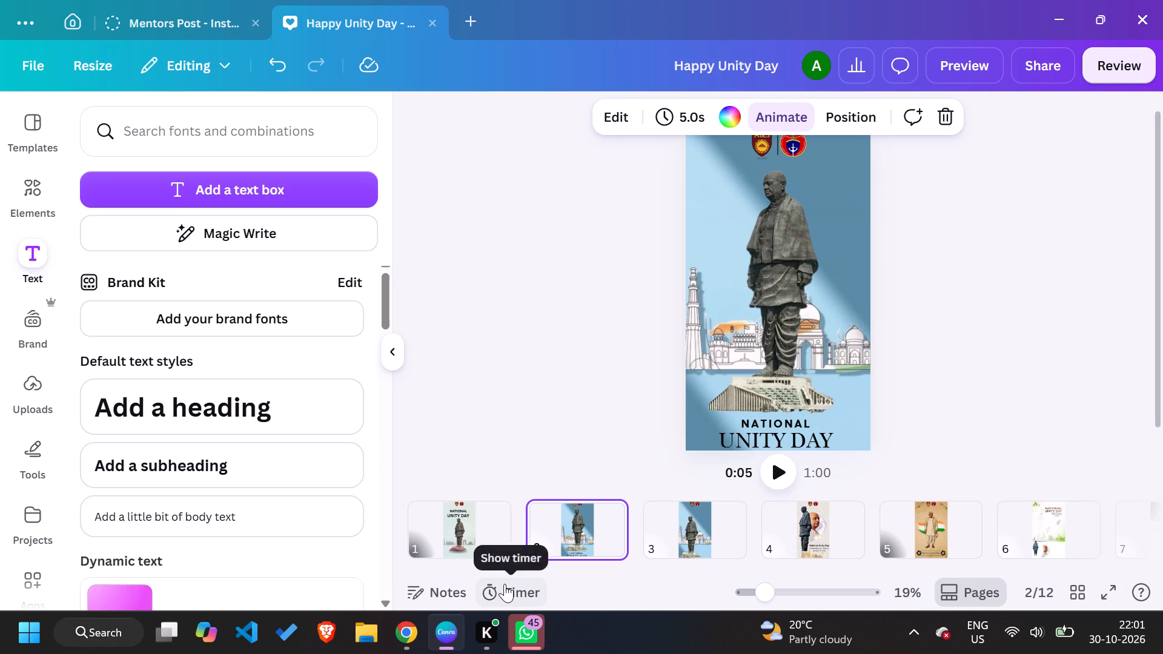
click(412, 637)
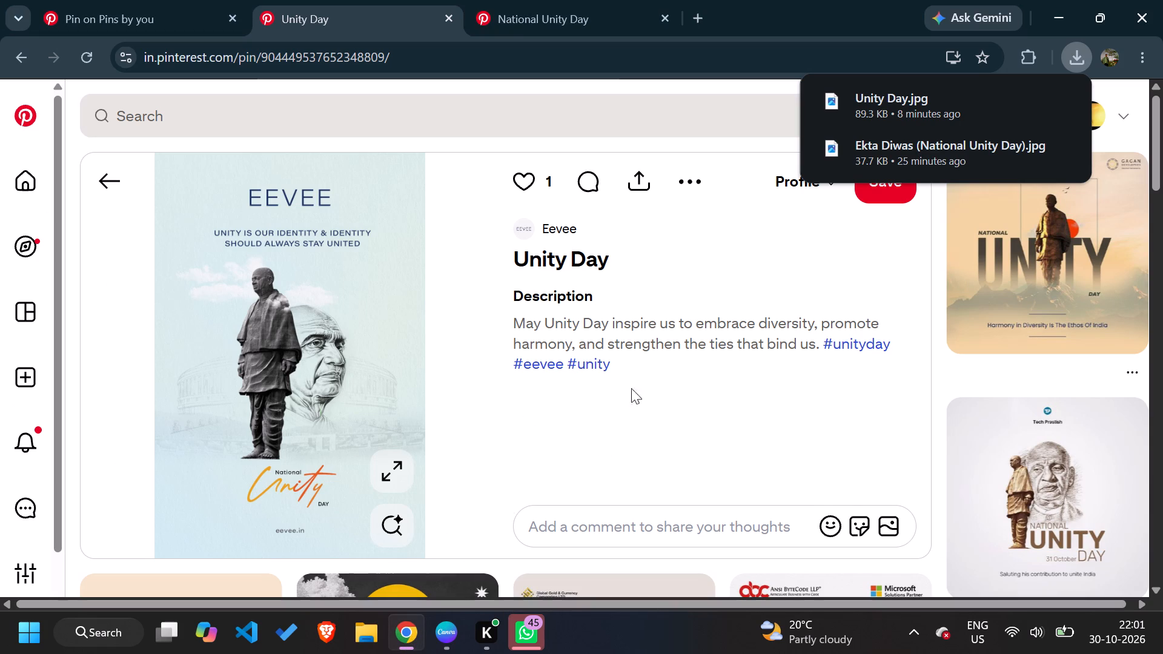
scroll(747, 363, down, 1)
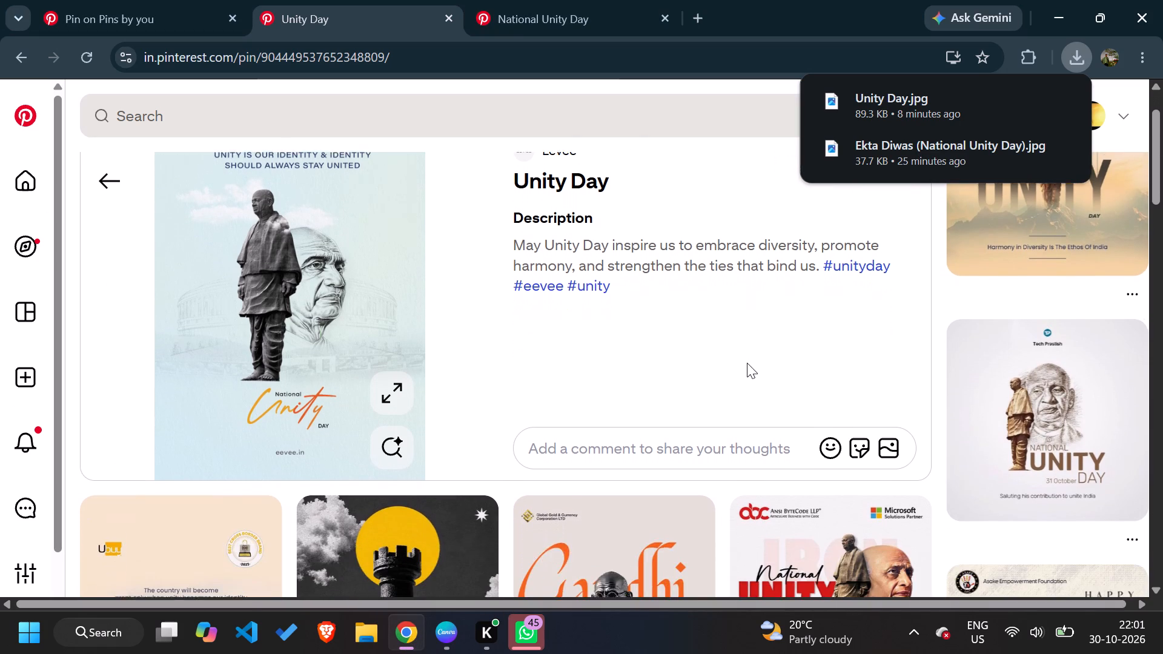
scroll(747, 363, down, 2)
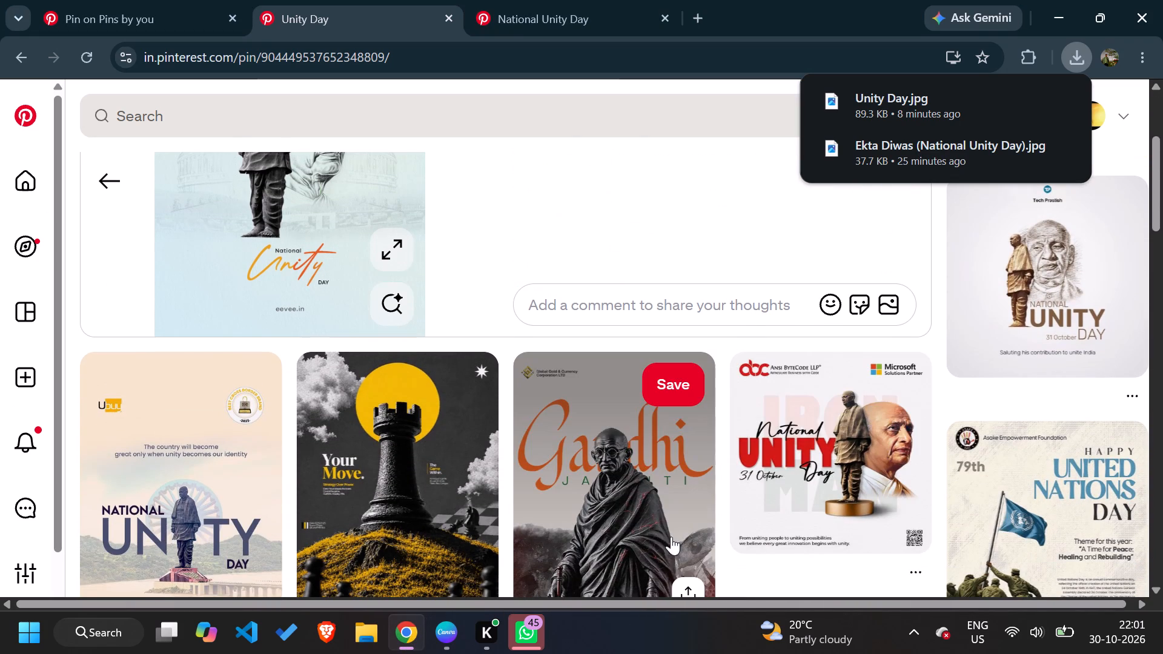
click(452, 632)
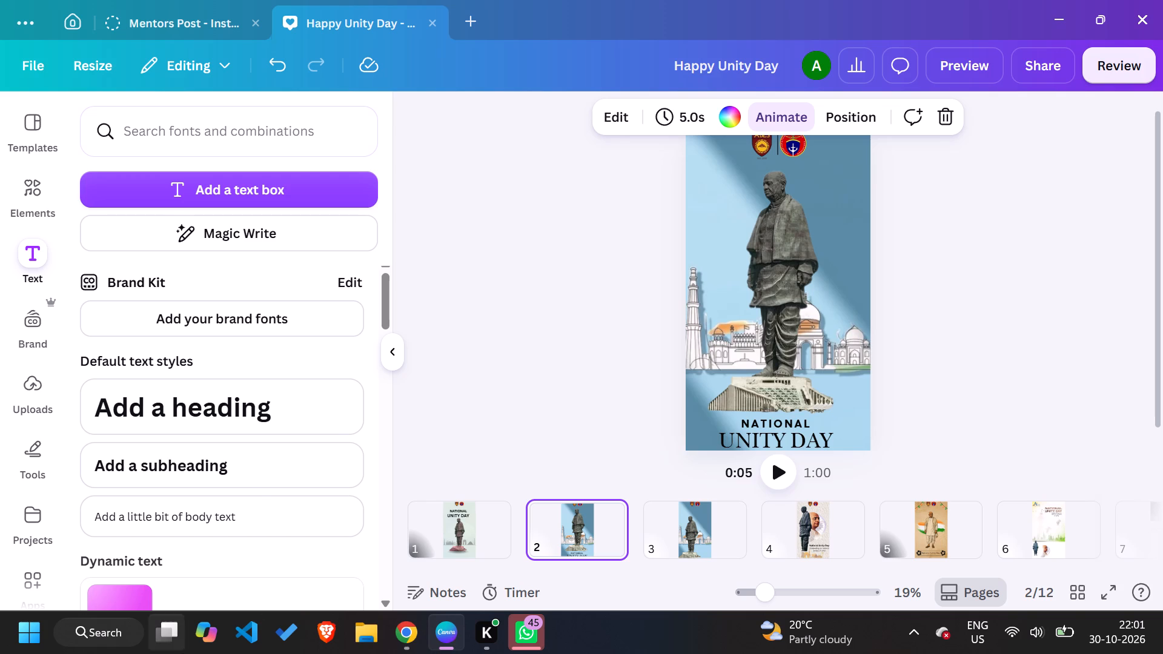
Return to page 1 and nudge the UNITY DAY line slightly up, closer to NATIONAL.
click(426, 513)
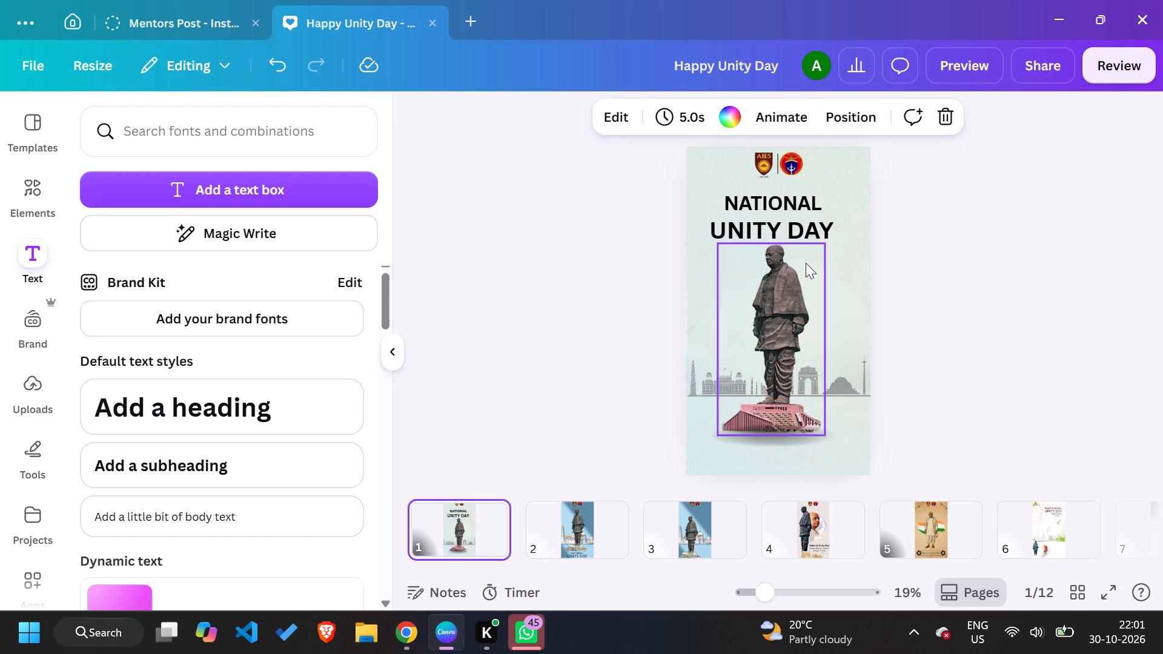
drag(802, 241, 802, 236)
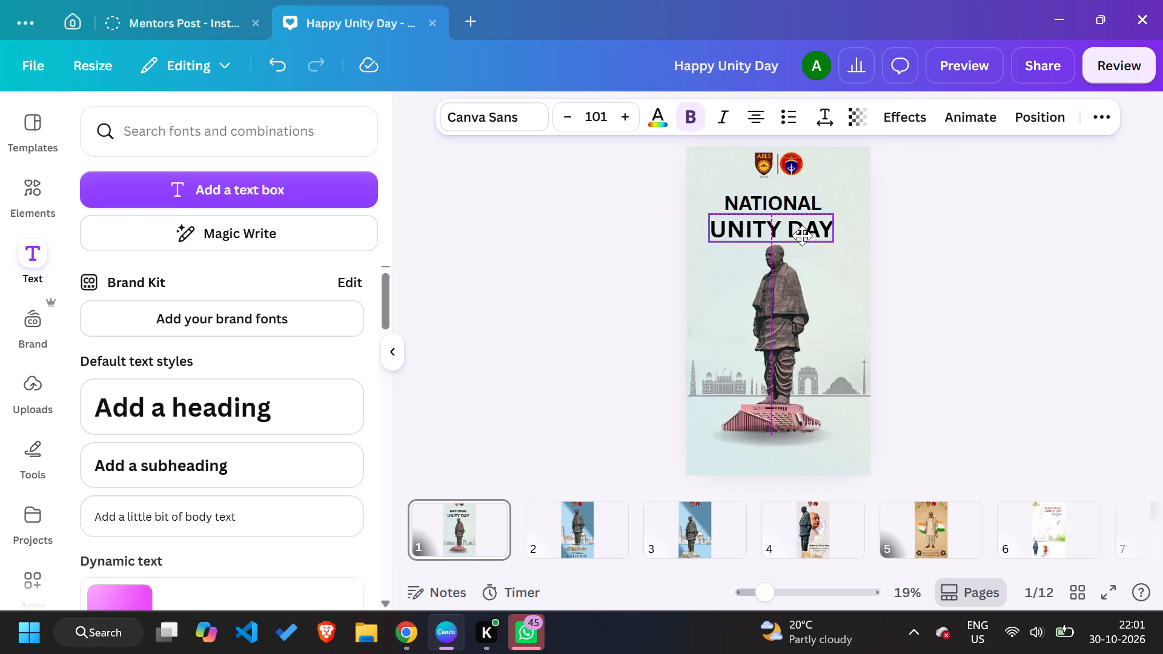
drag(802, 236, 803, 235)
click(962, 262)
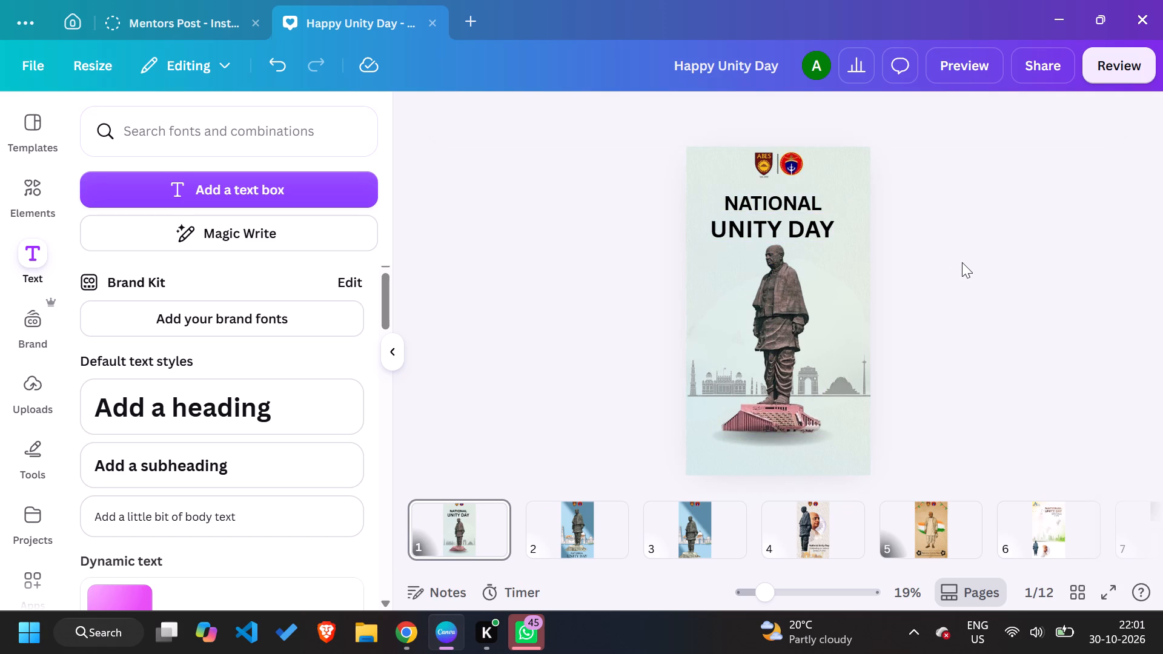
click(807, 221)
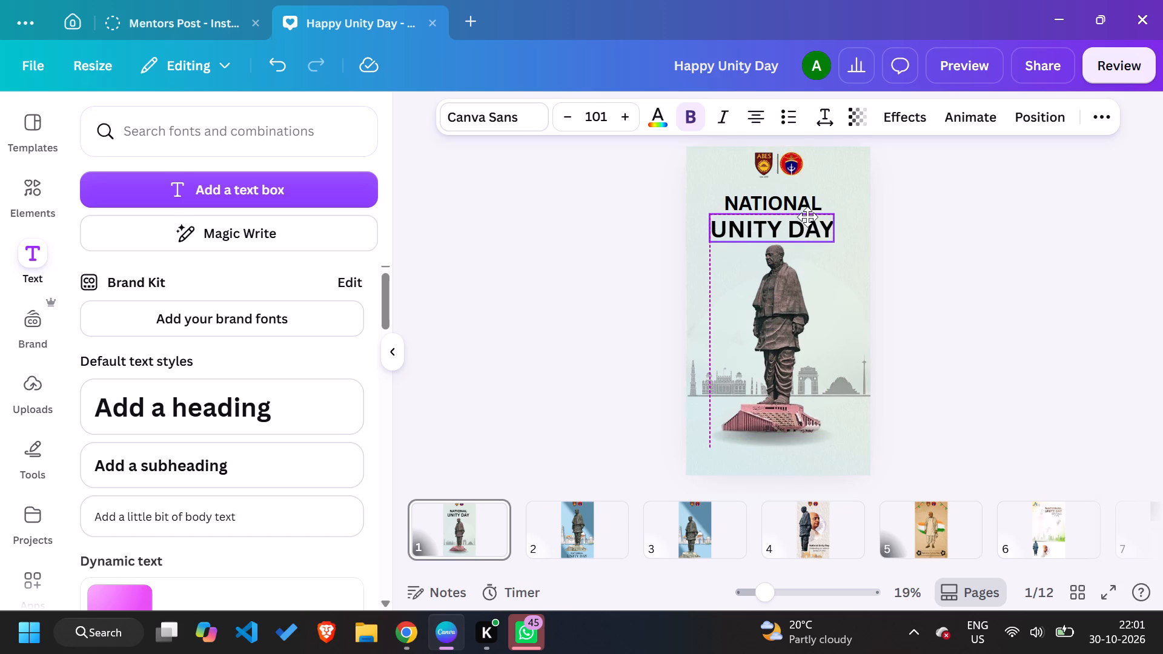
click(1010, 277)
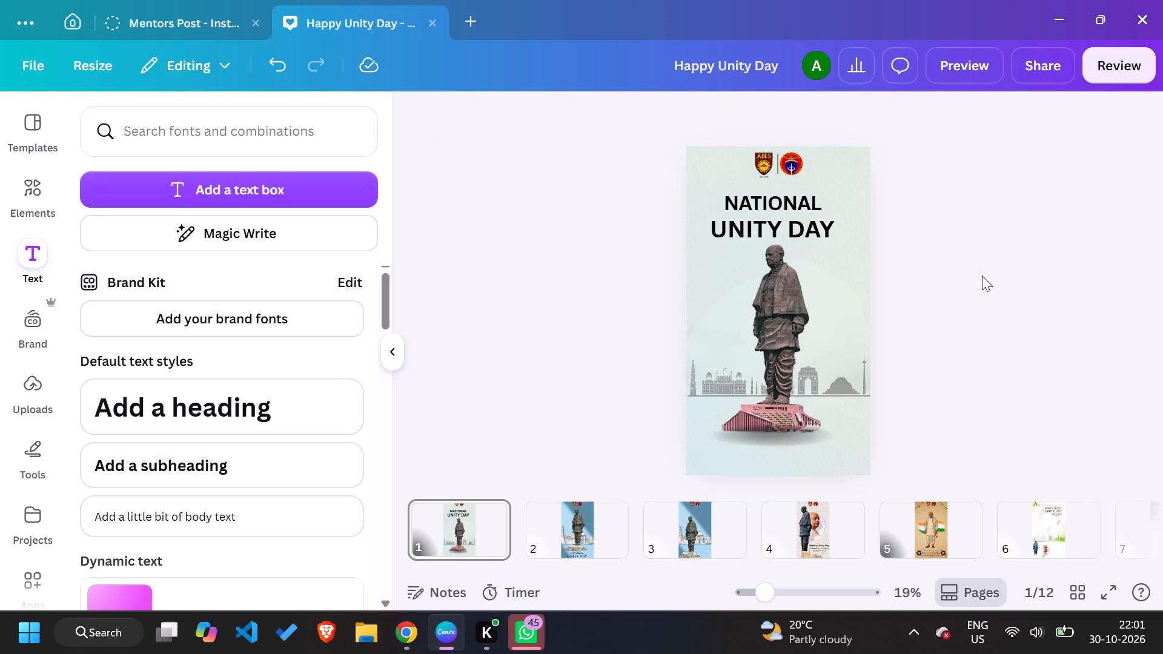
click(750, 225)
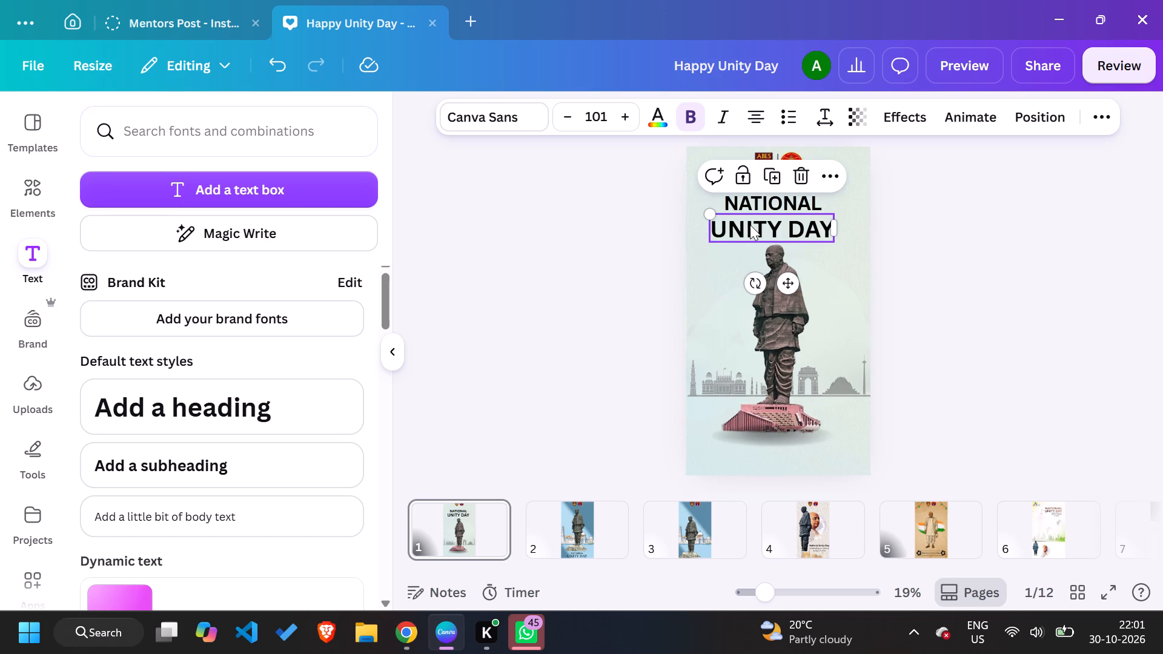
click(652, 282)
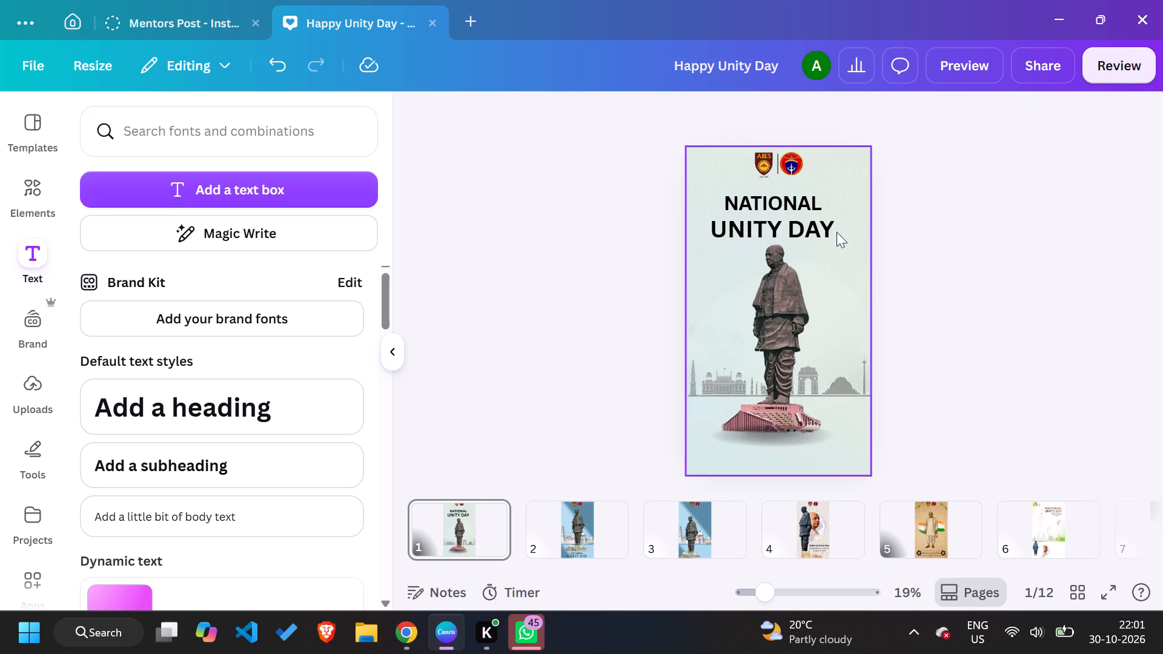
Change the UNITY DAY font to ITC New Baskerville, comparing it with Poppins.
click(813, 239)
click(489, 111)
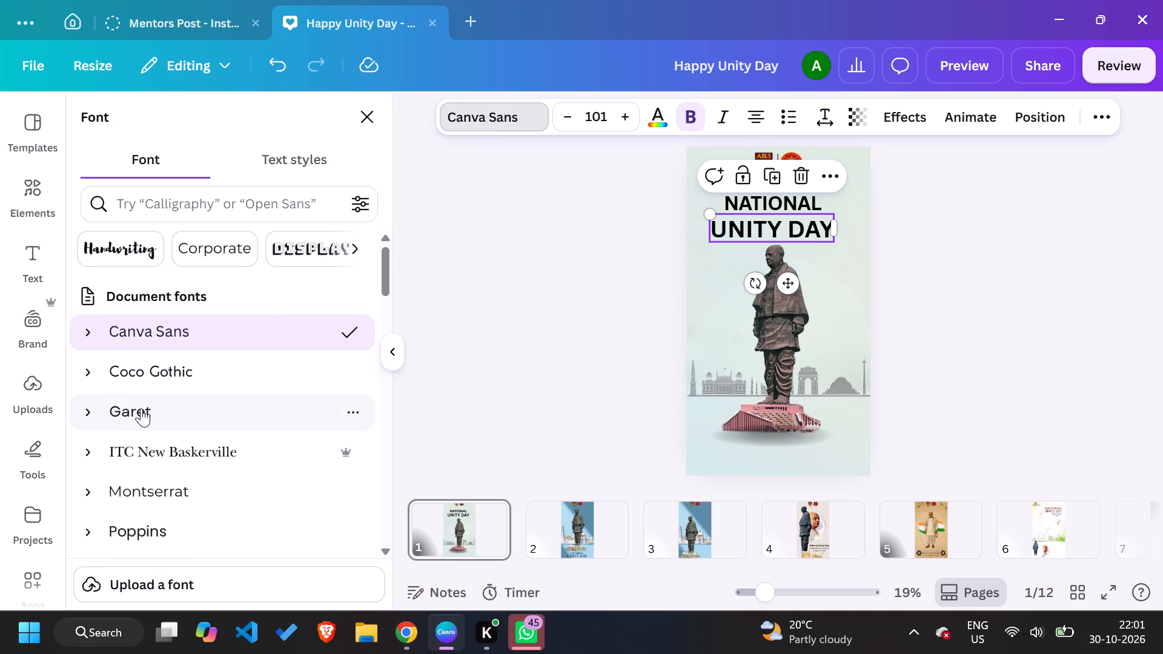
click(187, 457)
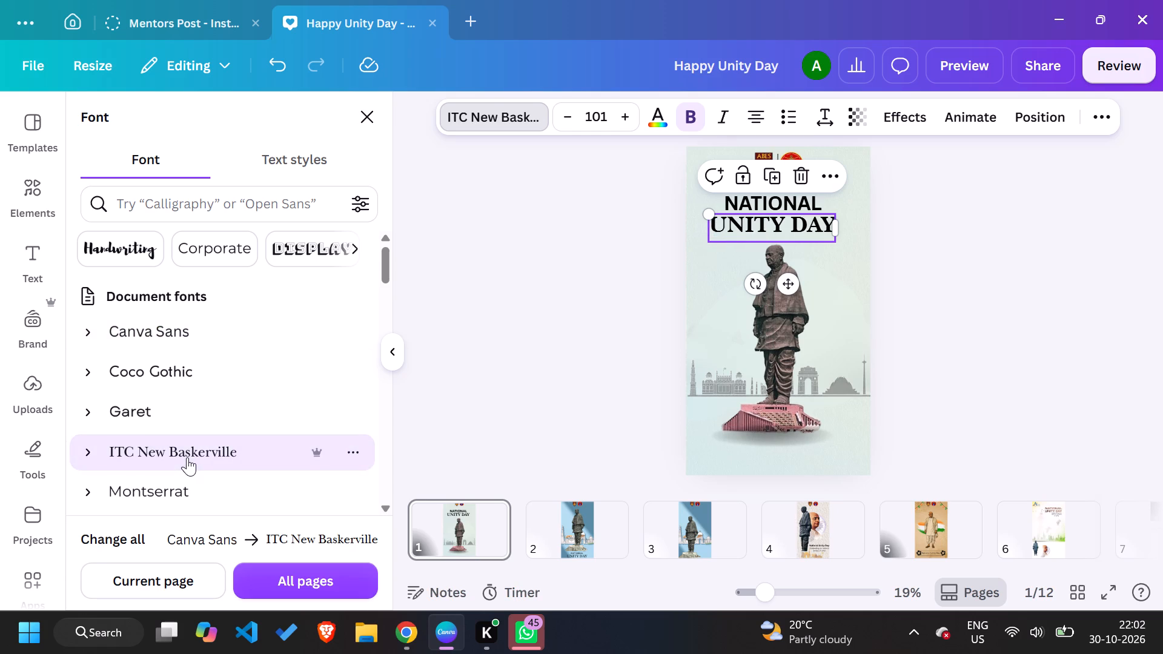
scroll(187, 457, down, 2)
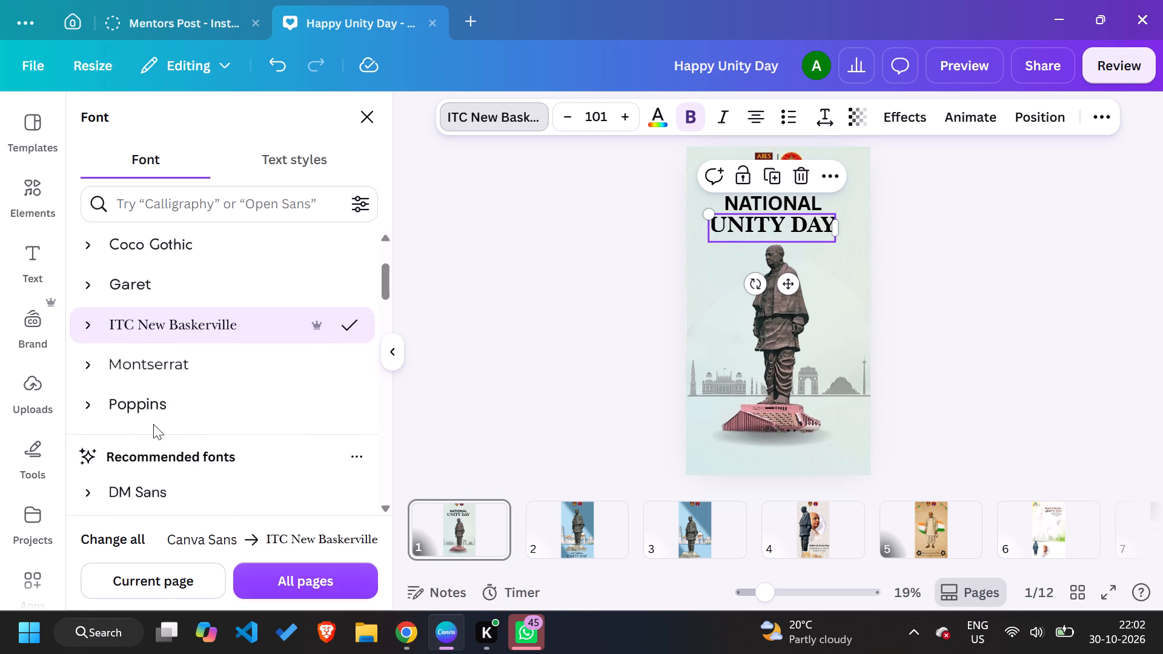
click(152, 423)
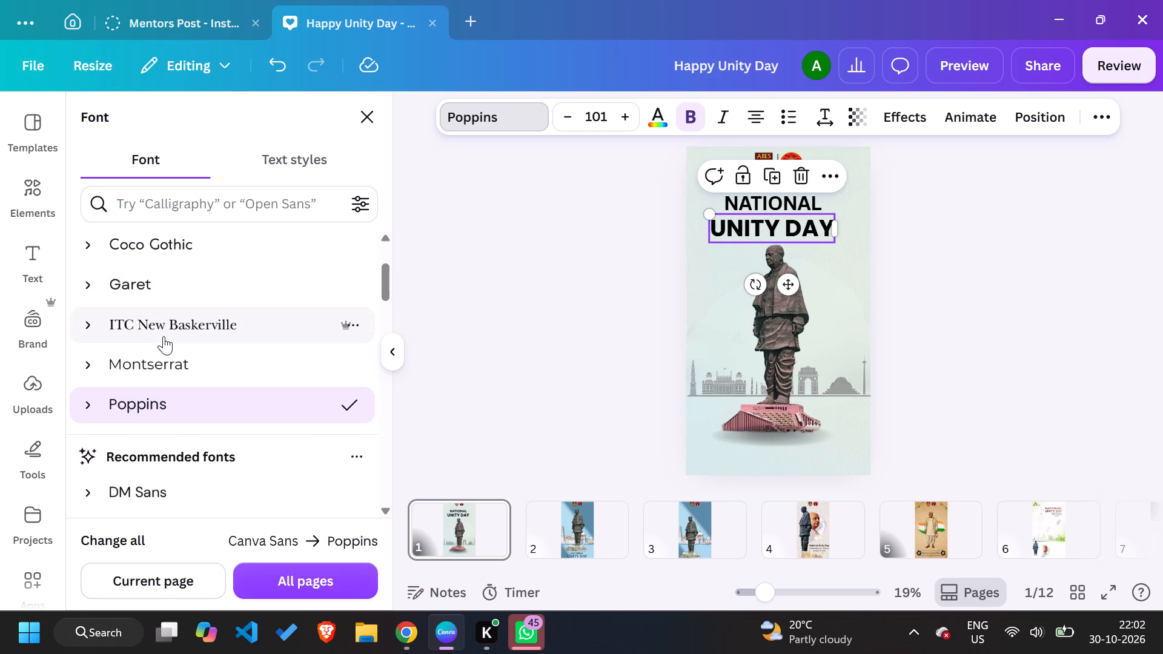
click(164, 336)
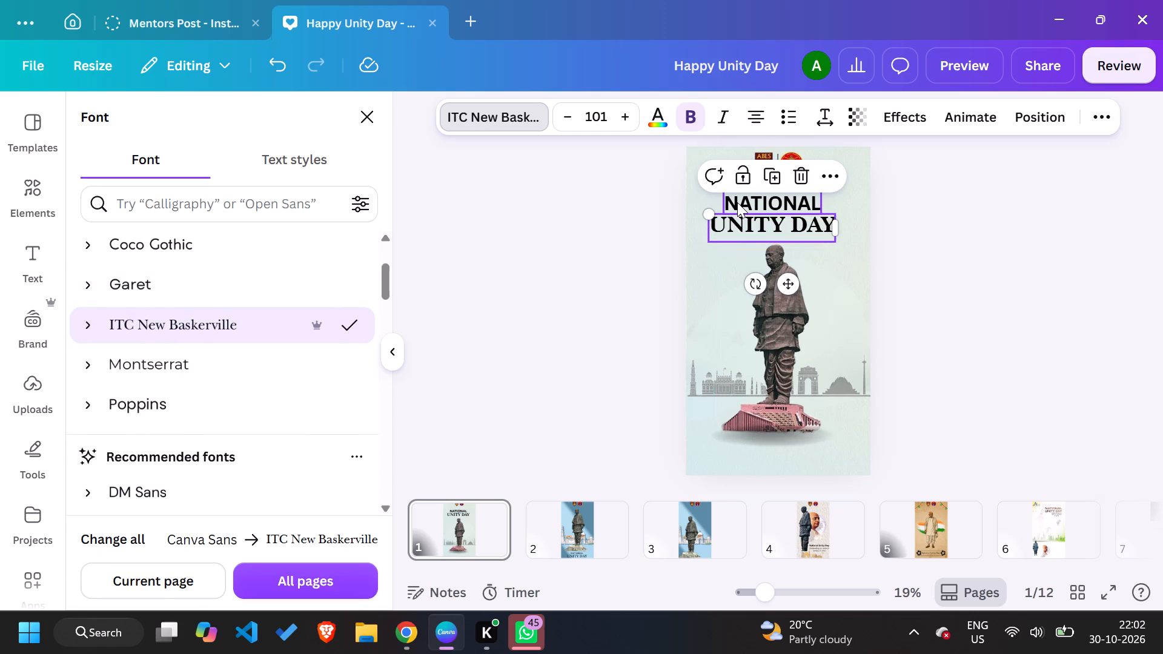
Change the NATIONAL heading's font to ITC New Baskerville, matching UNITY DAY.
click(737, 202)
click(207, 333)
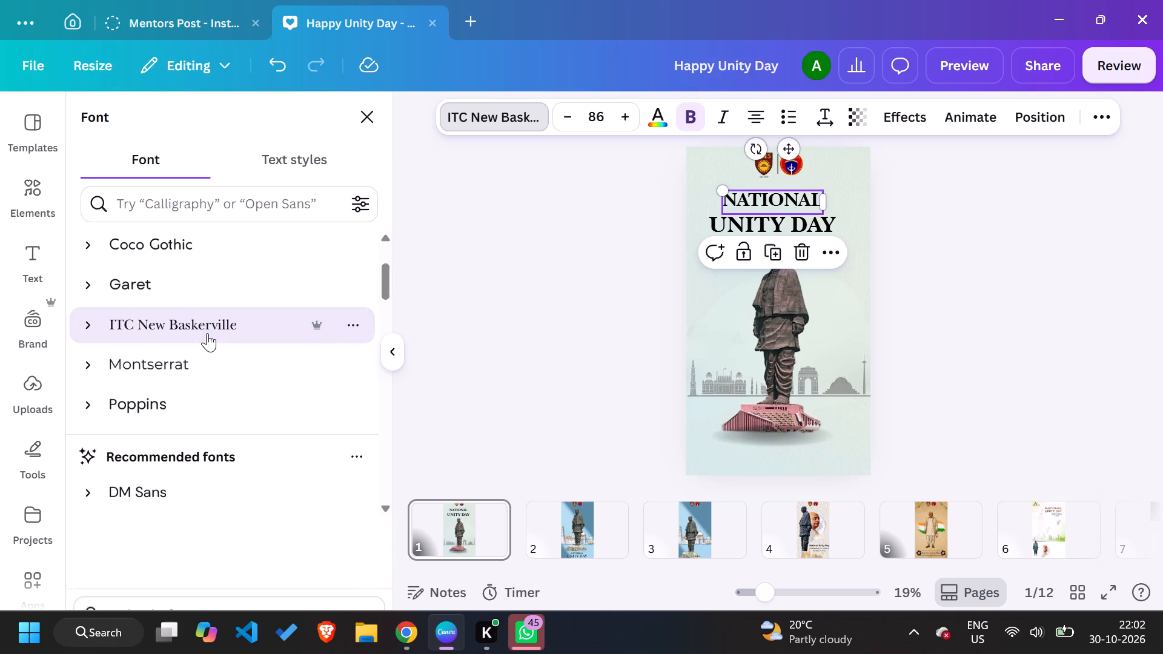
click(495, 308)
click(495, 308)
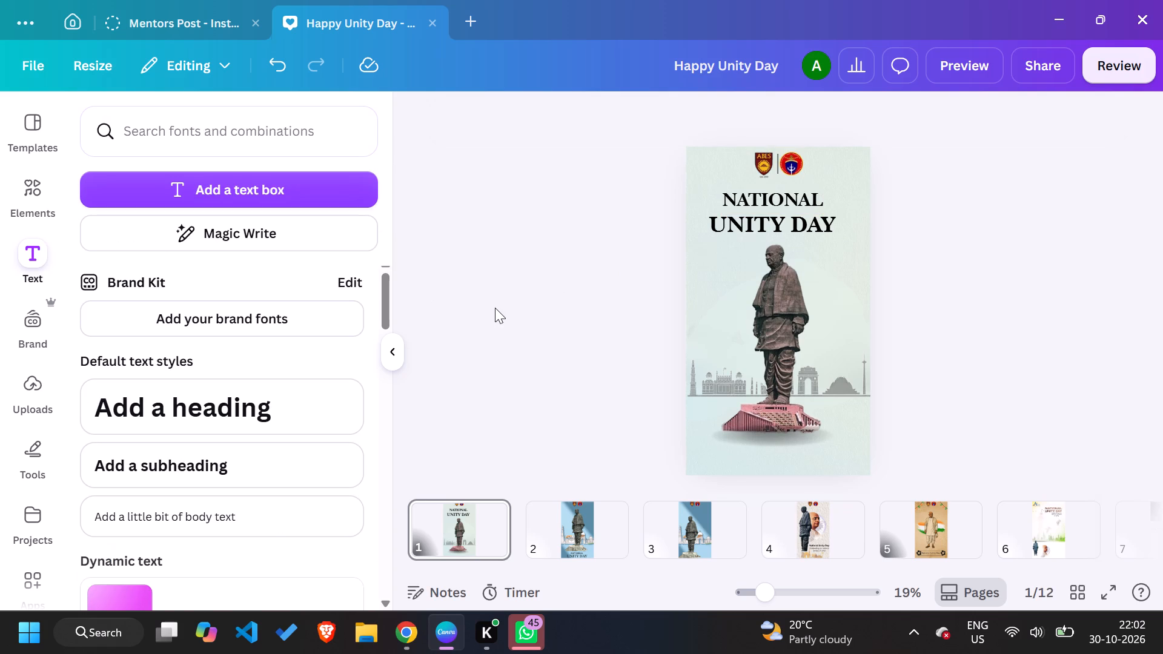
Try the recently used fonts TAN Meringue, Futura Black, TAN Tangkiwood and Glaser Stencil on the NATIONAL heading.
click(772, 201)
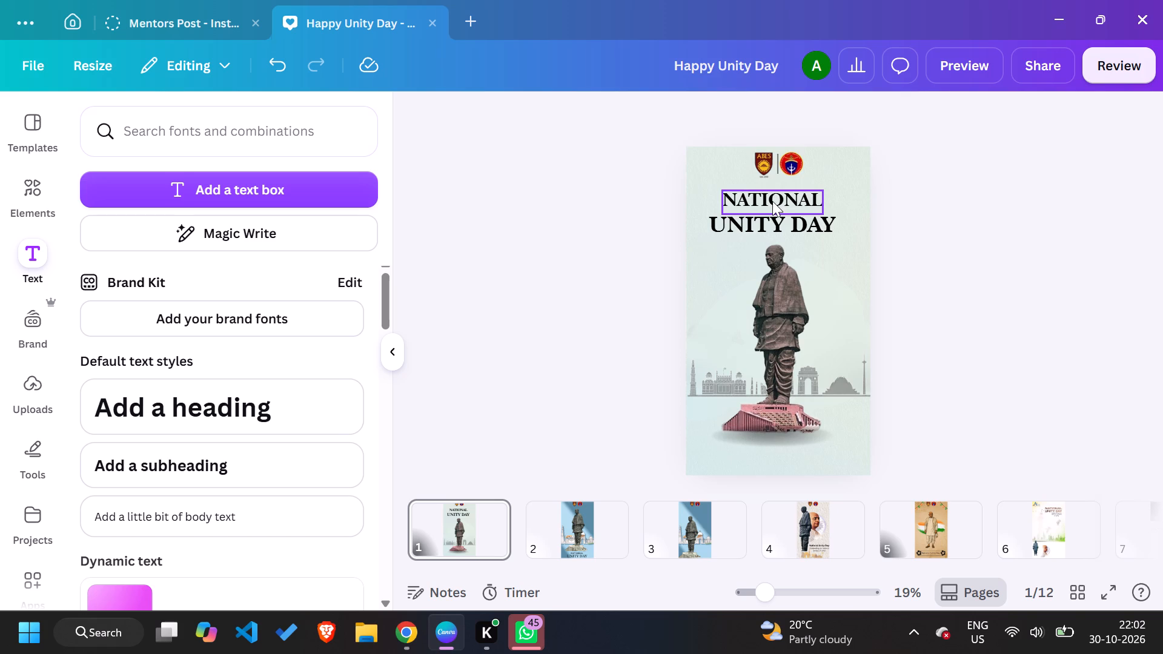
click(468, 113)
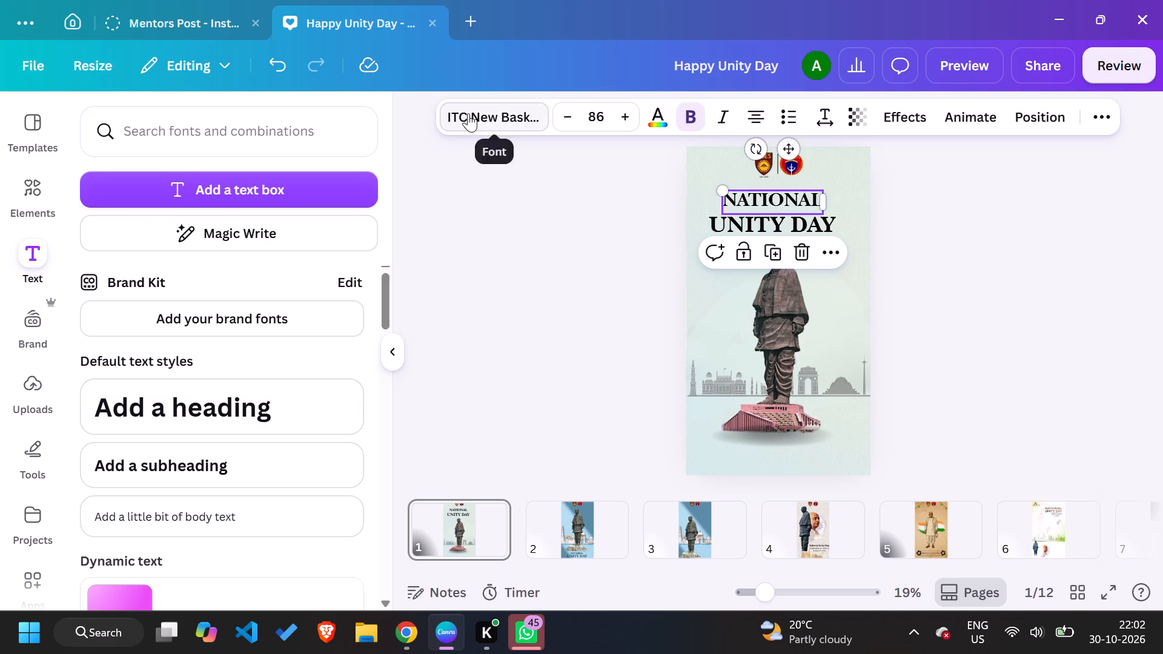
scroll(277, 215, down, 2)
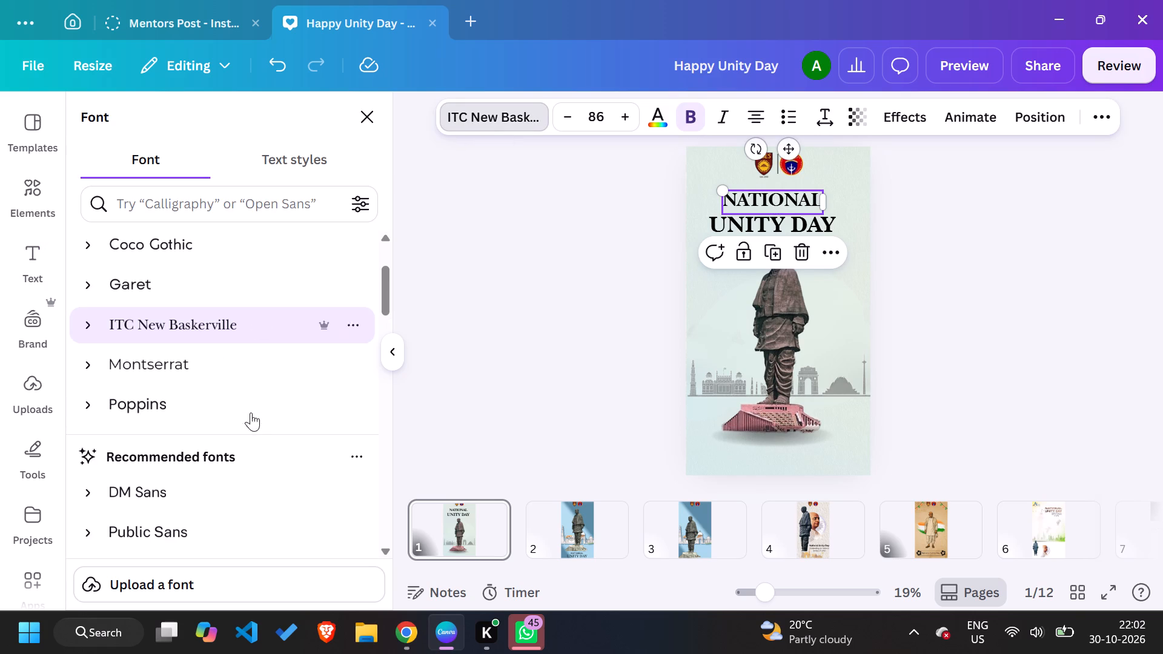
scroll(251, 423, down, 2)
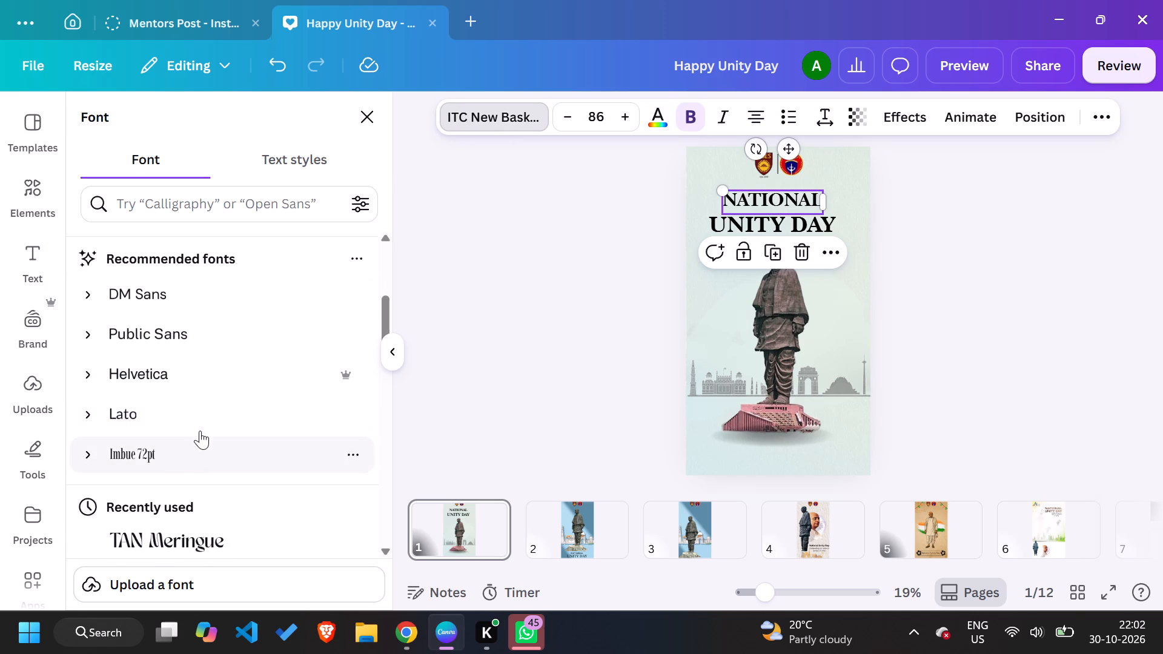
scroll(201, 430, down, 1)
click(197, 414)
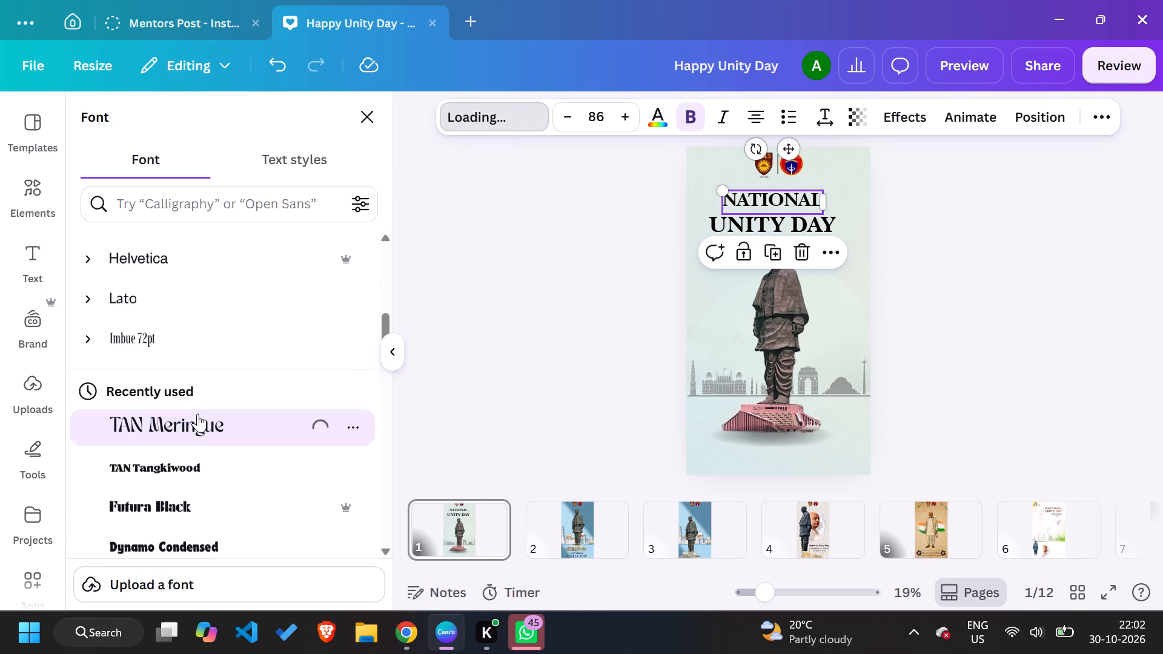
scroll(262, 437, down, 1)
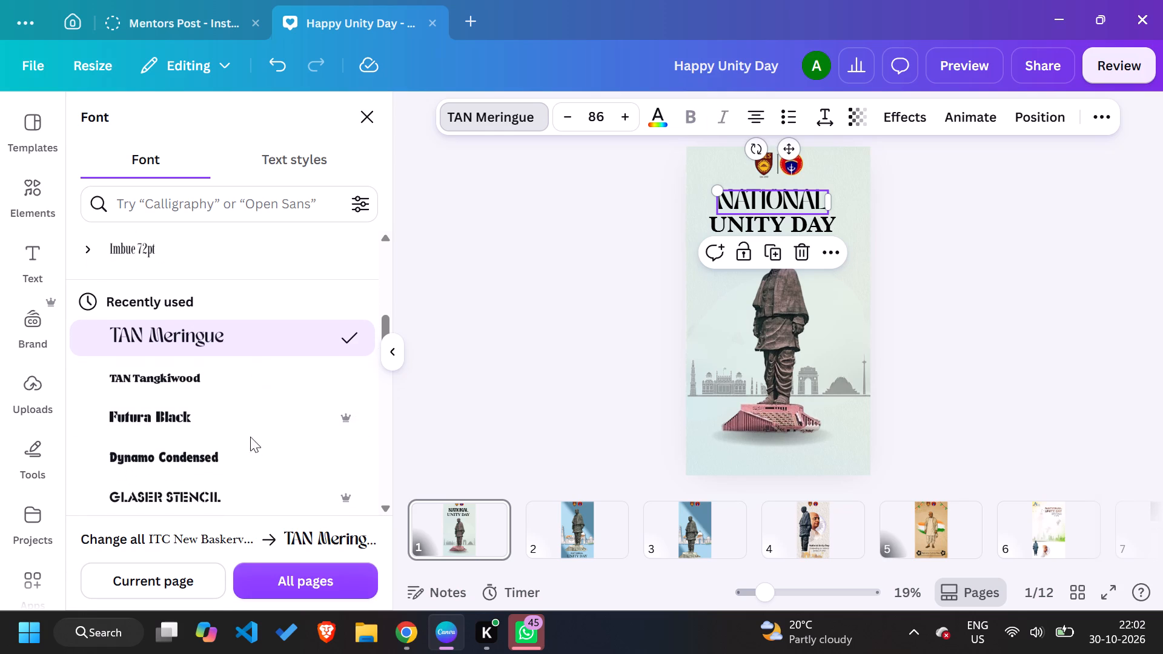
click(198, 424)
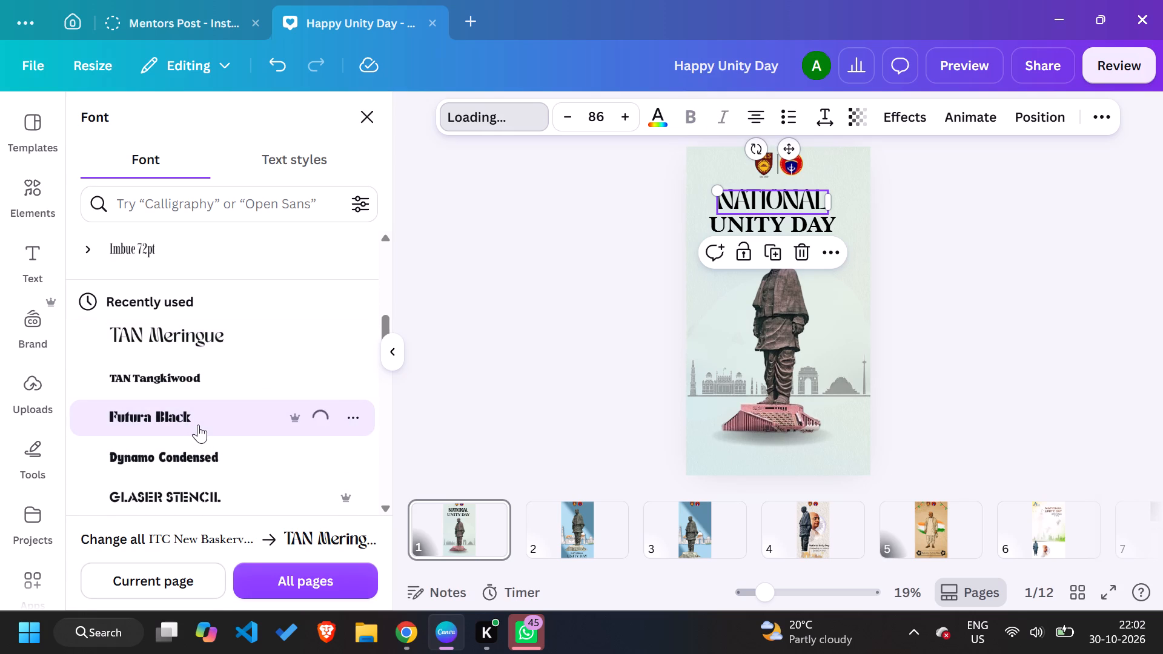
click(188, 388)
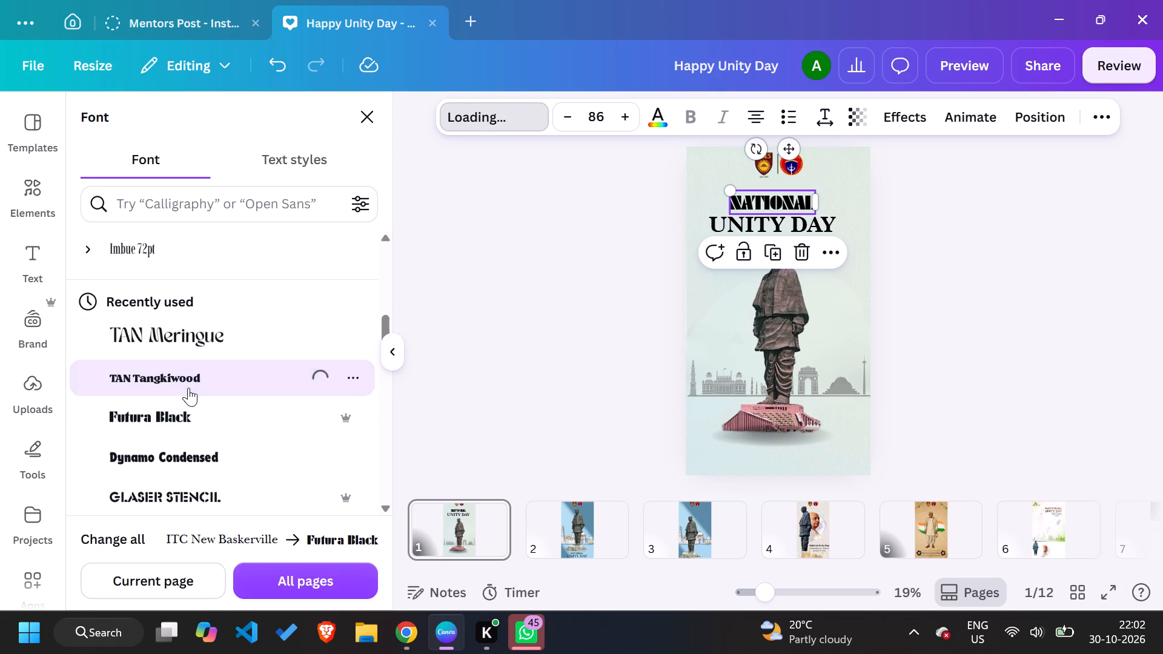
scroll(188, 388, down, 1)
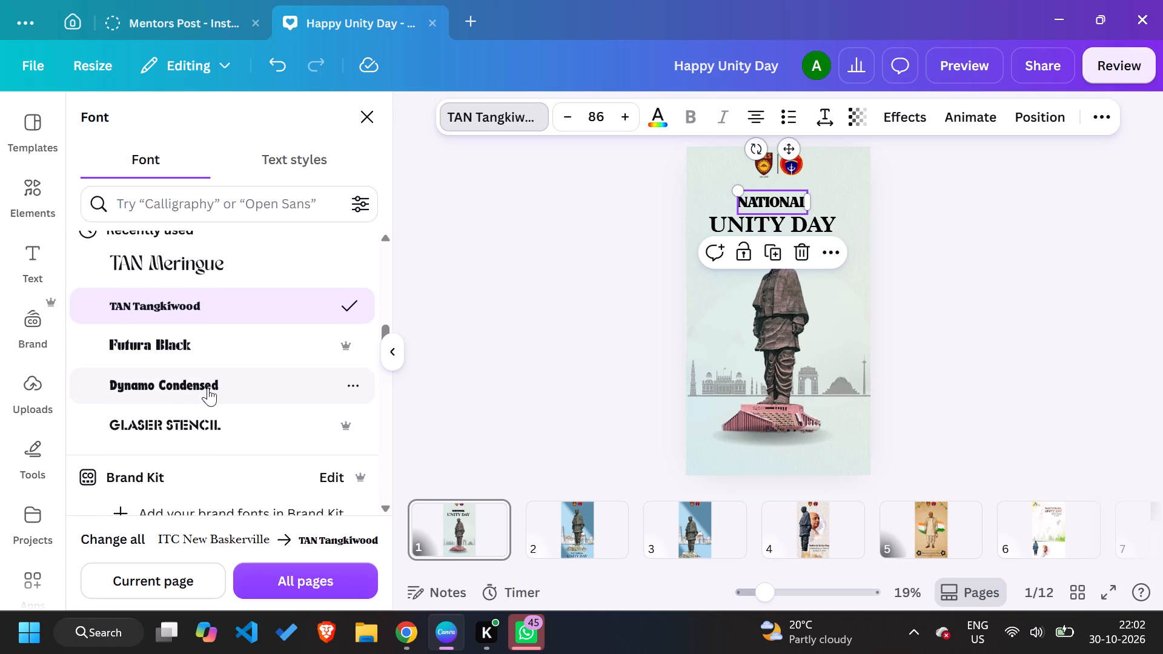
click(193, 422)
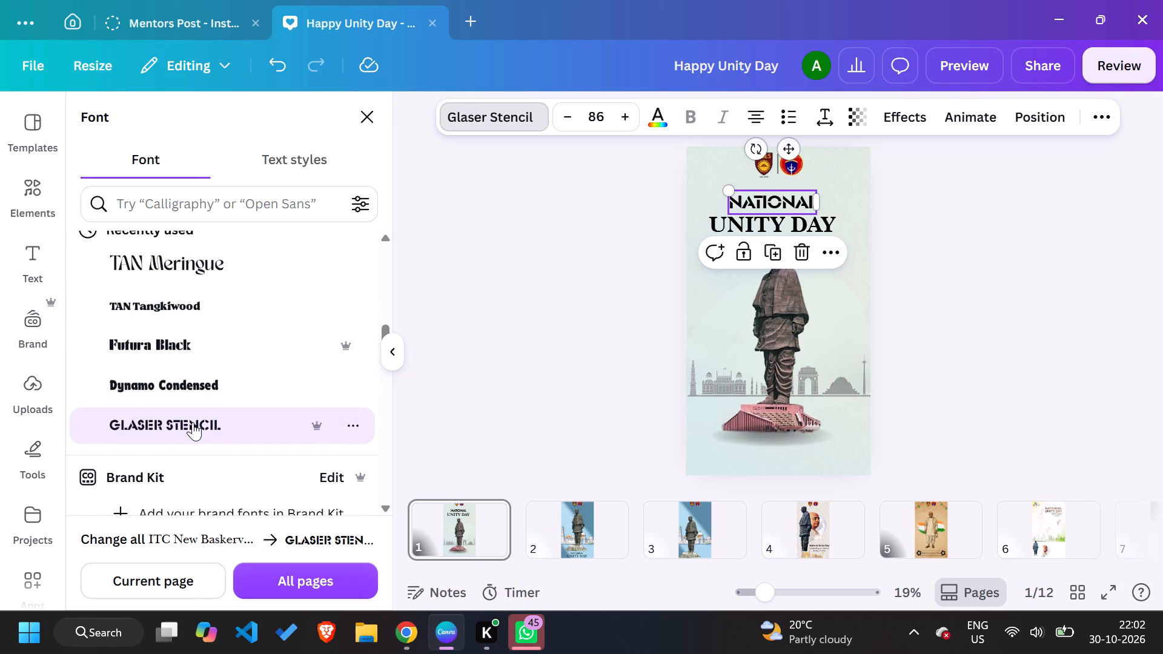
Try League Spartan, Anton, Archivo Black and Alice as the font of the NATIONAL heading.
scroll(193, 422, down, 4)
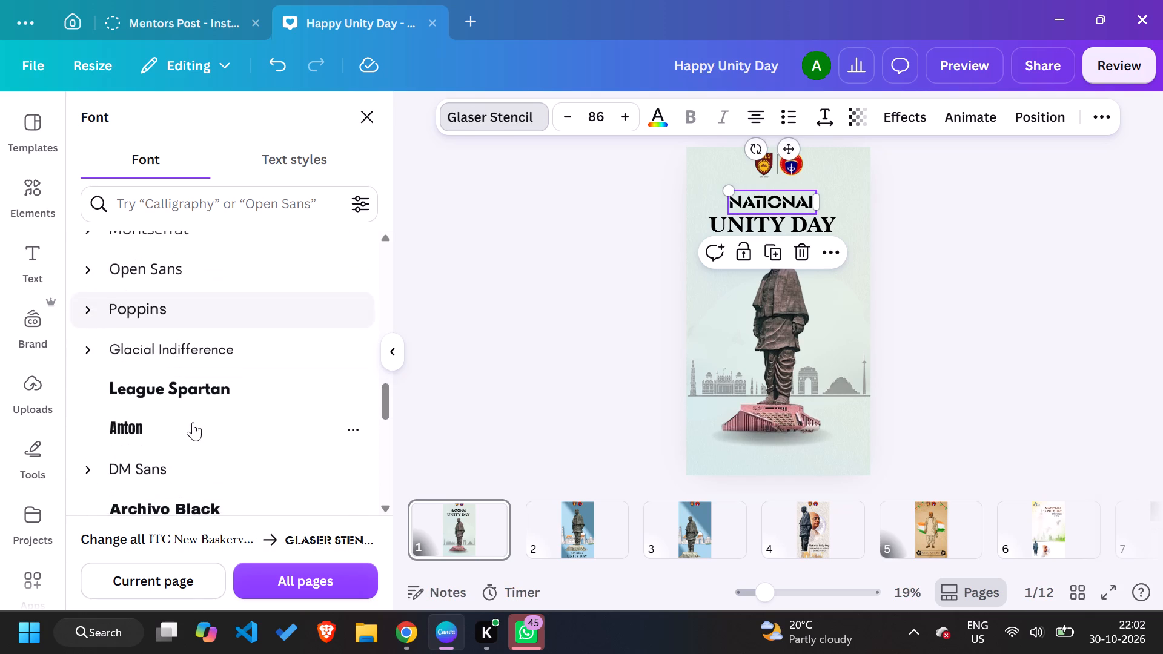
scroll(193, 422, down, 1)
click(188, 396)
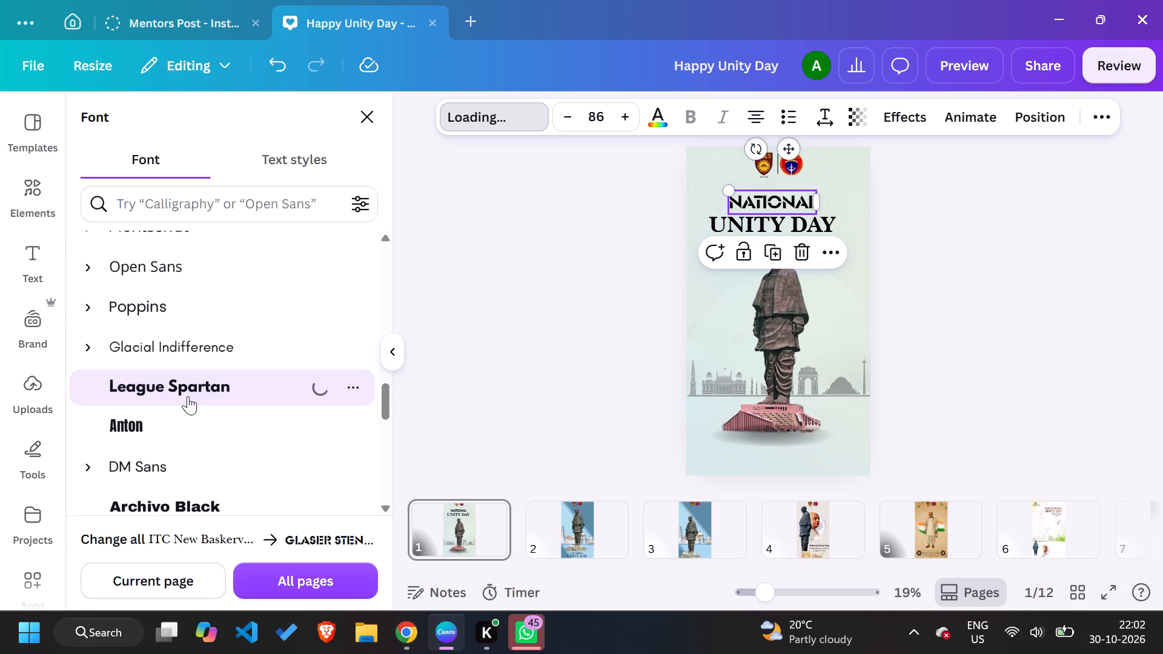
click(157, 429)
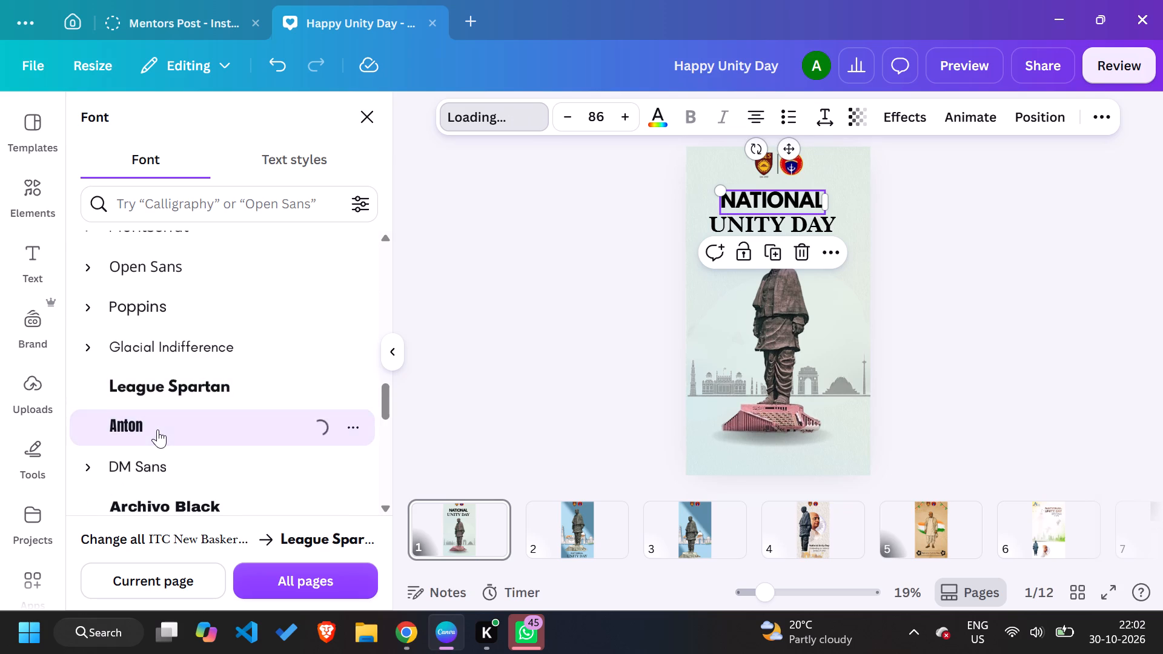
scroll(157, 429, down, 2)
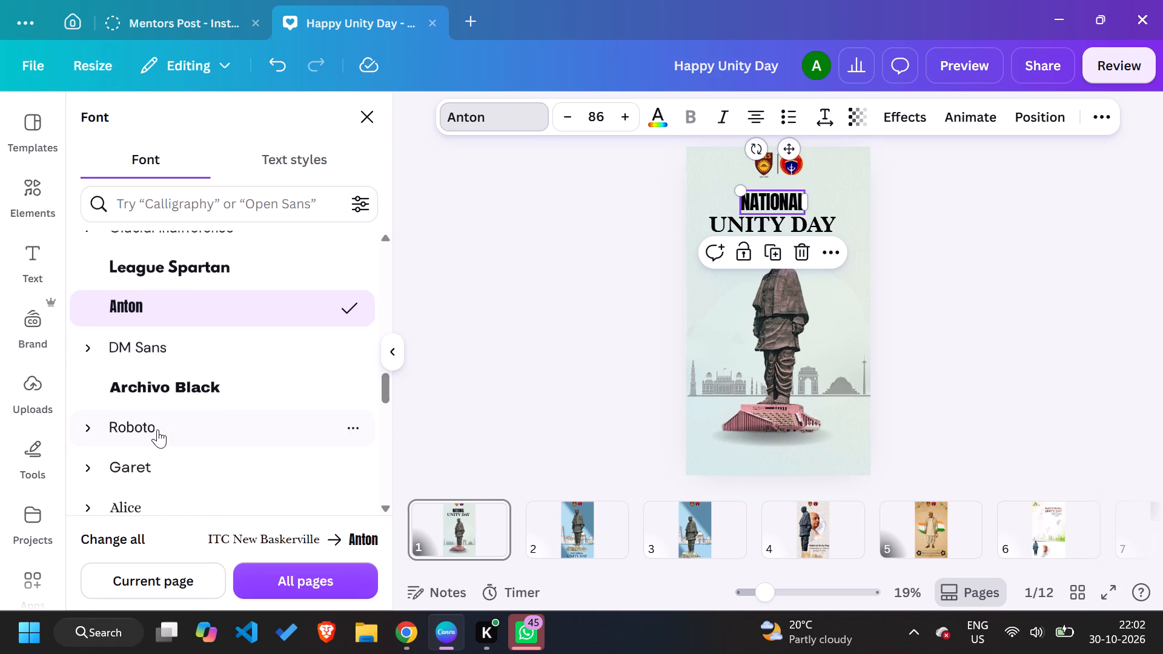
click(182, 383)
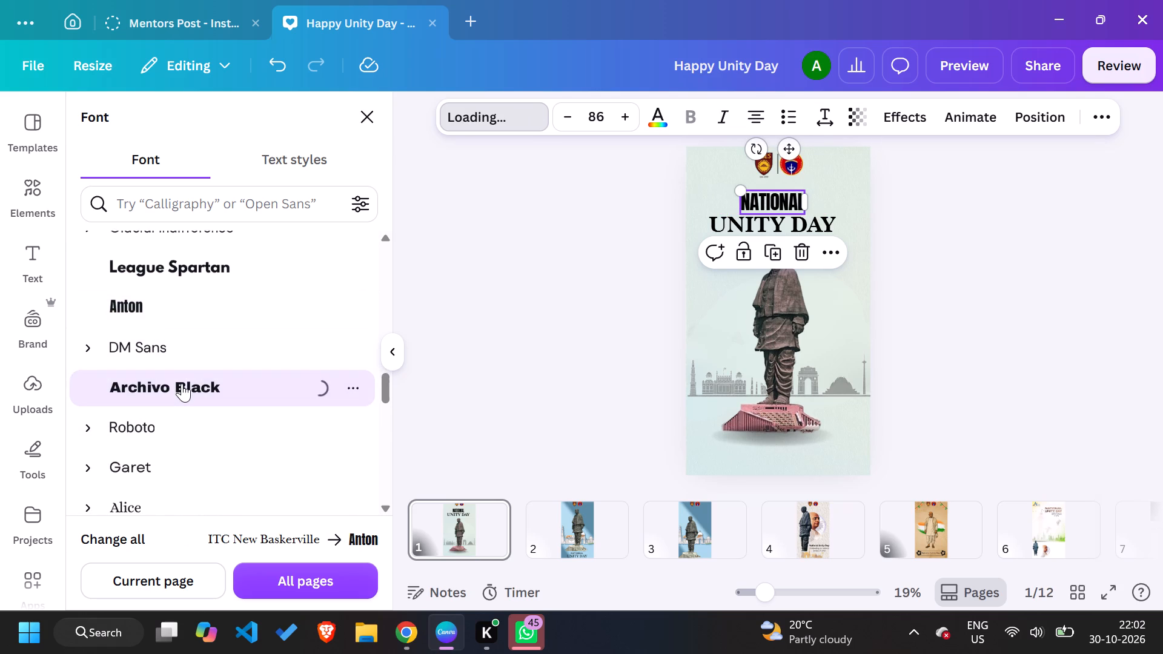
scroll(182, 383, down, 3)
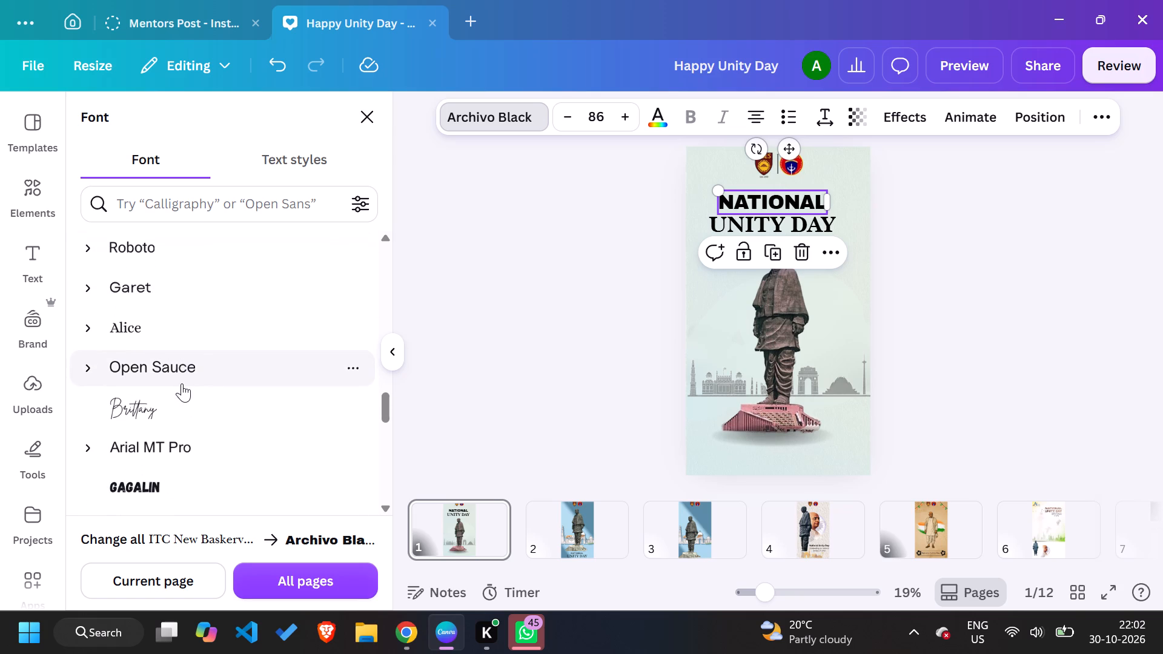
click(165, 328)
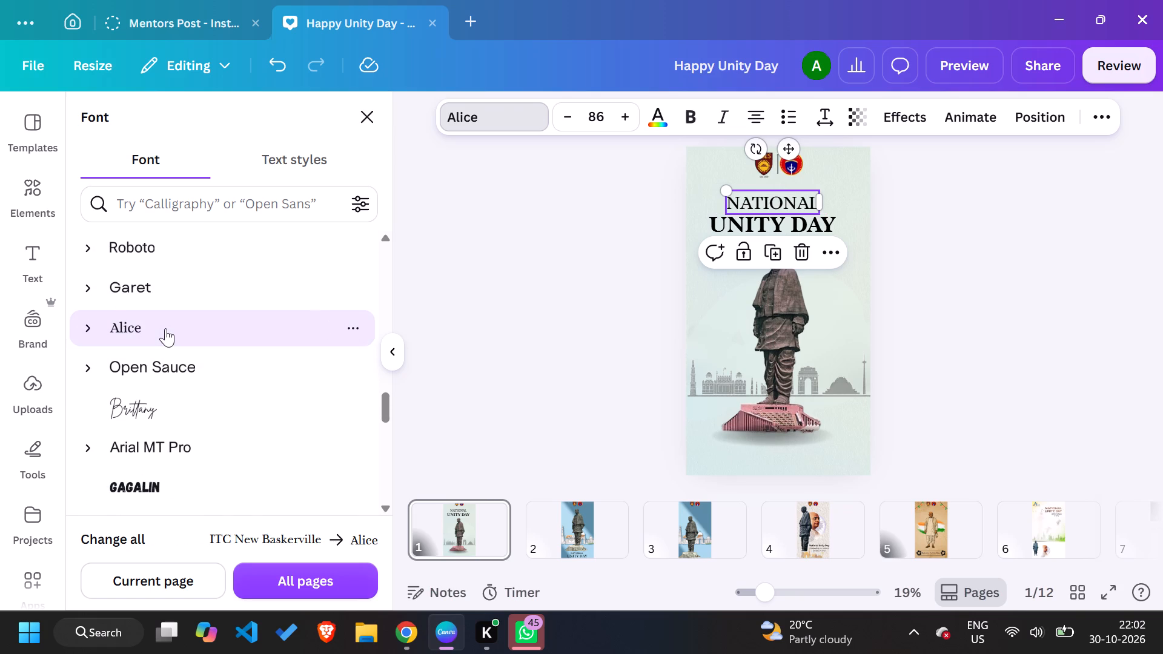
Set the NATIONAL heading's font to Gagalin.
scroll(165, 328, down, 2)
click(167, 343)
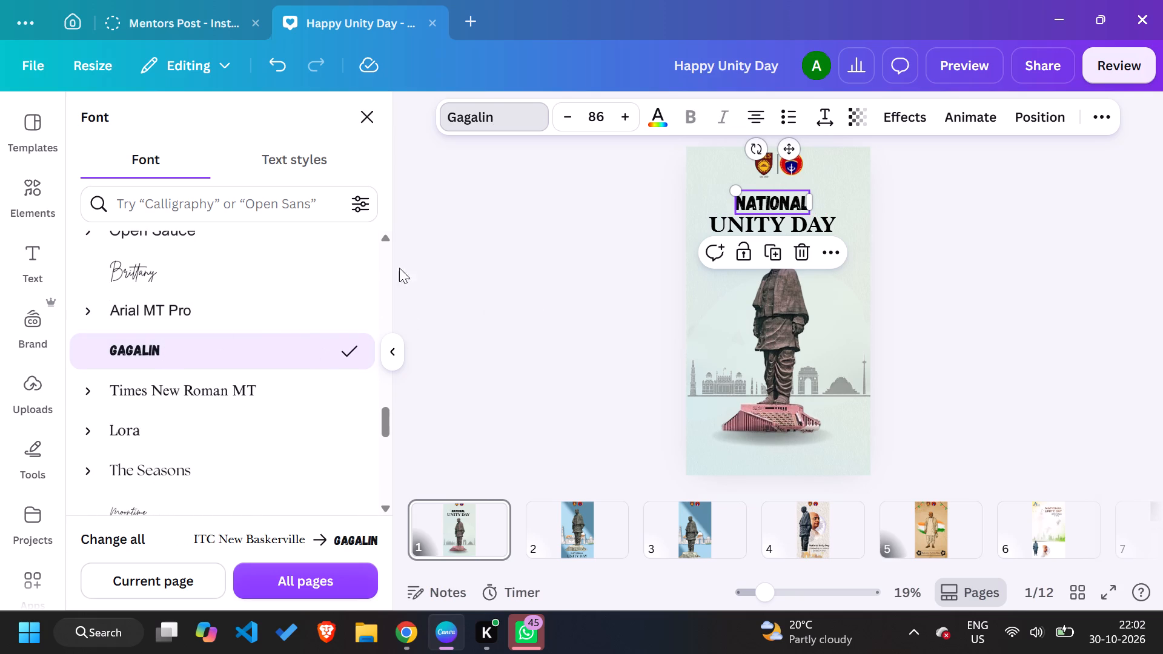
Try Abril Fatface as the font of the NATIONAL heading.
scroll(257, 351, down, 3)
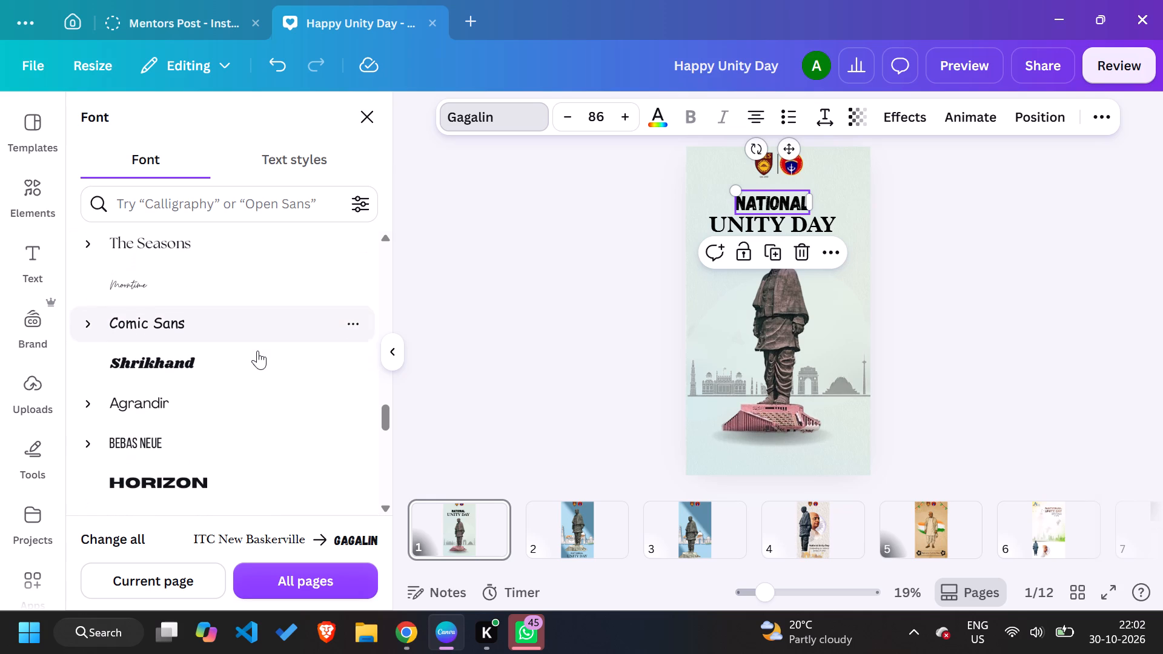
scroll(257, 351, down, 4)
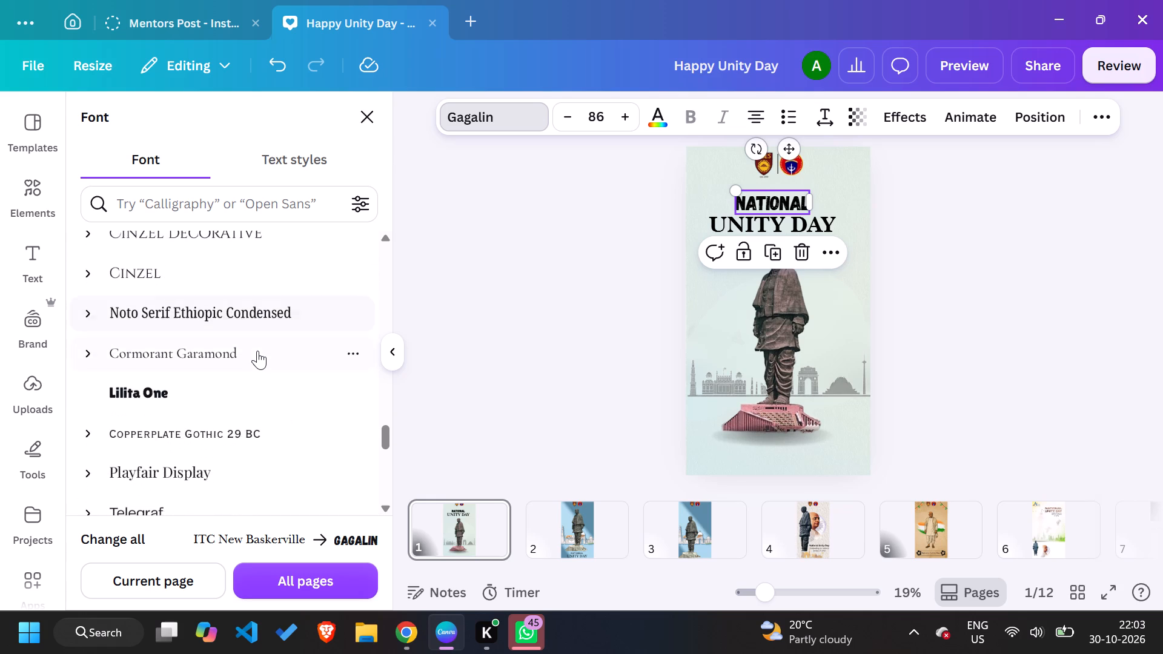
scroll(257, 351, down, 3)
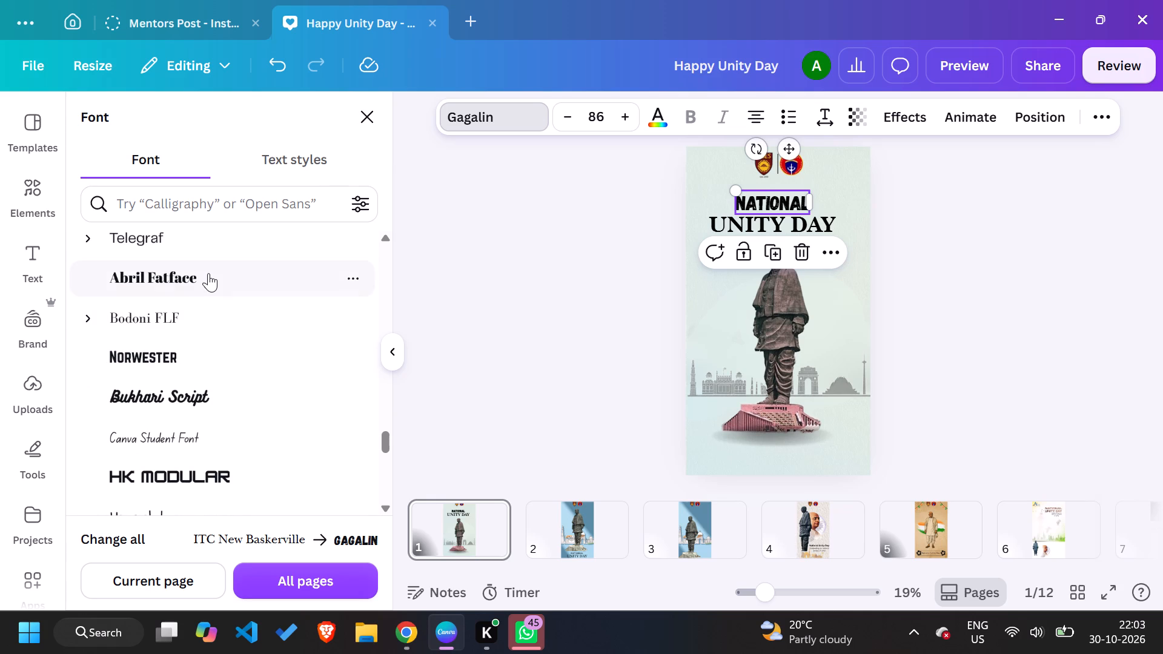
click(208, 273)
Filter the available fonts to the Headings category.
scroll(208, 273, up, 8)
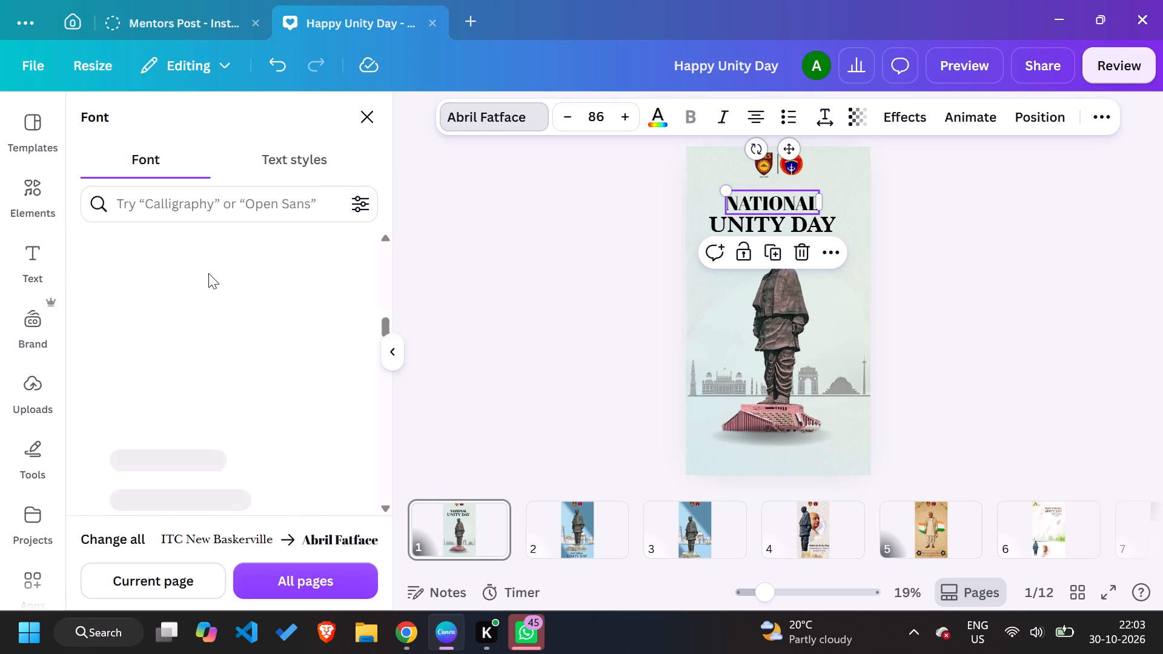
scroll(208, 273, up, 9)
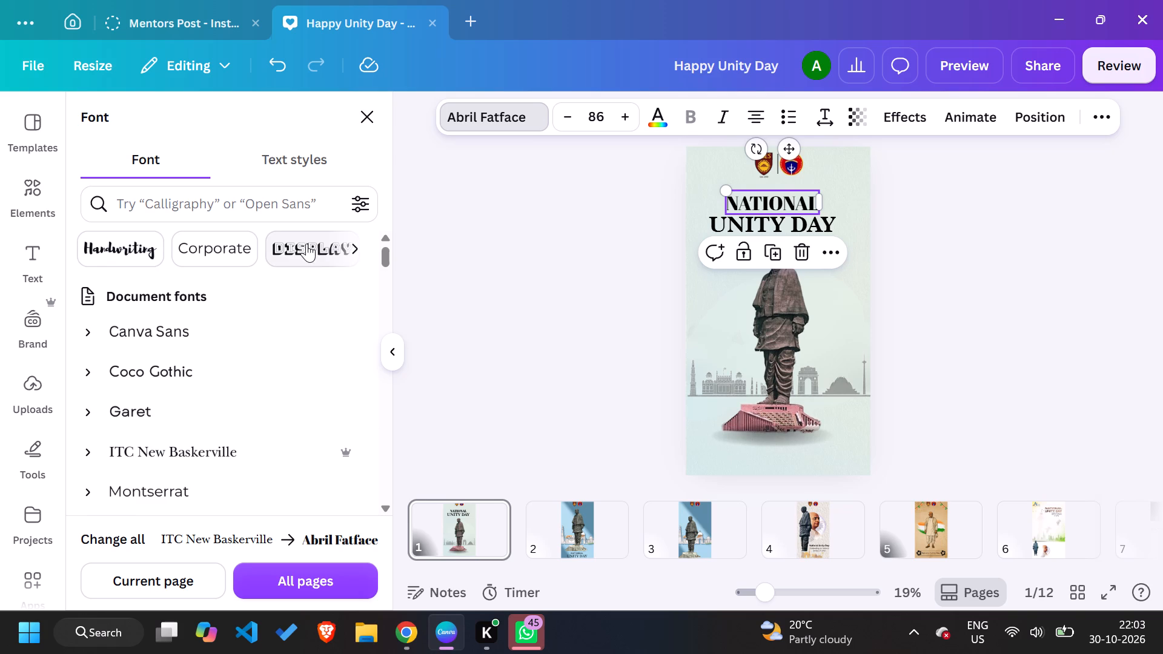
scroll(282, 228, up, 1)
scroll(280, 249, left, 3)
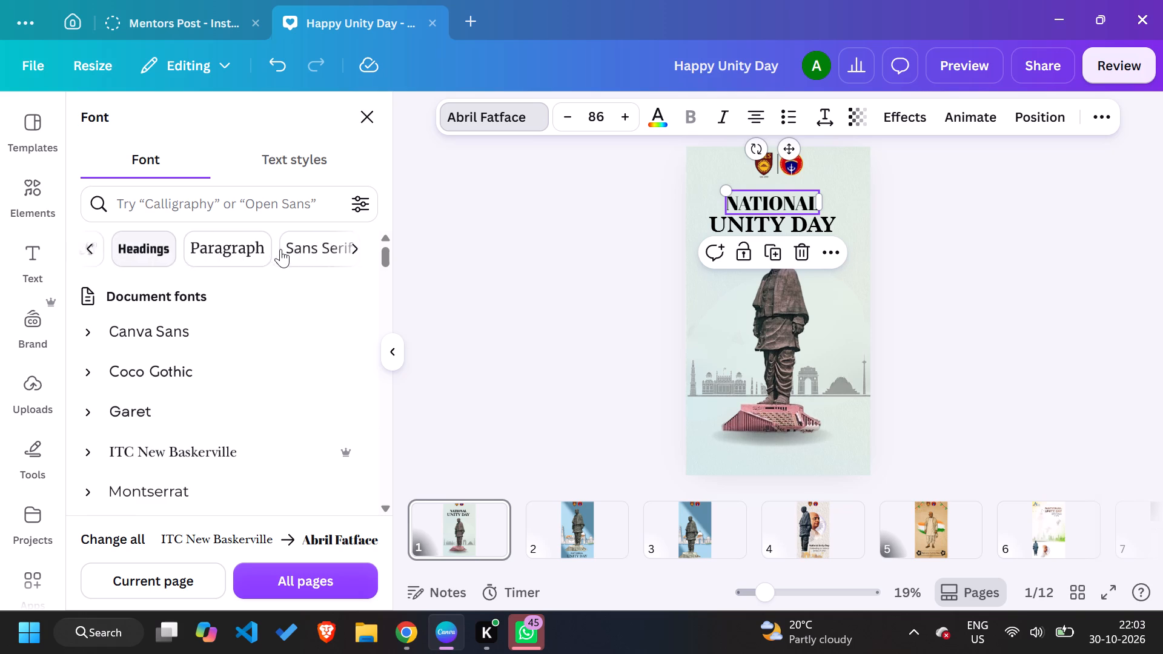
click(119, 246)
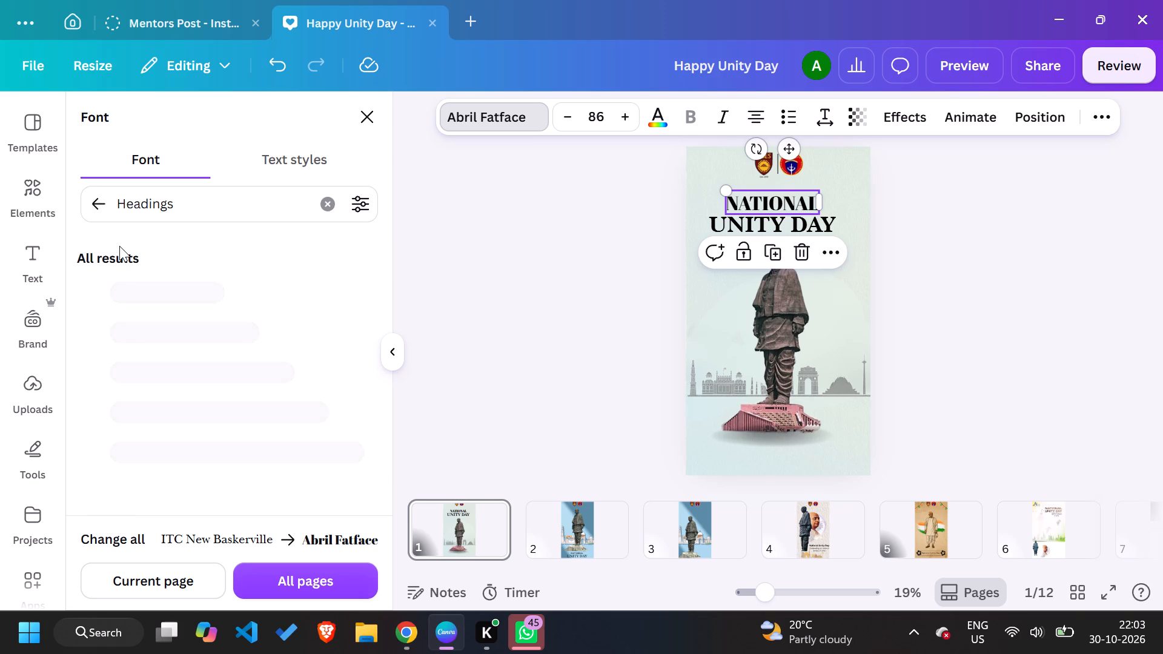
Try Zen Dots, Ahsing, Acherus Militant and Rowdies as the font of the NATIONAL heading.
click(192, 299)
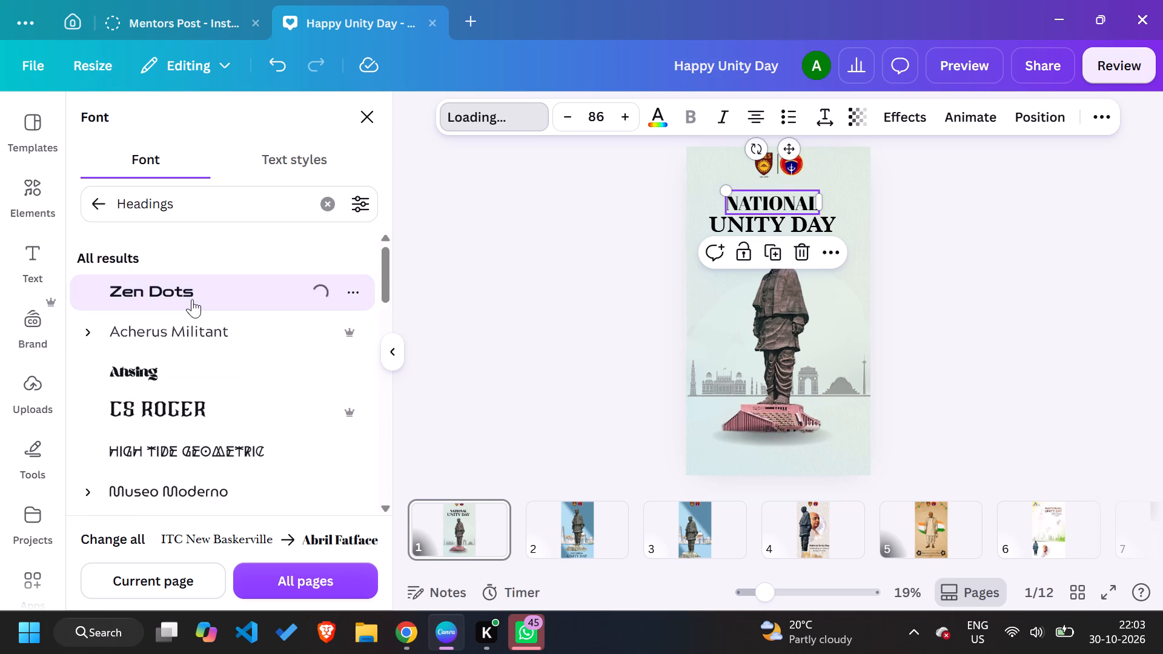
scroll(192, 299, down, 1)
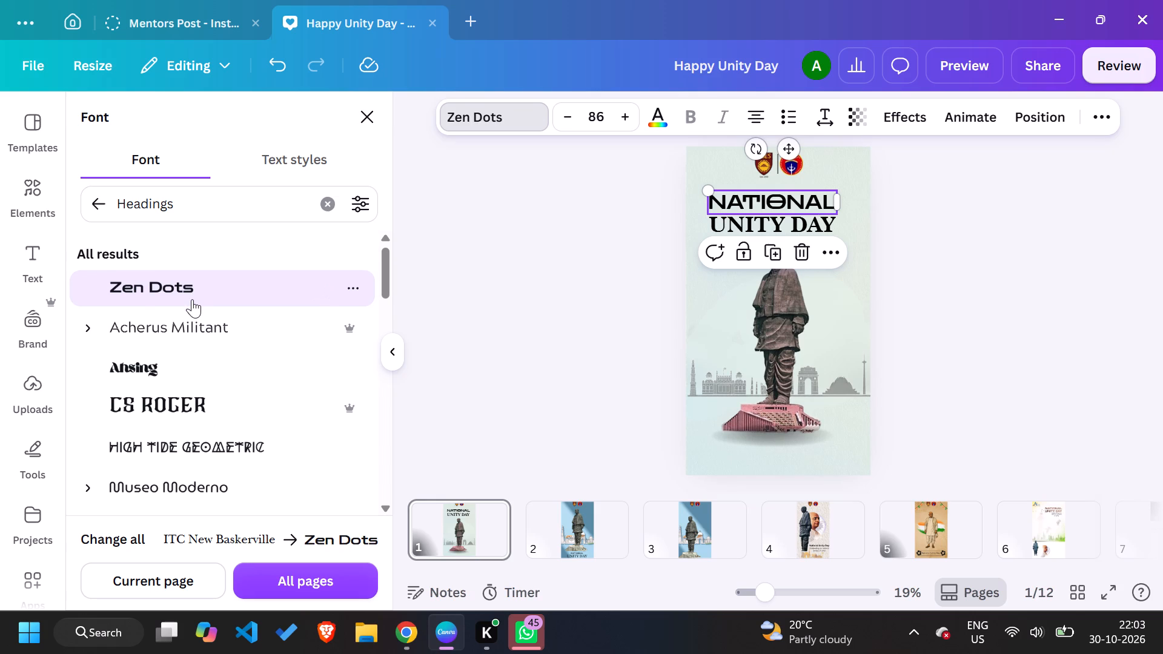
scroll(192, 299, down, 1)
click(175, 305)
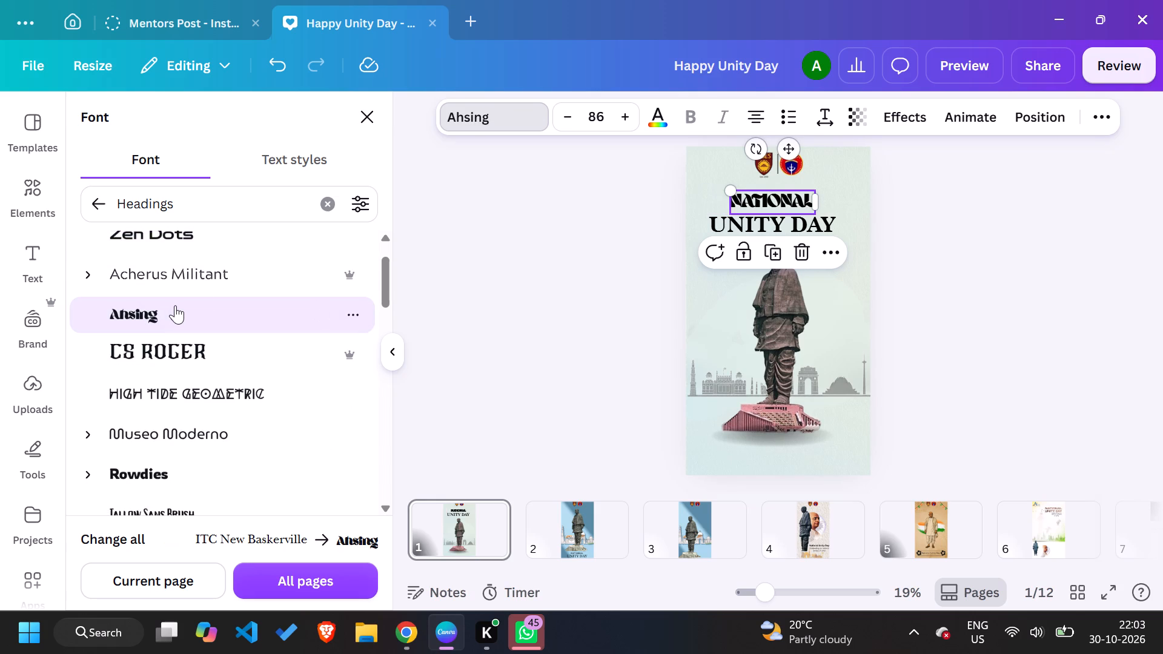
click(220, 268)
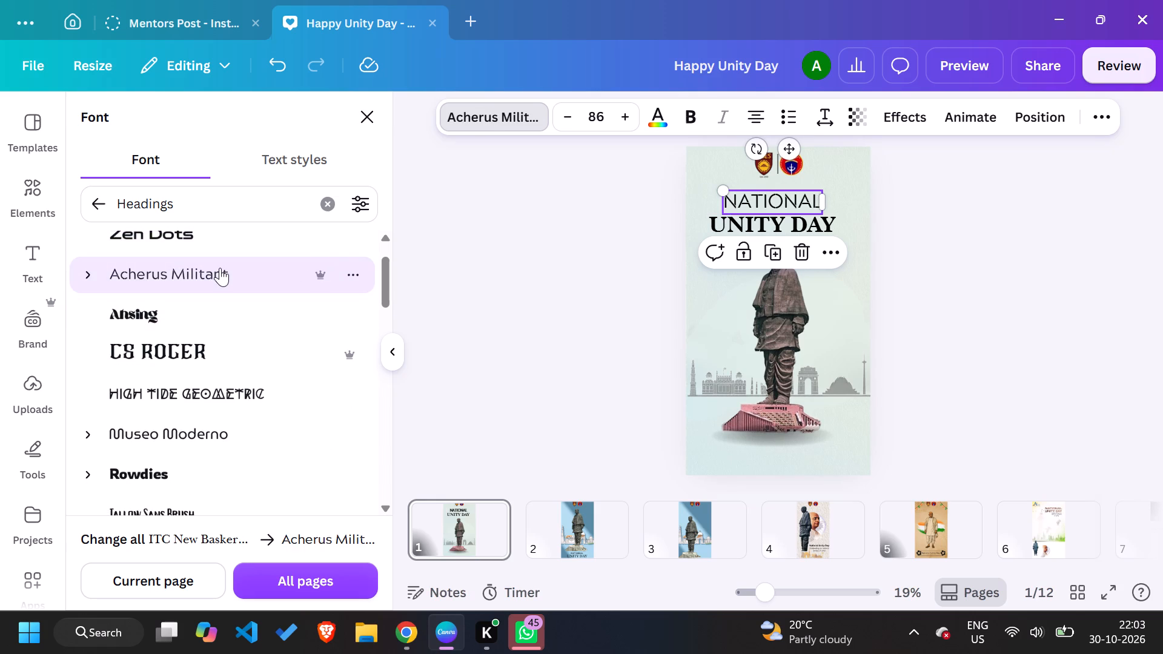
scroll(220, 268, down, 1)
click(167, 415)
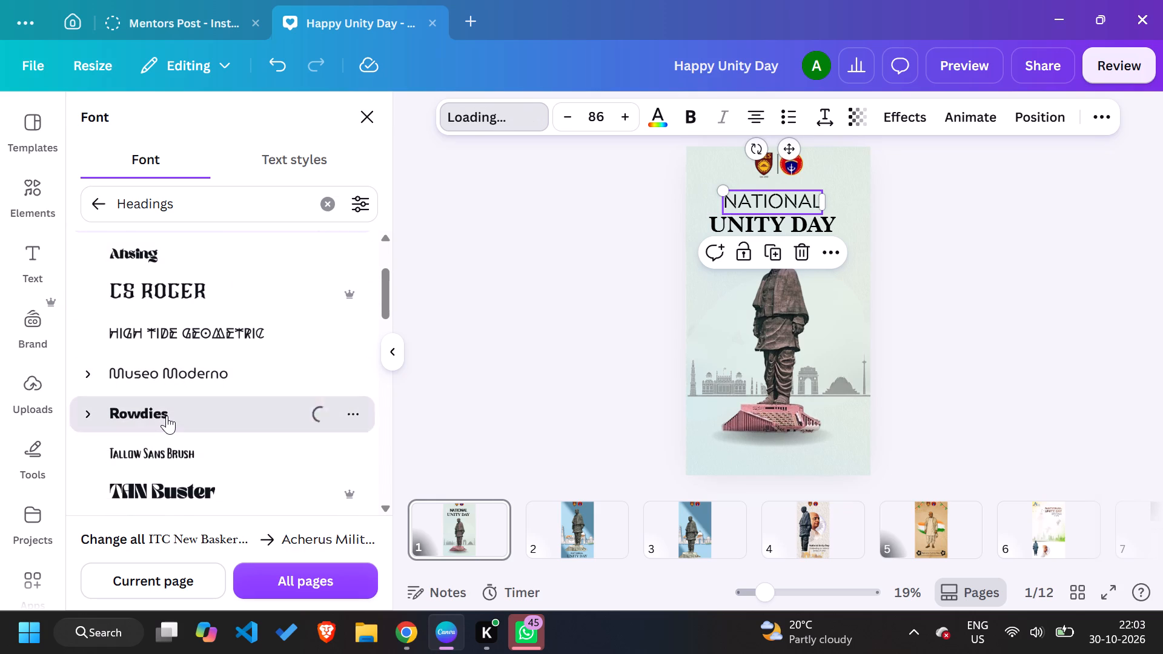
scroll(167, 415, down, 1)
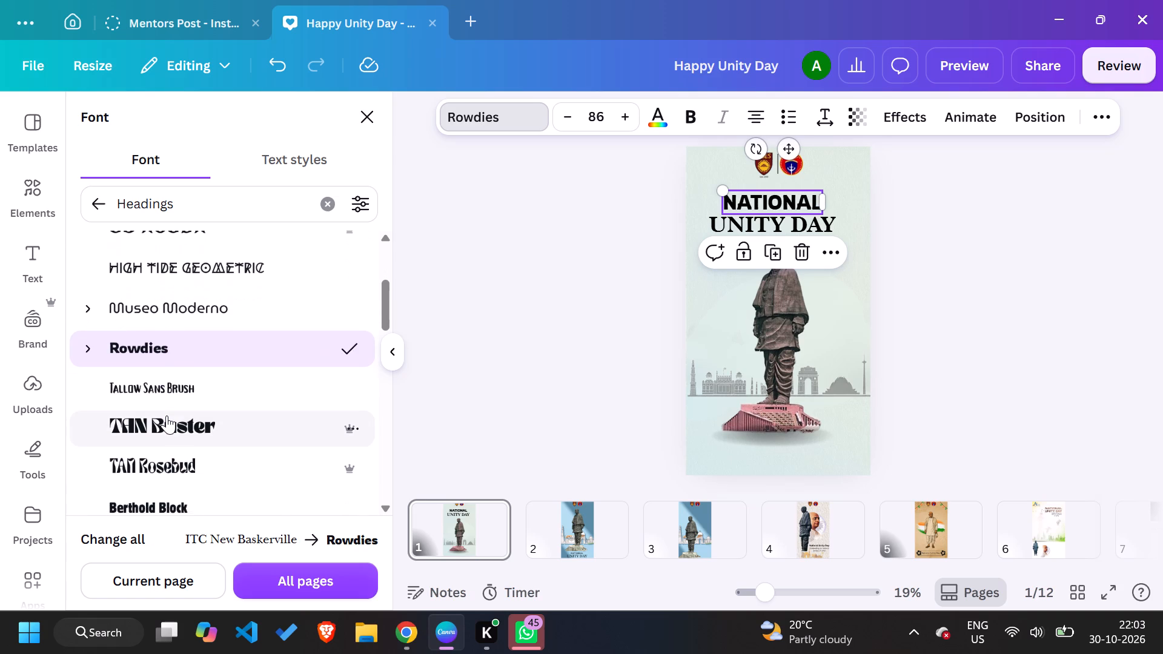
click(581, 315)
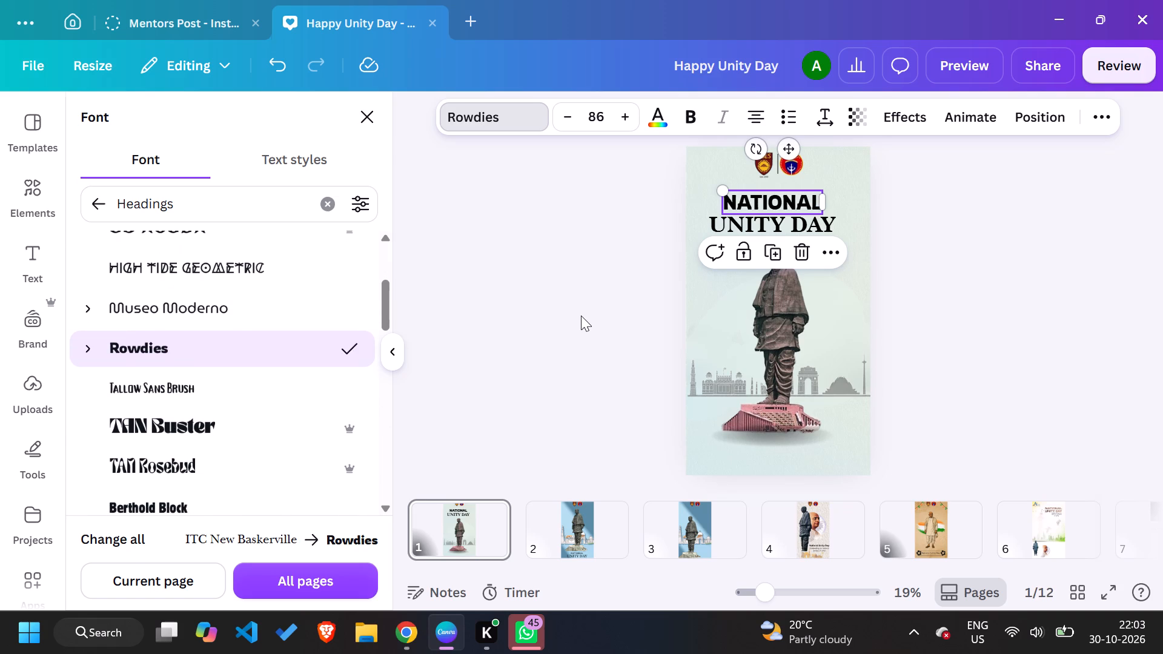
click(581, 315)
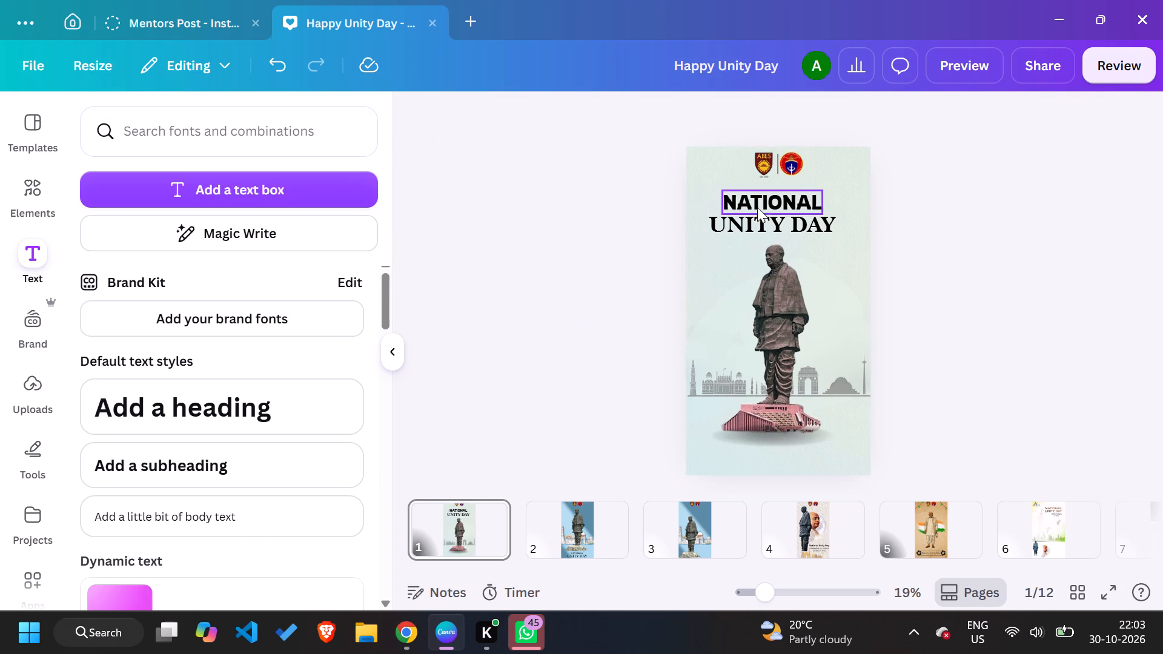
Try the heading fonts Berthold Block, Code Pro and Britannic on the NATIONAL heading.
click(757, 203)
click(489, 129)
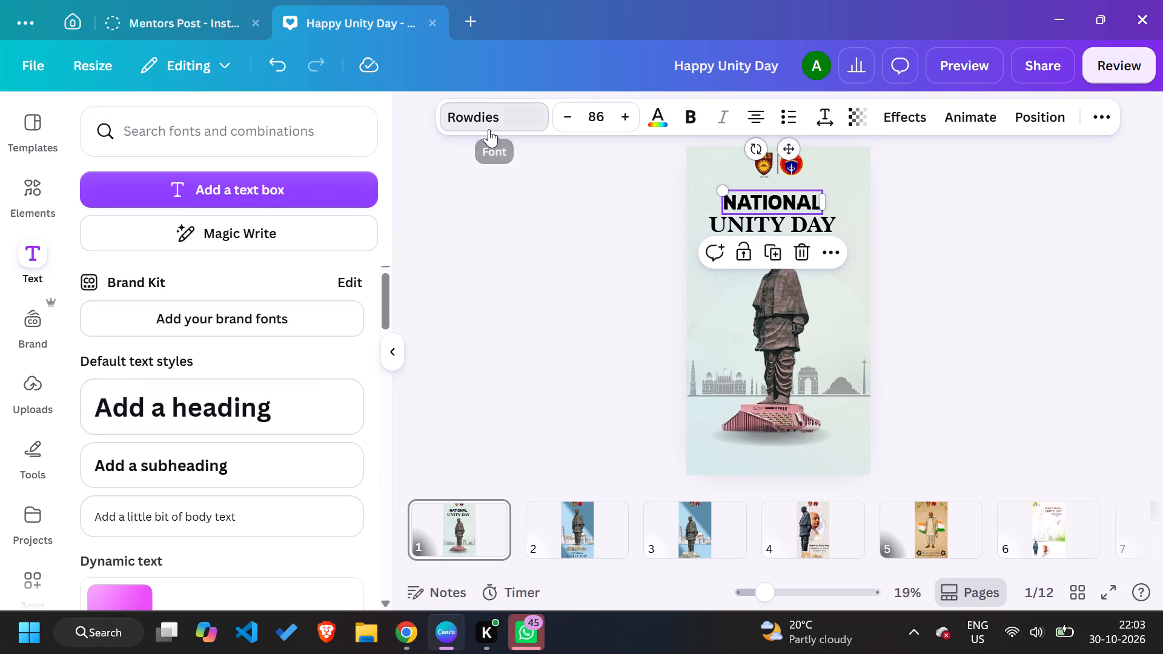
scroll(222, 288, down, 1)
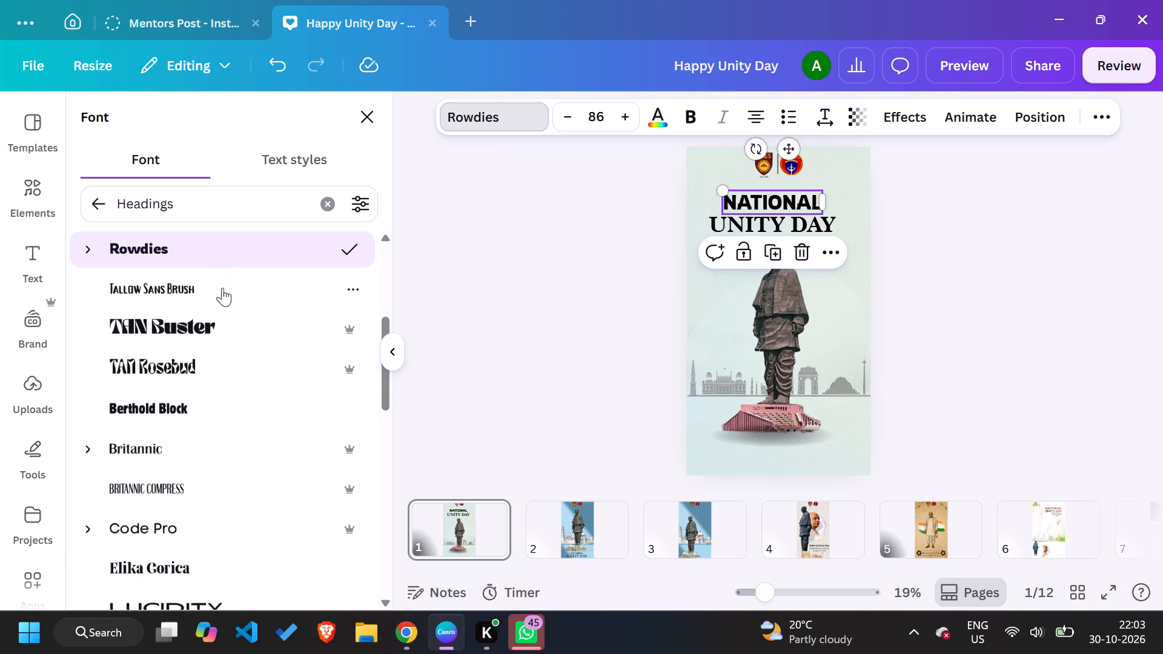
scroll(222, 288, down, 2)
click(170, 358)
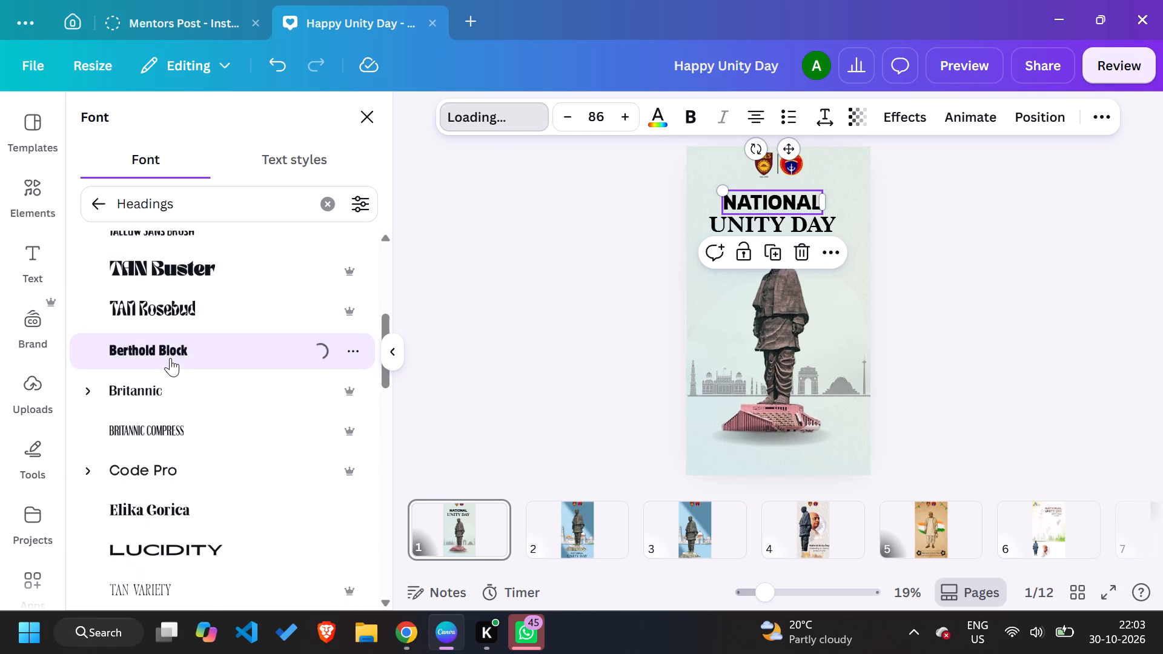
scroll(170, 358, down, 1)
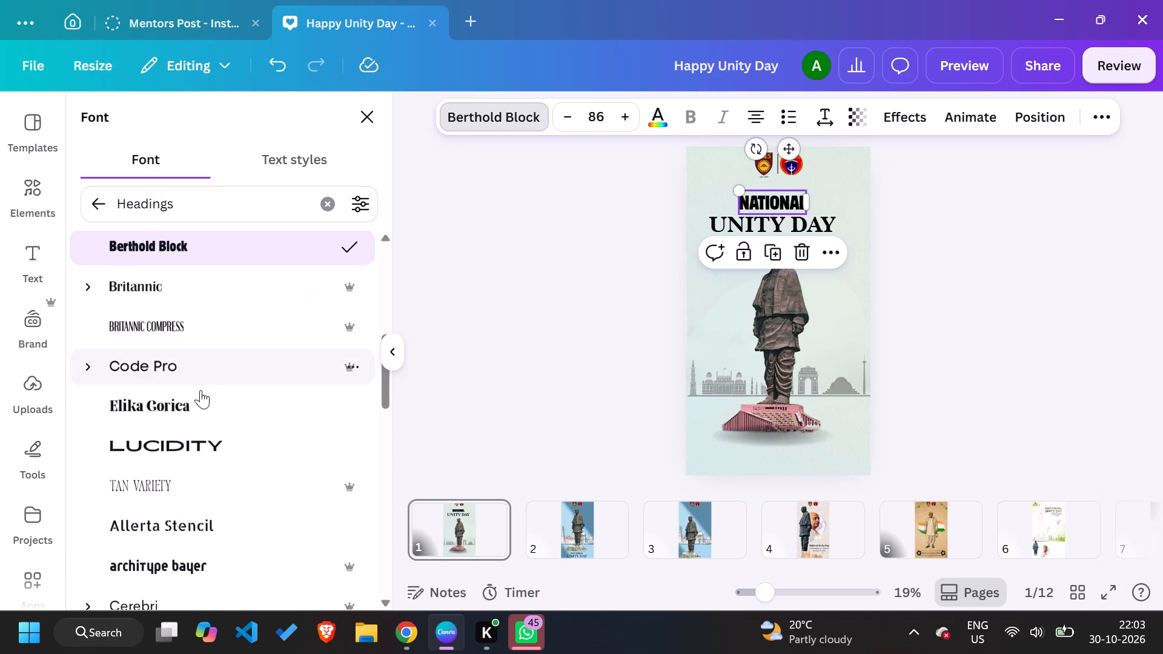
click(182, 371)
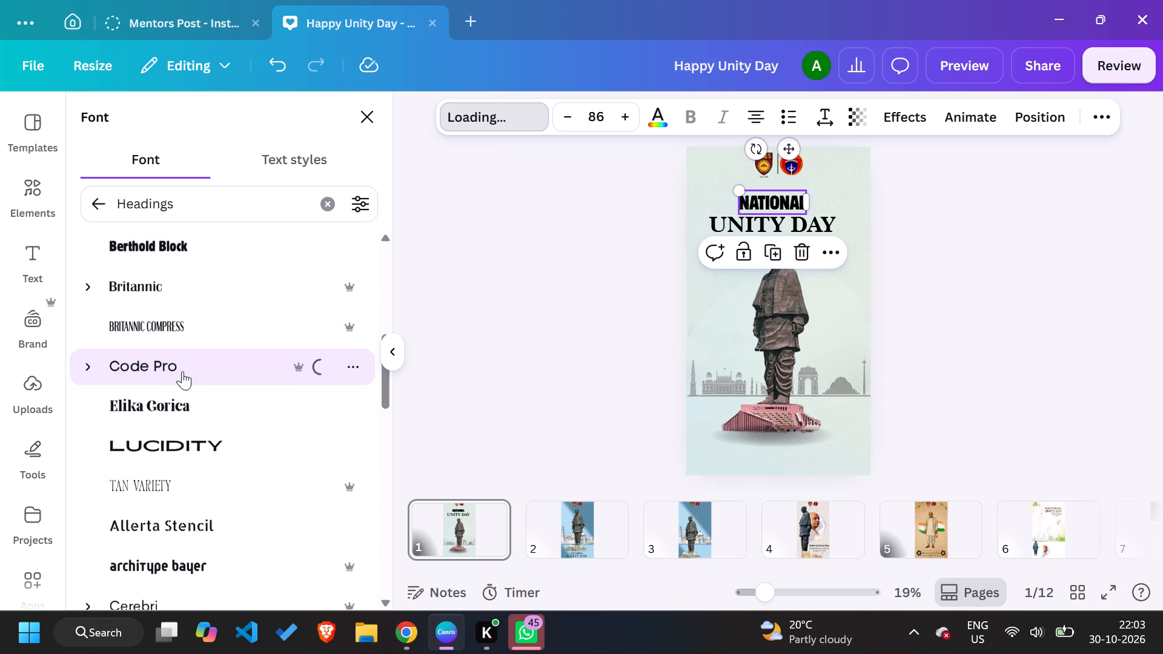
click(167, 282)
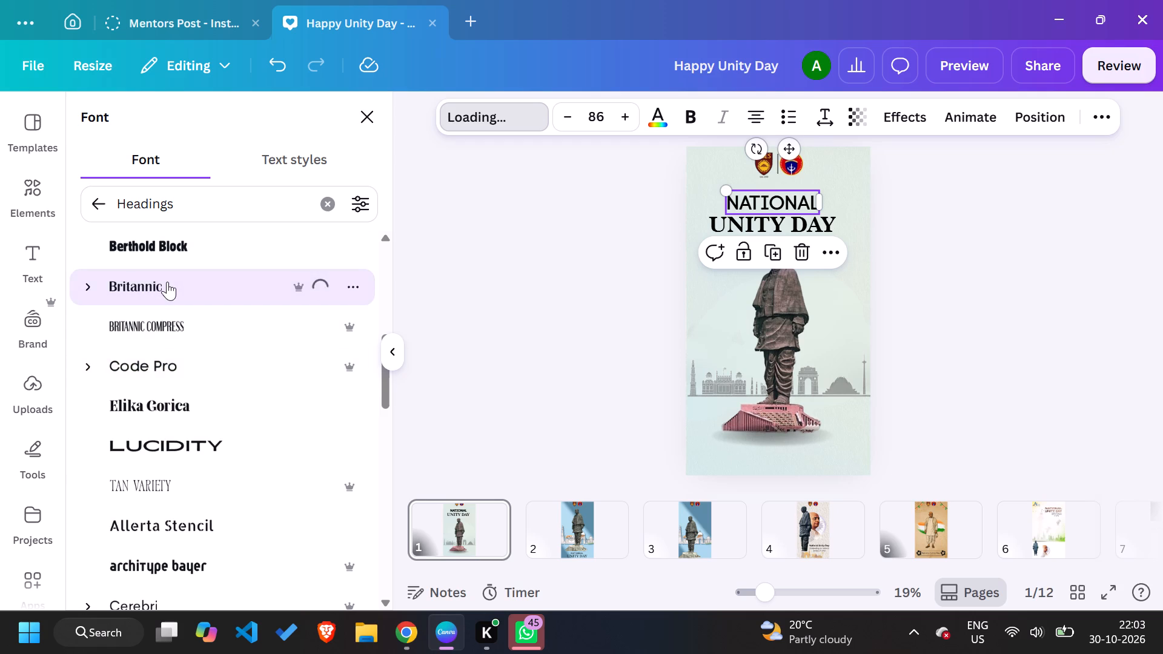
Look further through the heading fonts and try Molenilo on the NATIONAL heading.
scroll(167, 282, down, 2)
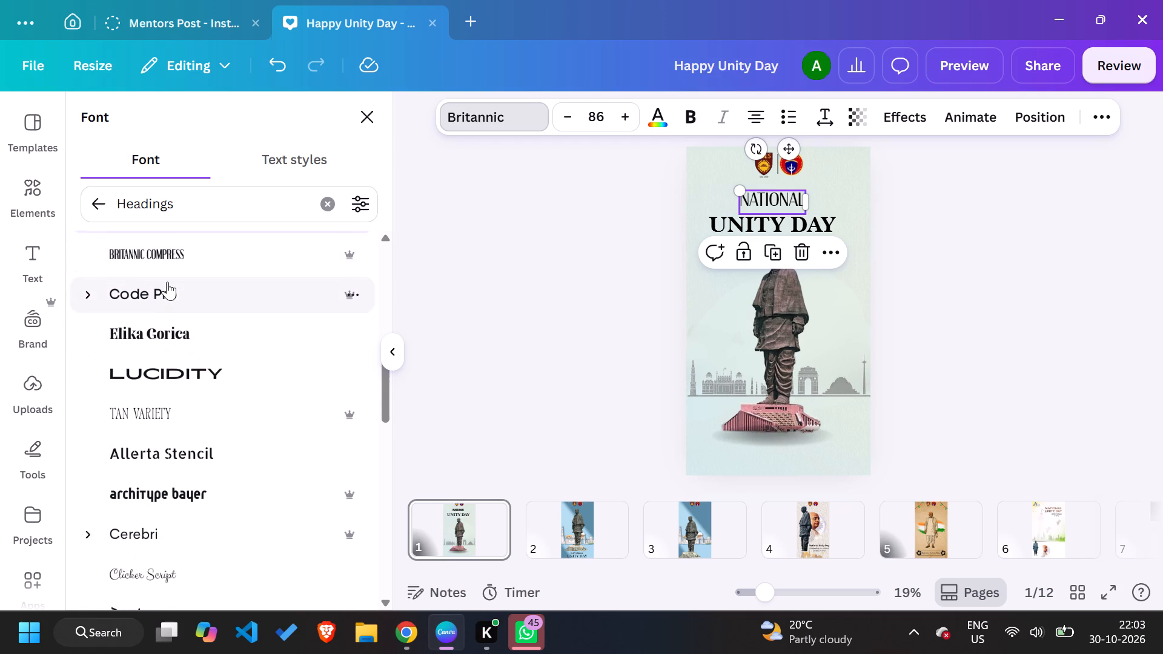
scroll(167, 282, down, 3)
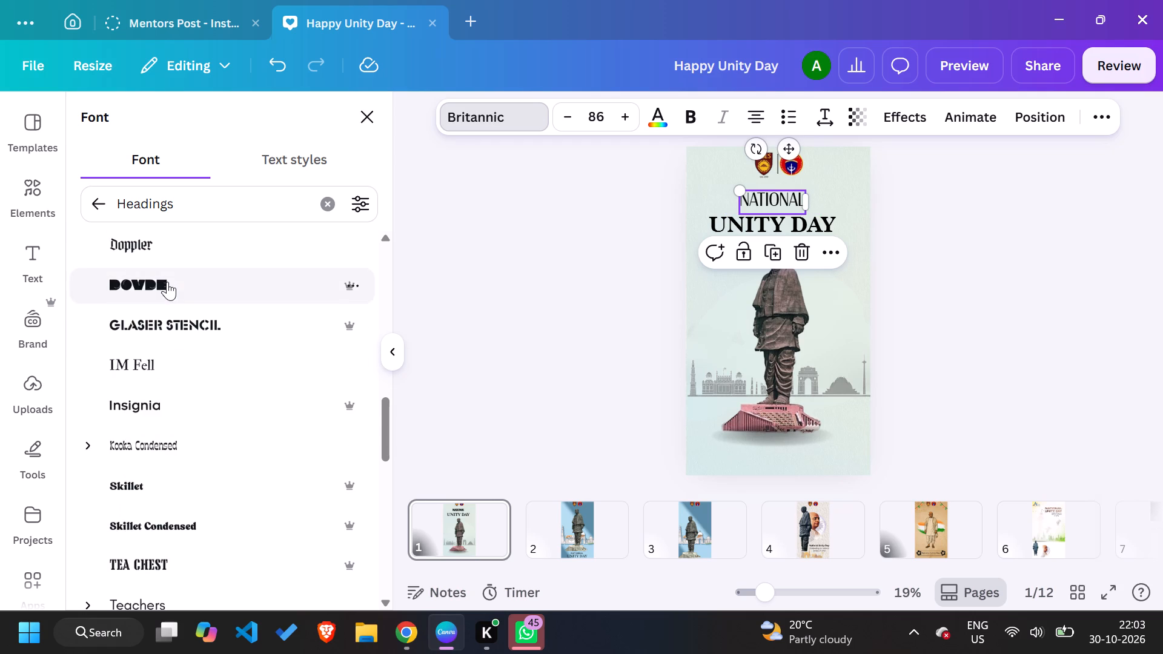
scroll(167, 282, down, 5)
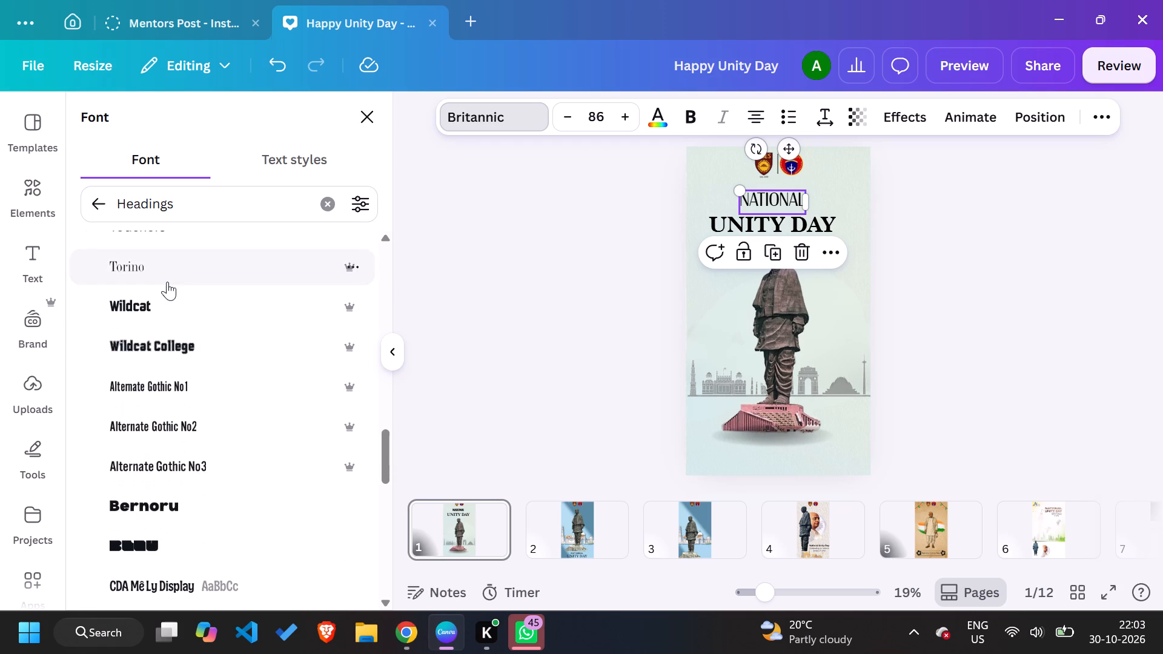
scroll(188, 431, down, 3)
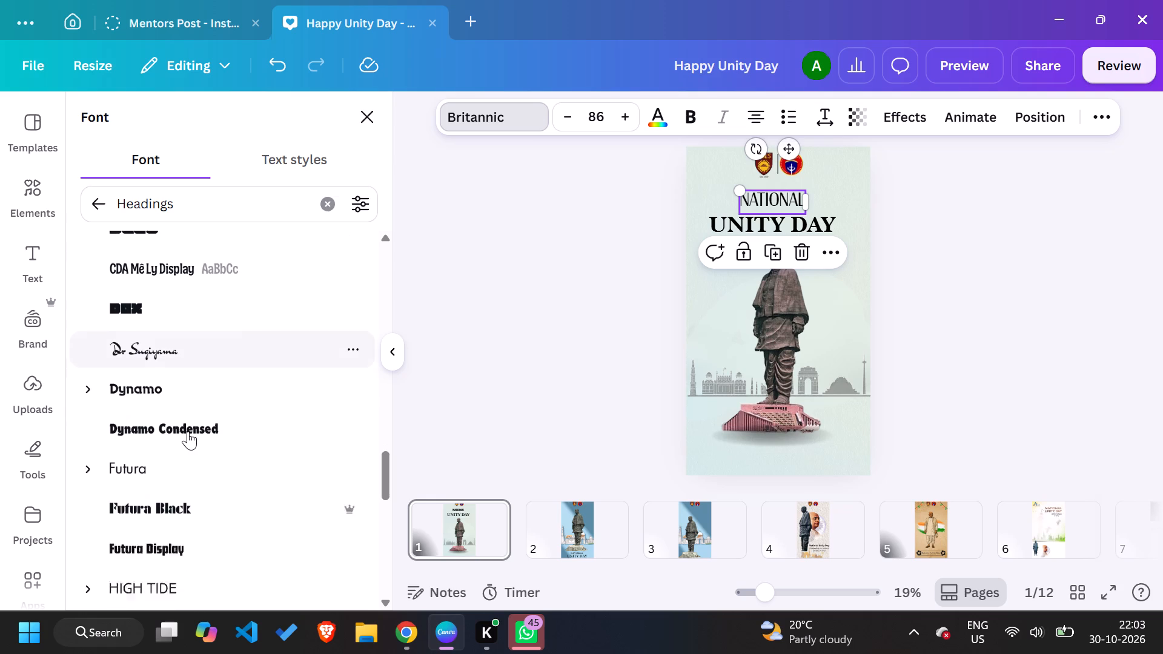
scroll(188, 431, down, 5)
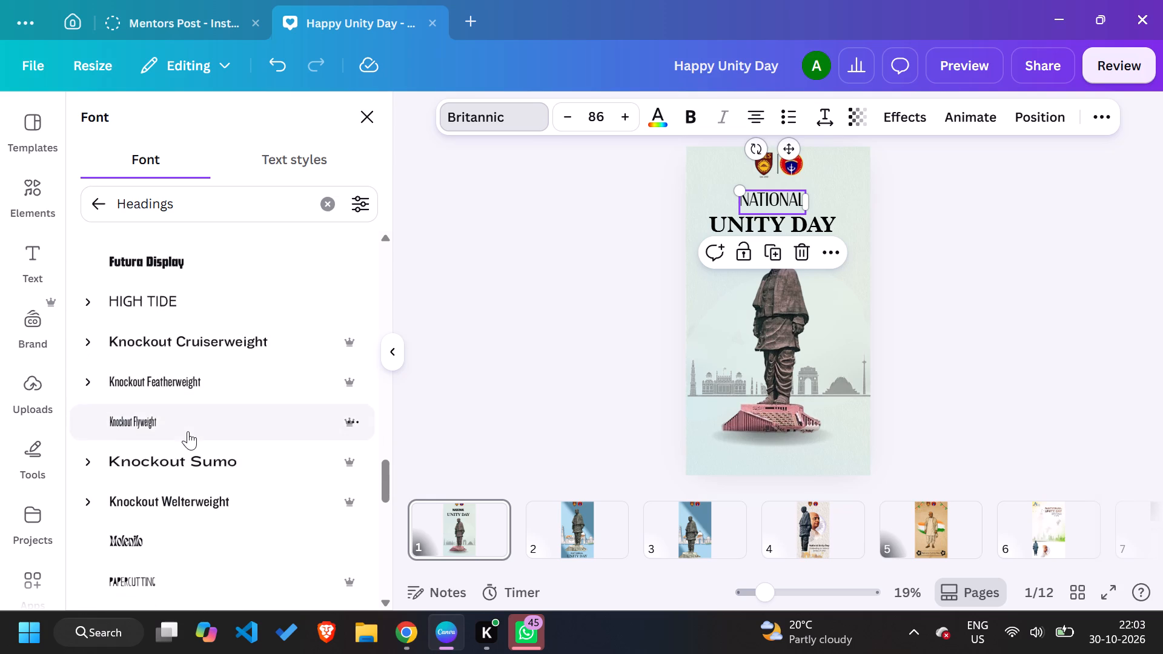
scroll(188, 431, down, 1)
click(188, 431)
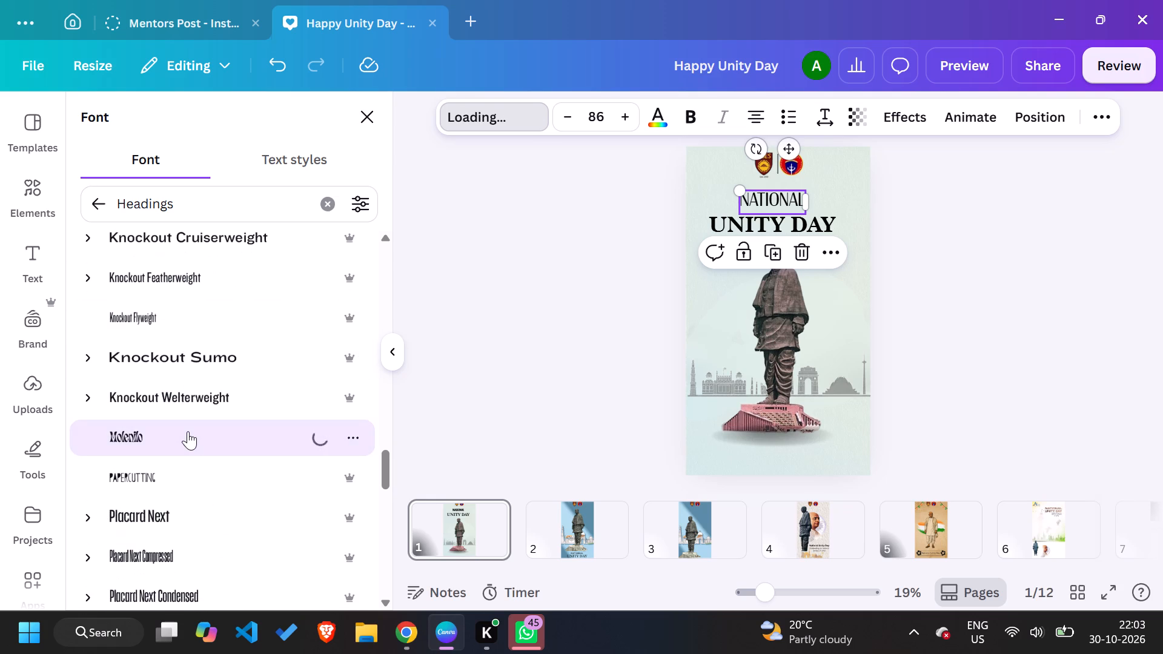
Set the NATIONAL heading's font to Stencil and deselect the text.
scroll(188, 431, down, 2)
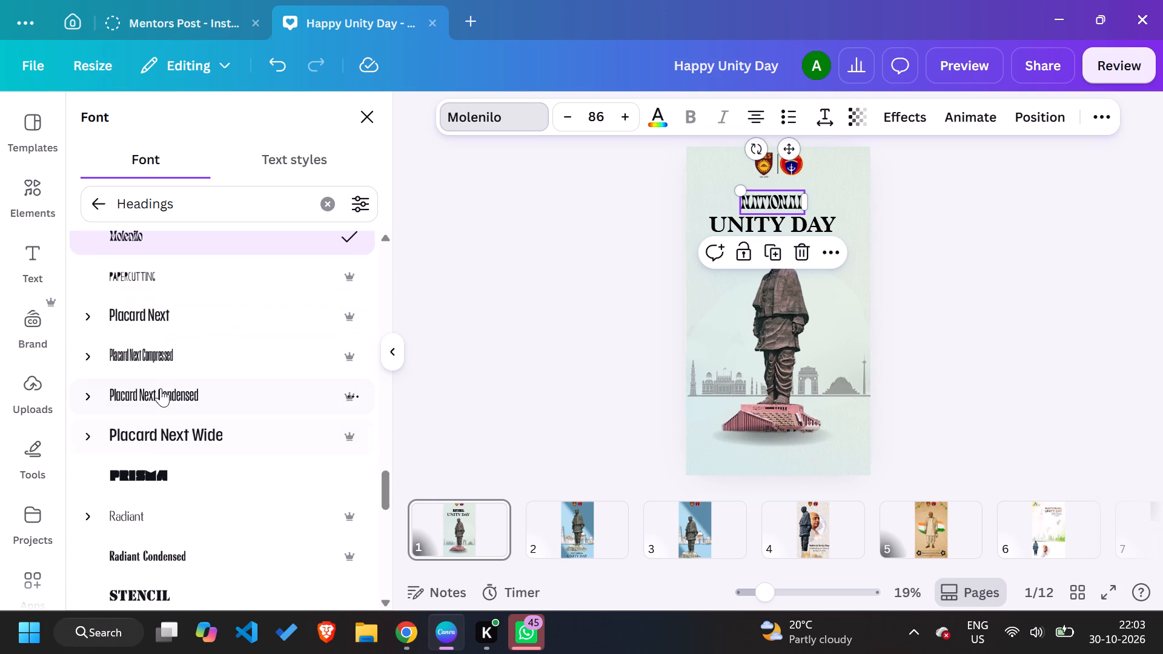
scroll(164, 387, down, 3)
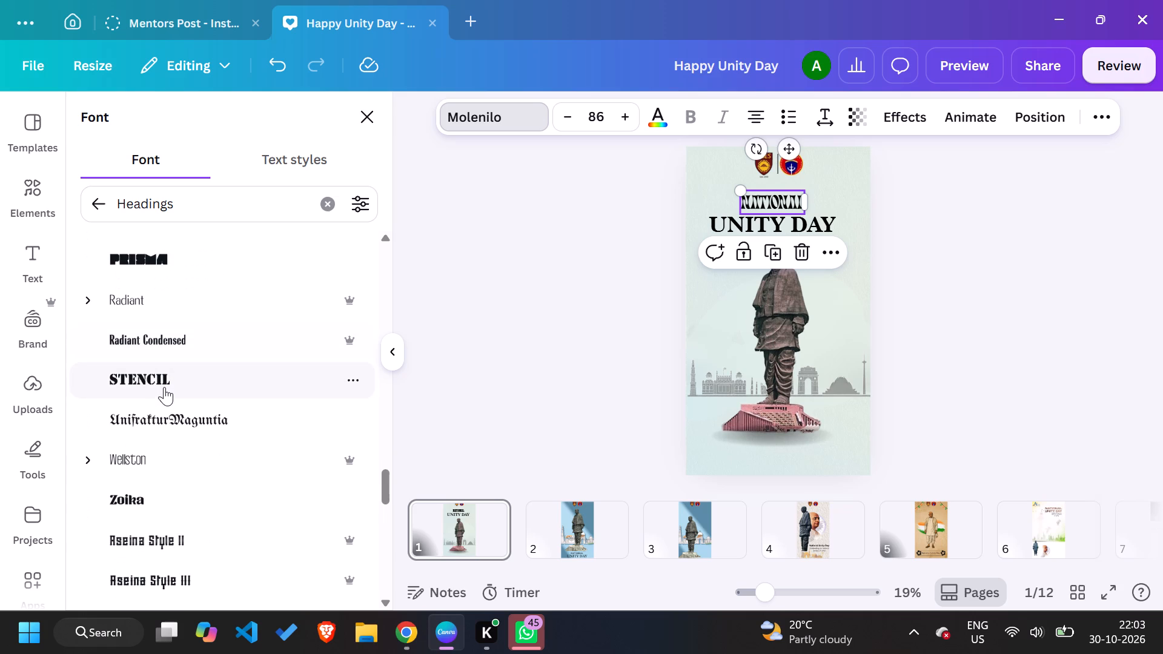
click(165, 387)
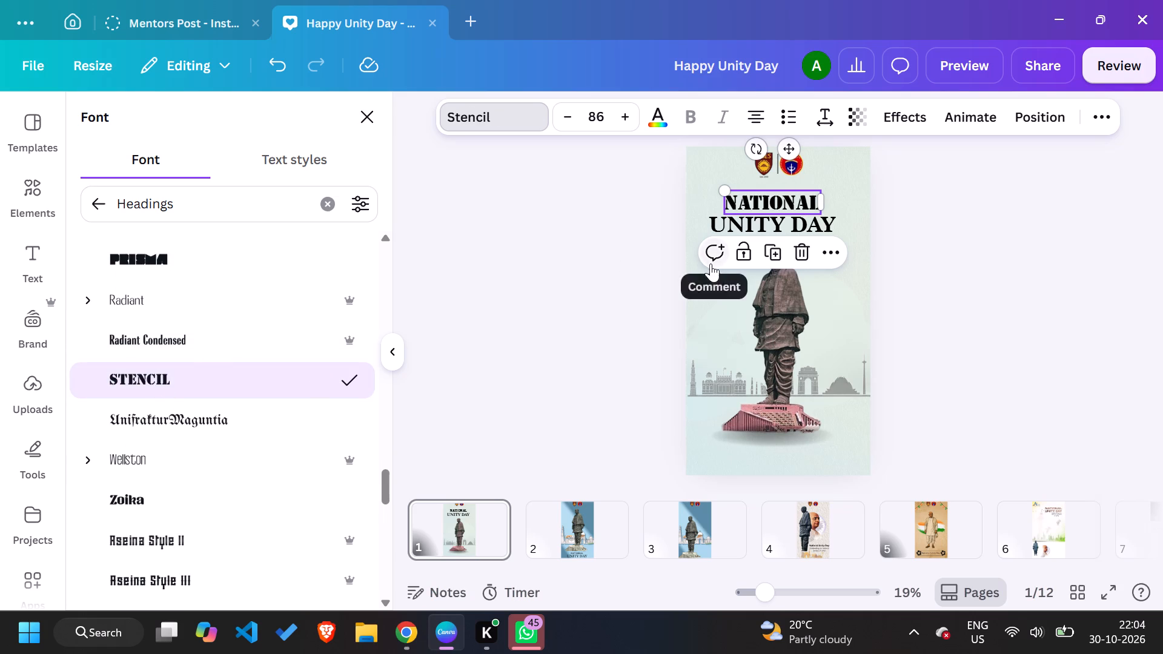
click(629, 260)
click(629, 260)
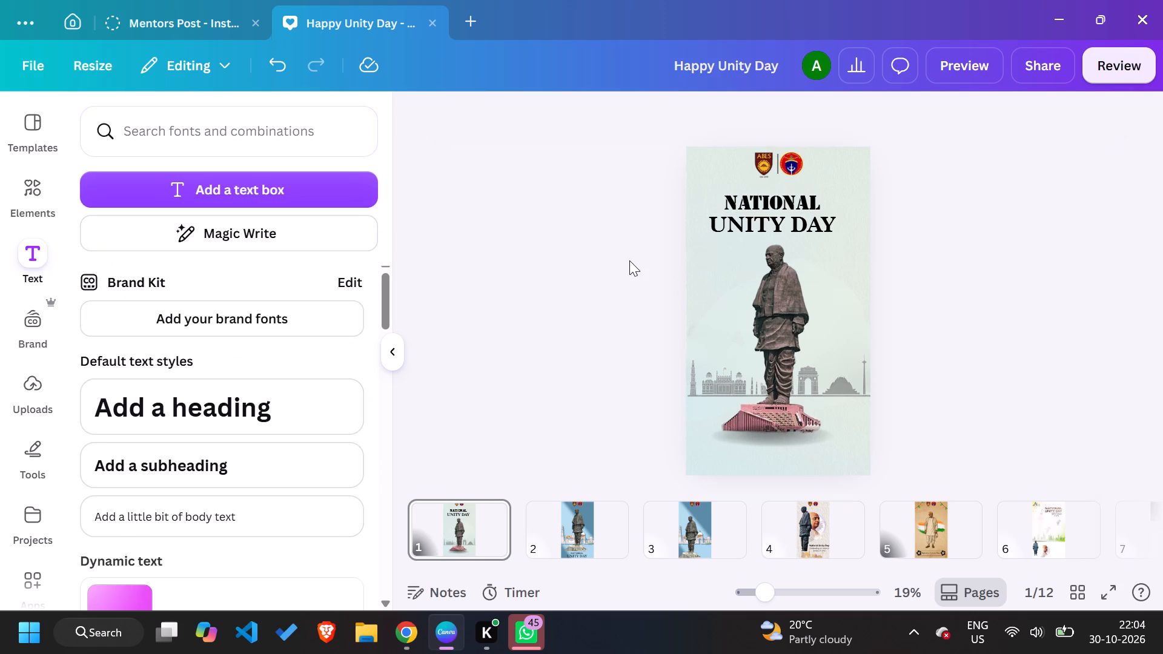
Change the UNITY DAY heading's font to Stencil, trying Zoika before going back to Stencil.
click(752, 233)
click(497, 110)
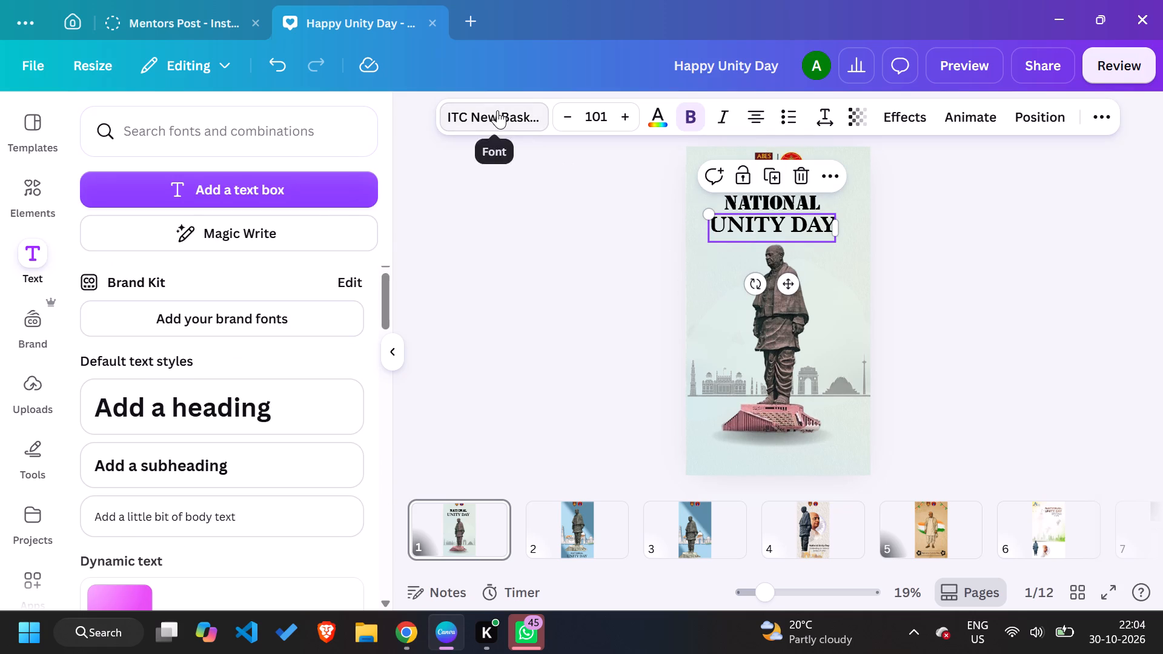
click(203, 365)
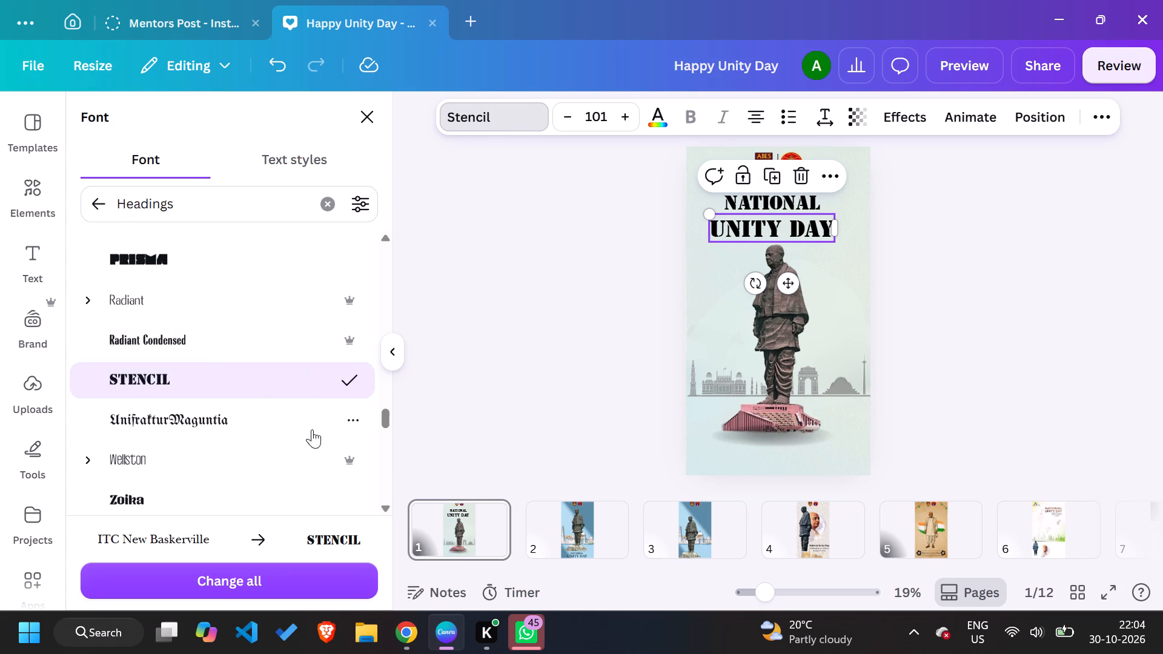
scroll(218, 449, down, 1)
click(185, 432)
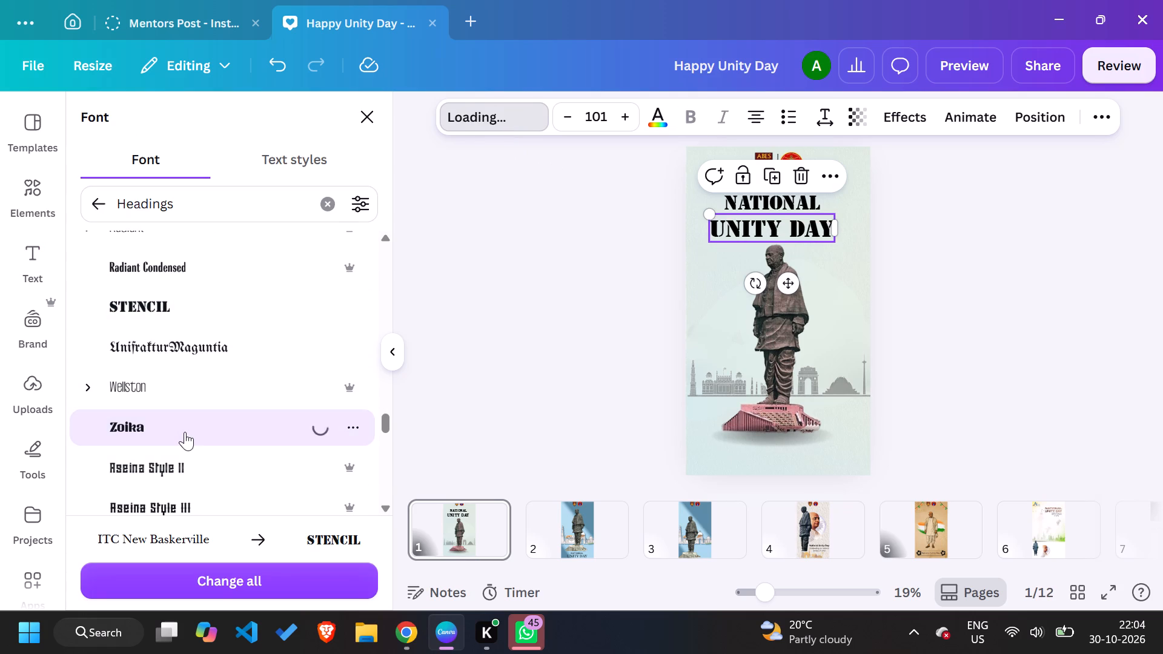
click(196, 304)
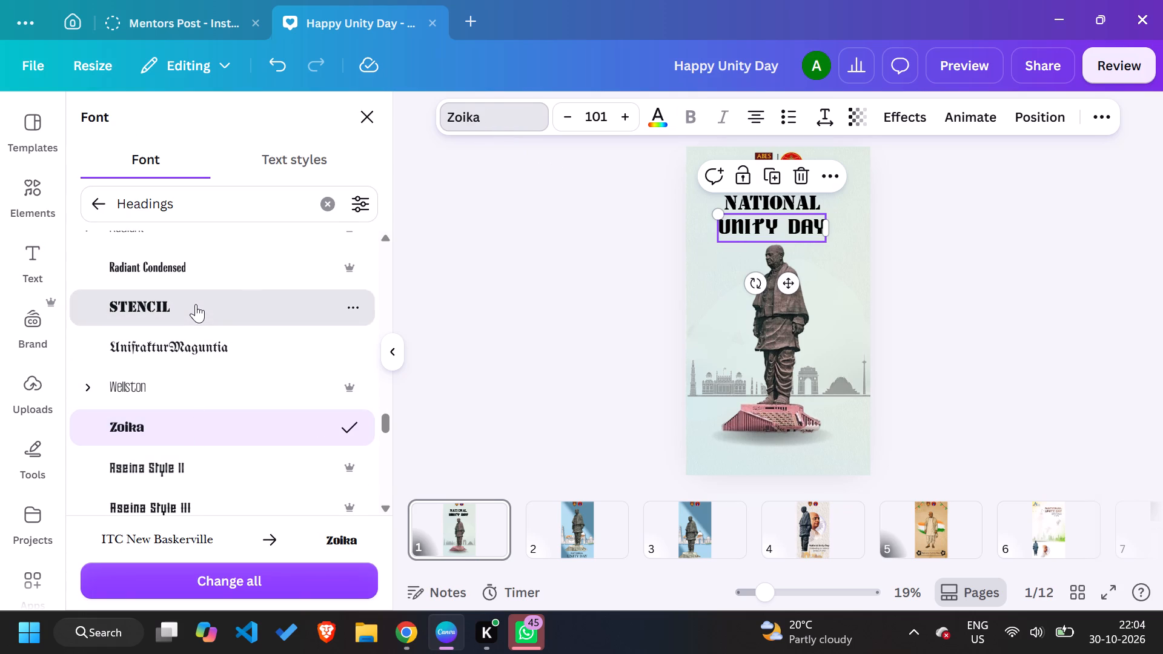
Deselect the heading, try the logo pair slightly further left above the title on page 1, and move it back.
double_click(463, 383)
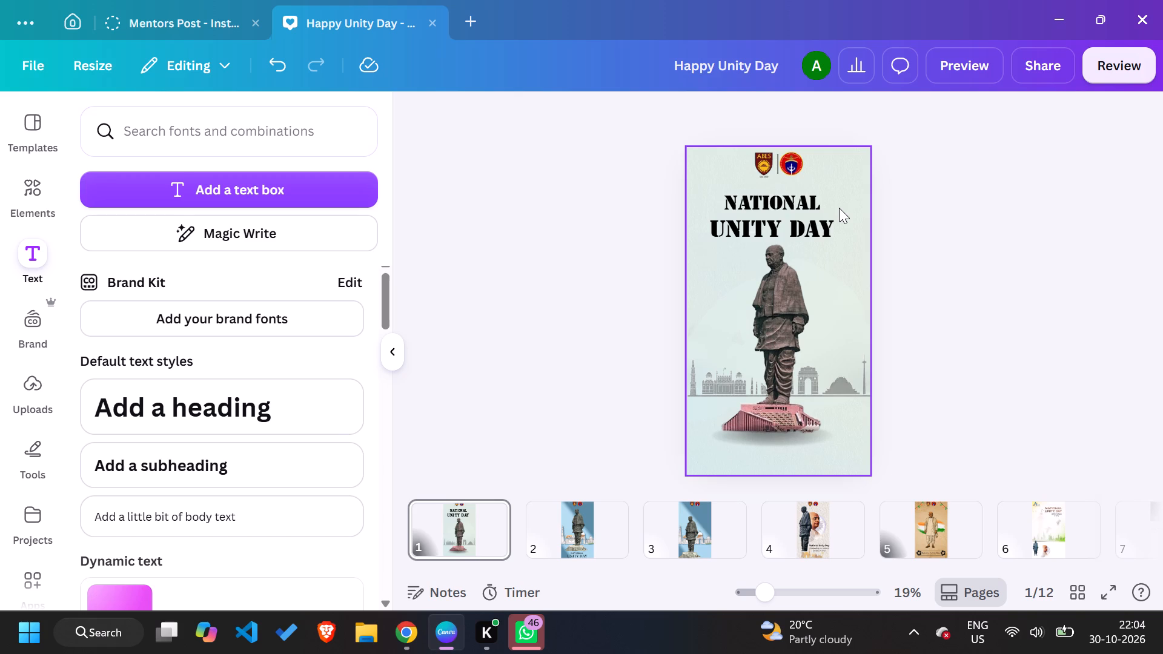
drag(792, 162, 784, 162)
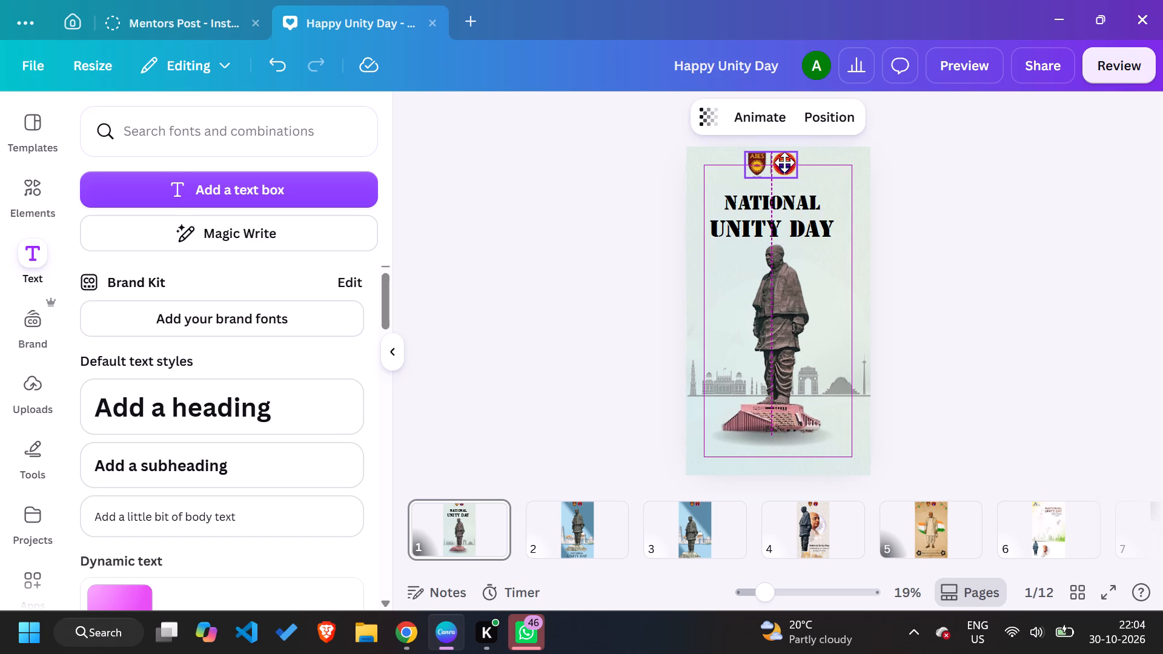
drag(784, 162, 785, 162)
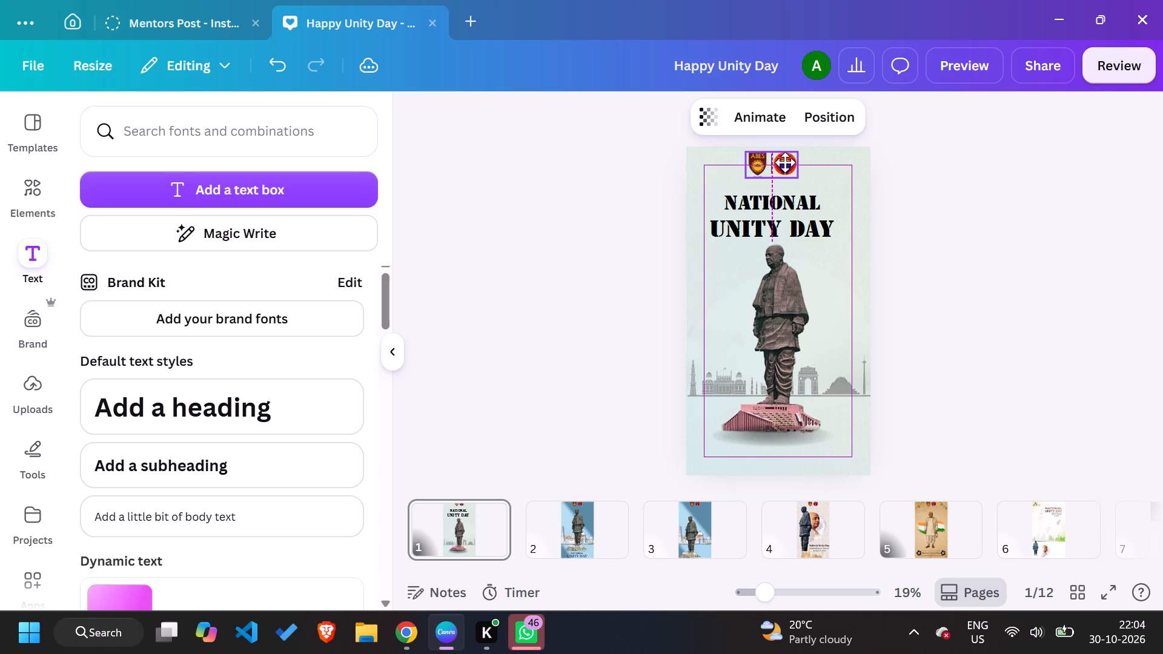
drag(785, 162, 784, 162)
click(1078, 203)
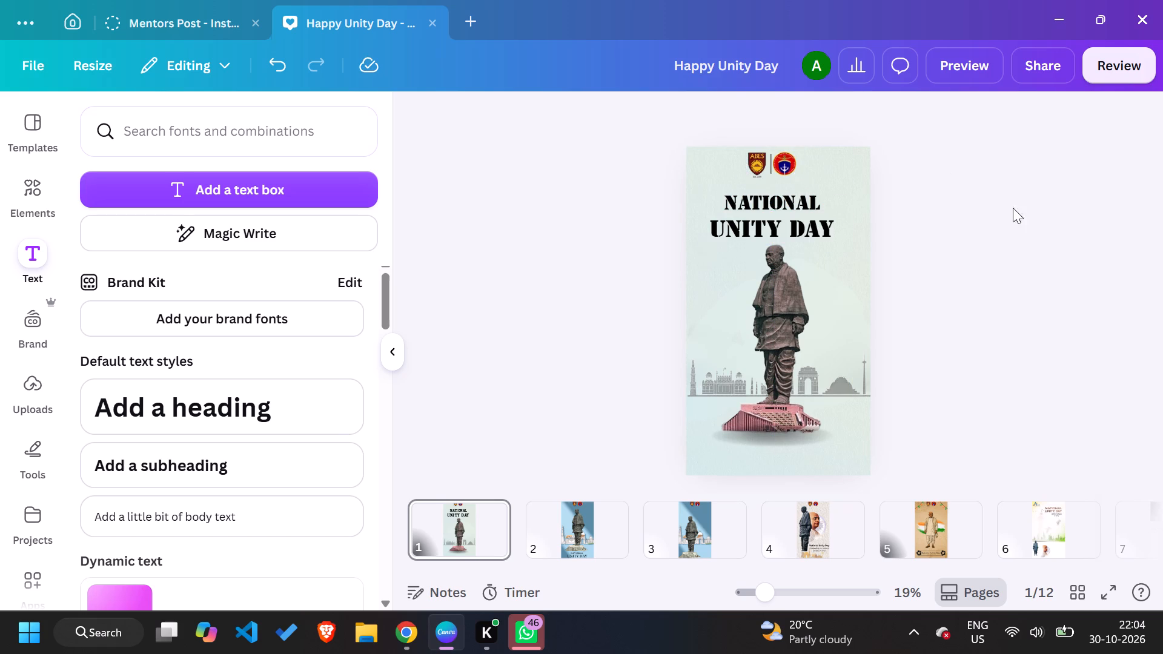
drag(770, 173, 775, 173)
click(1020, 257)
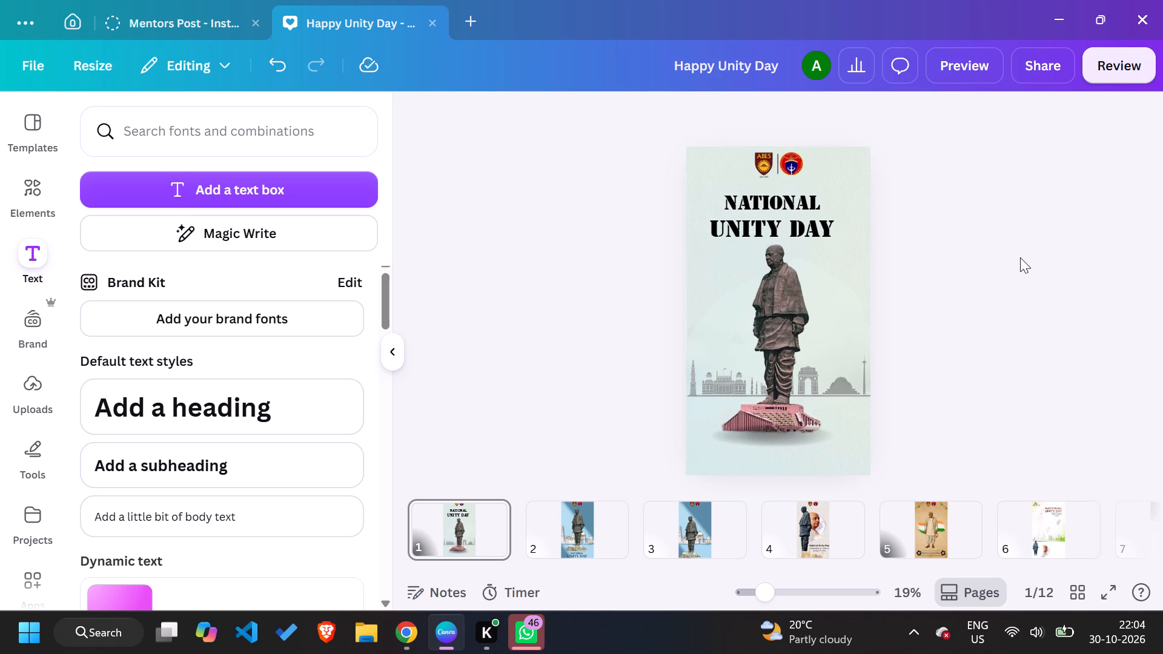
Nudge the UNITY DAY heading slightly lower beneath NATIONAL and deselect it.
click(755, 199)
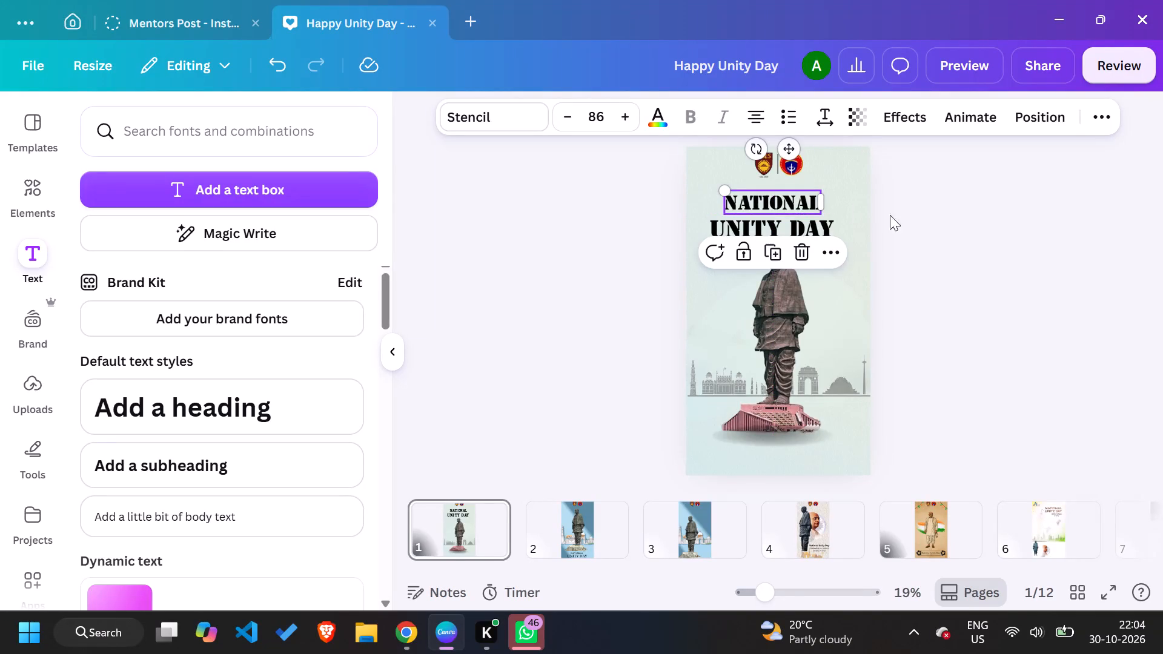
click(918, 227)
click(754, 242)
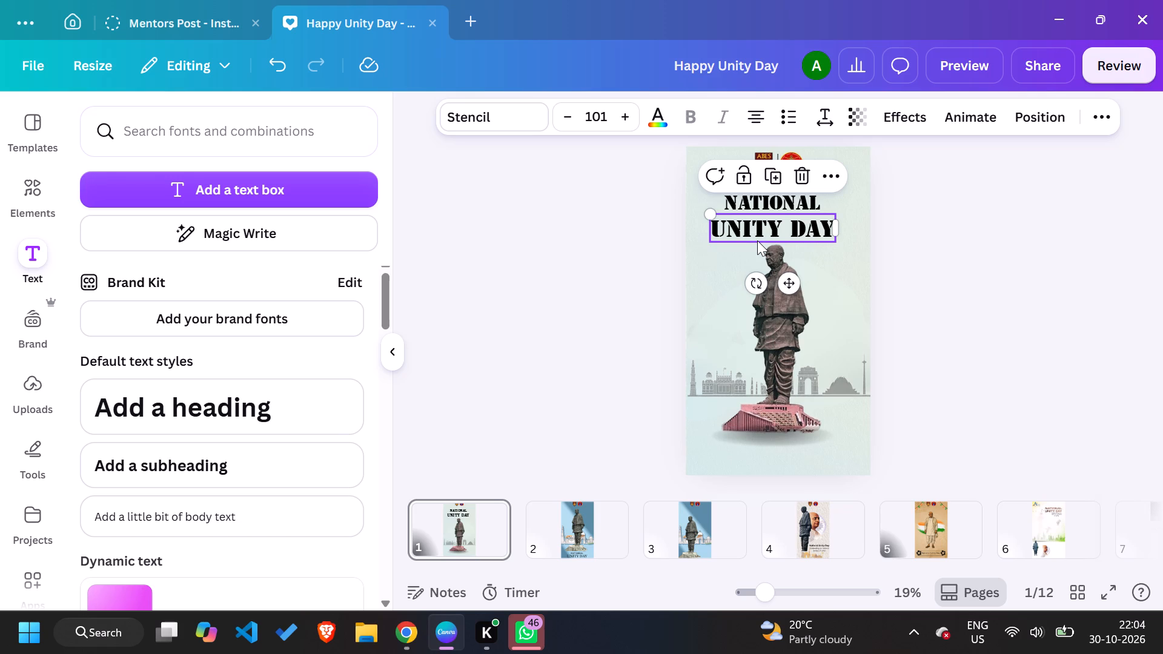
click(1055, 303)
click(744, 221)
click(943, 253)
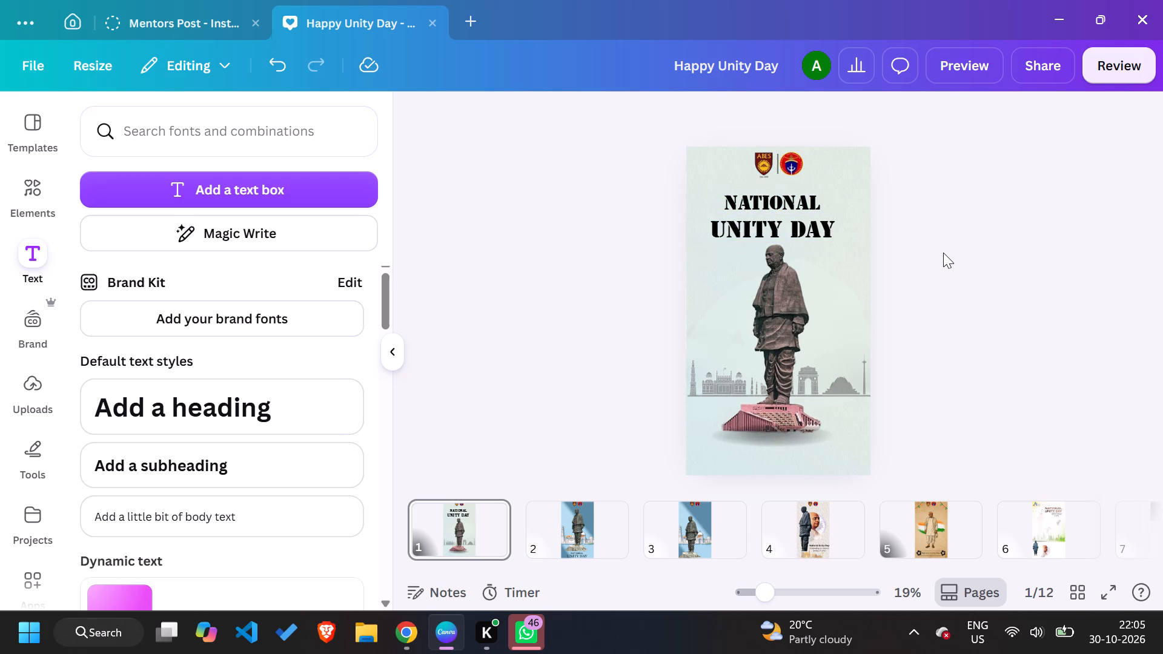
Look at the Unity Day designs on pages 2 and 3 for comparison, and return to page 1.
click(791, 468)
click(595, 530)
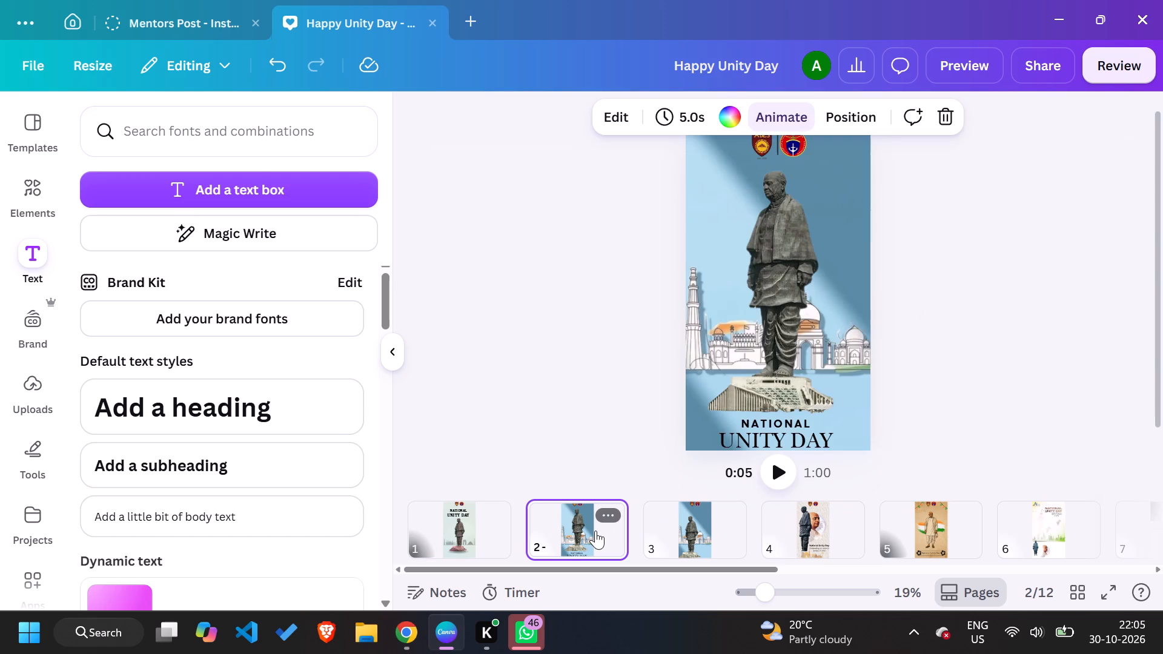
click(690, 547)
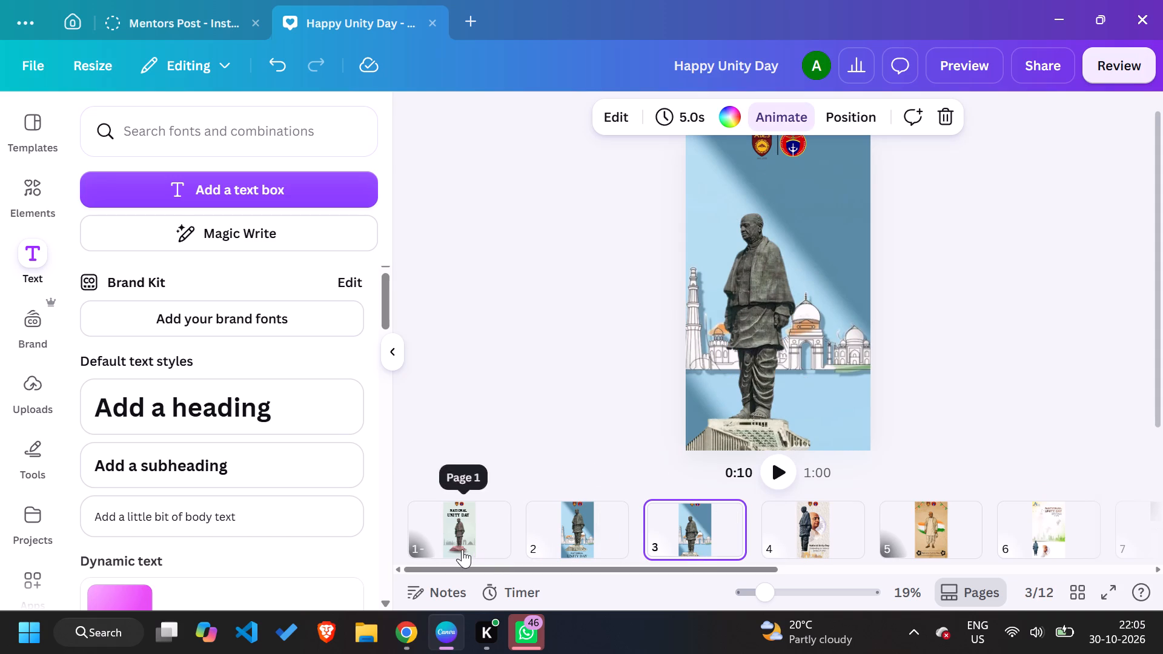
click(462, 549)
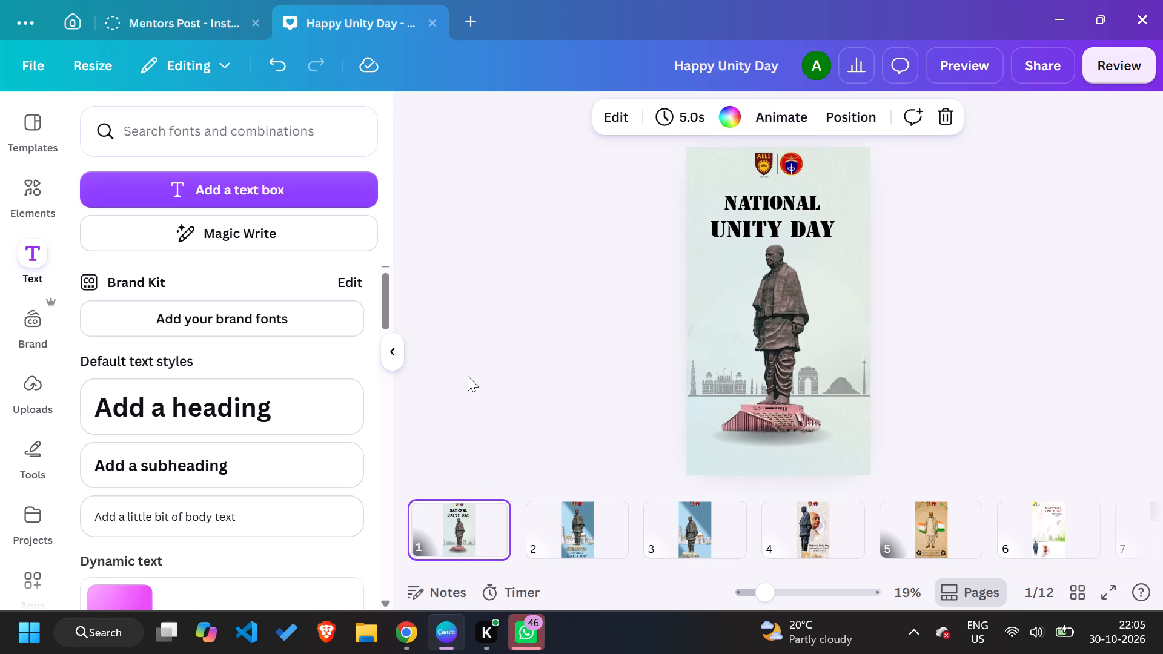
click(468, 376)
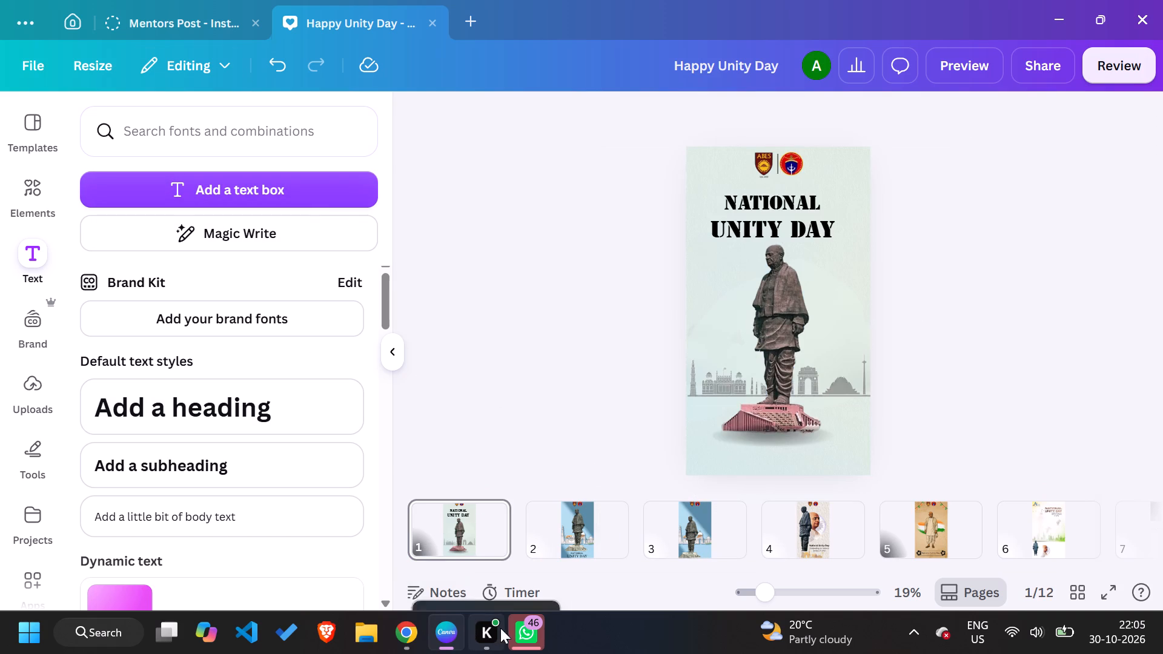
Switch to Chrome and examine the Eevee and Gagan Developers Unity Day pins on Pinterest for title styling ideas.
click(411, 635)
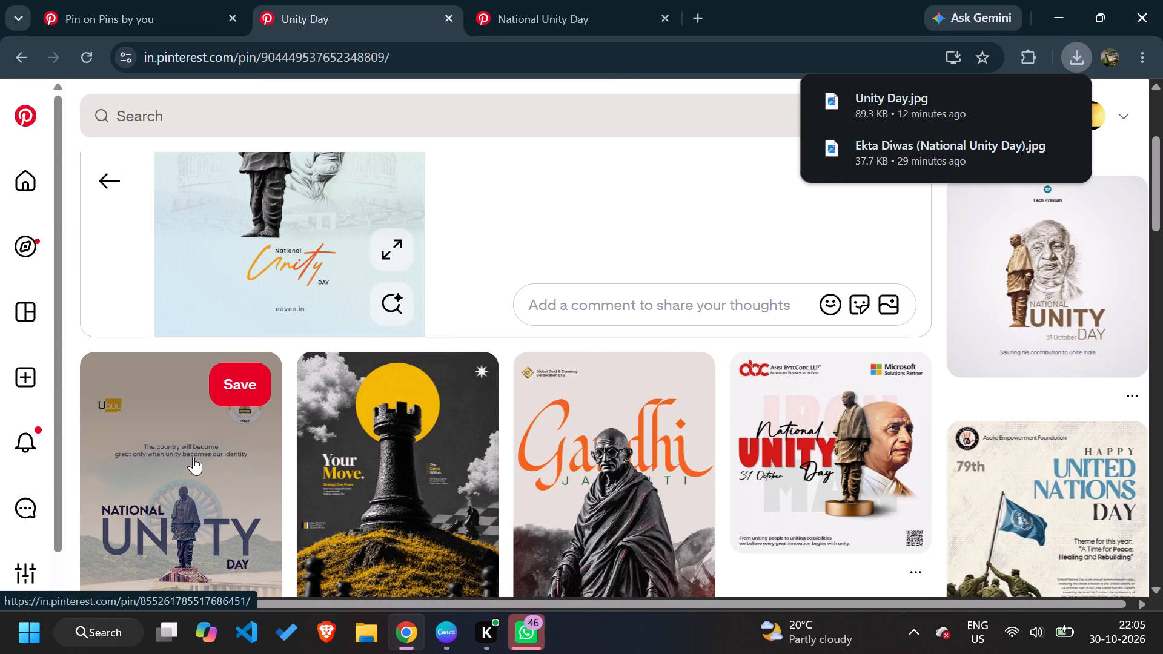
scroll(193, 457, up, 4)
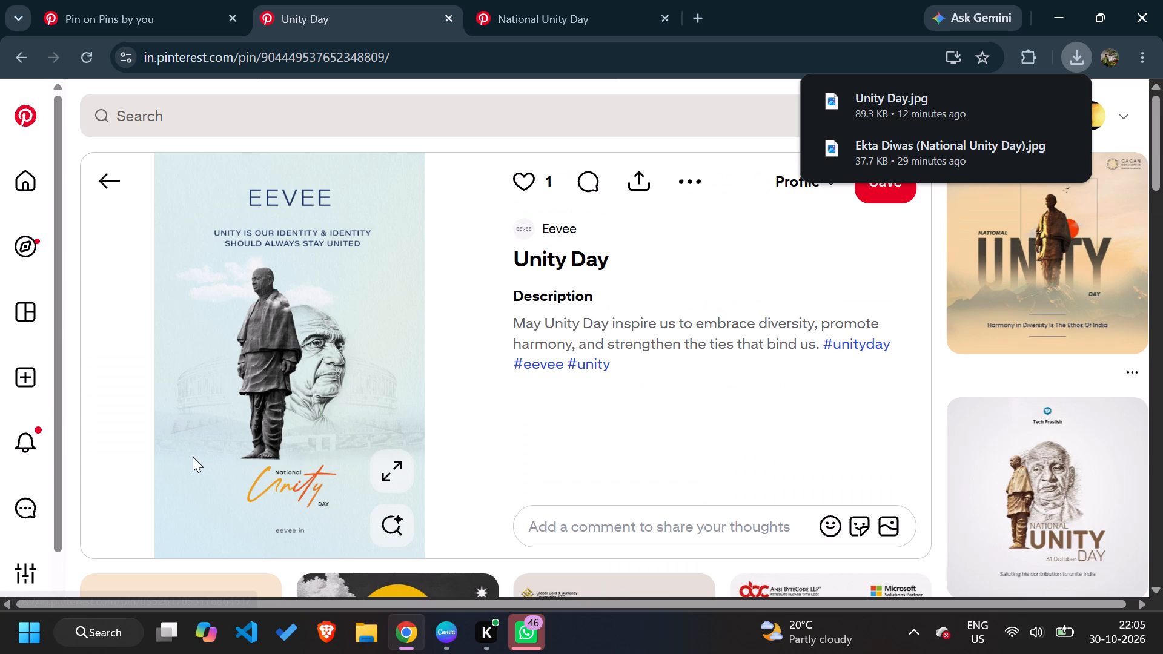
scroll(193, 457, down, 1)
scroll(193, 457, up, 5)
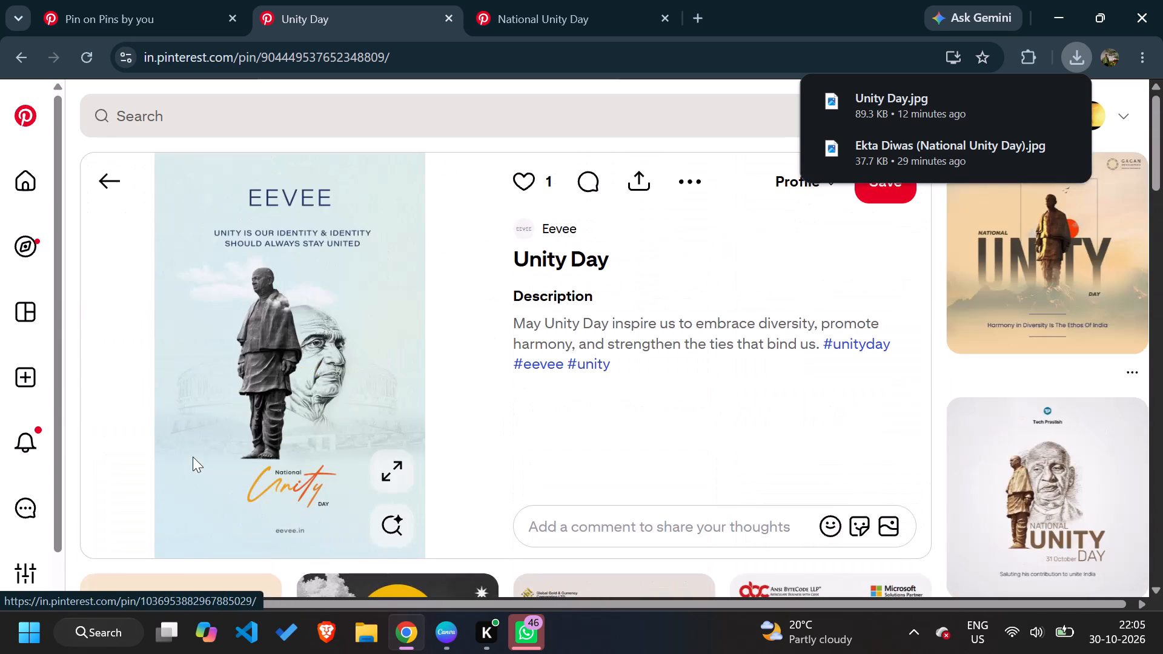
scroll(193, 457, up, 3)
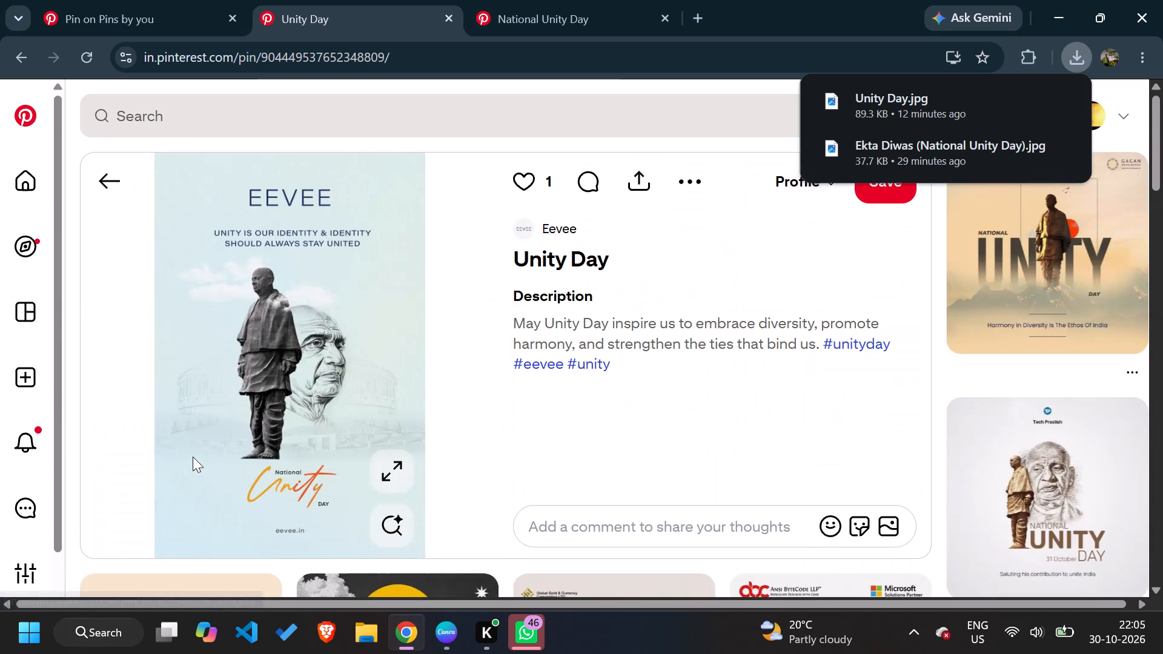
click(968, 275)
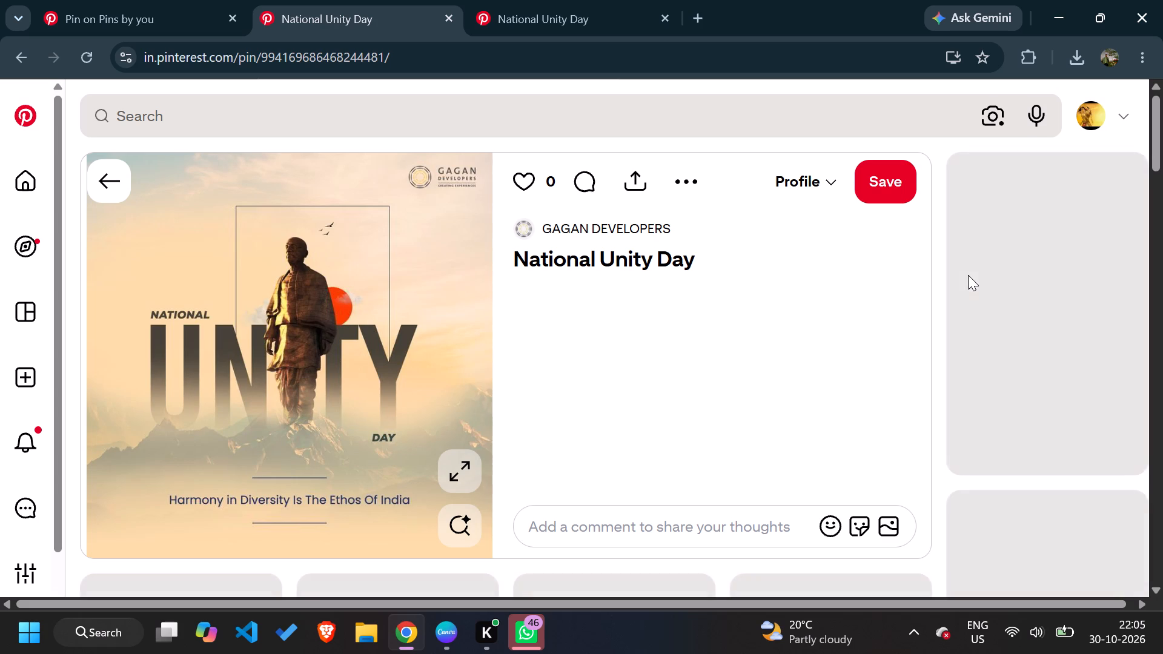
scroll(897, 369, down, 1)
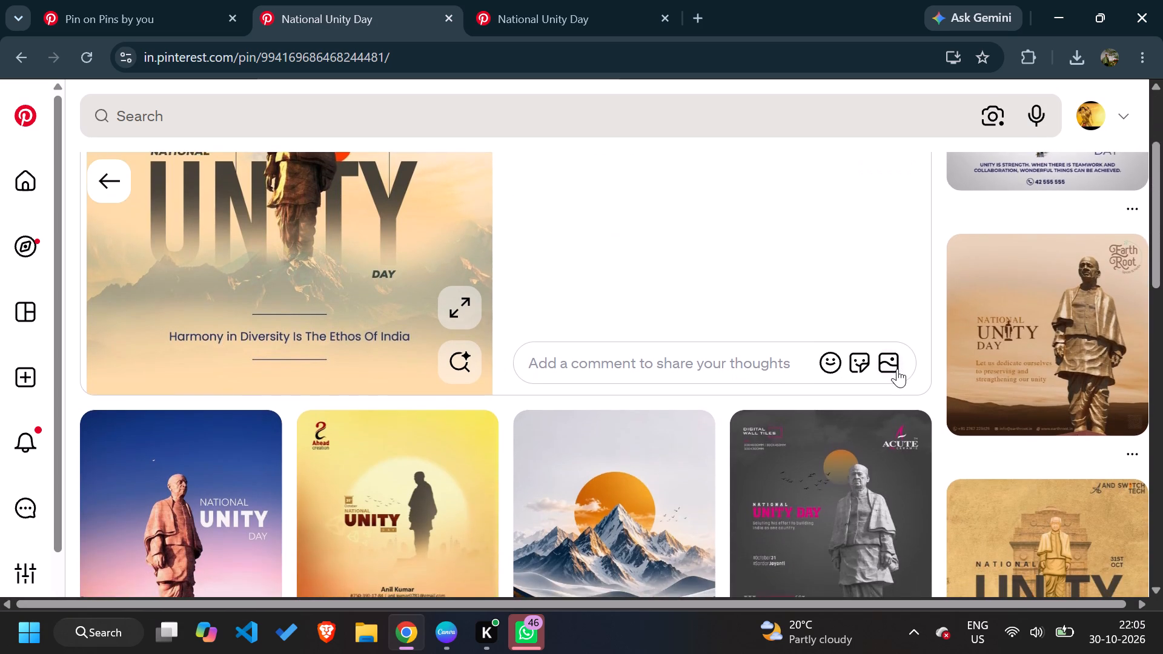
scroll(897, 369, down, 2)
scroll(897, 369, up, 4)
scroll(419, 203, down, 1)
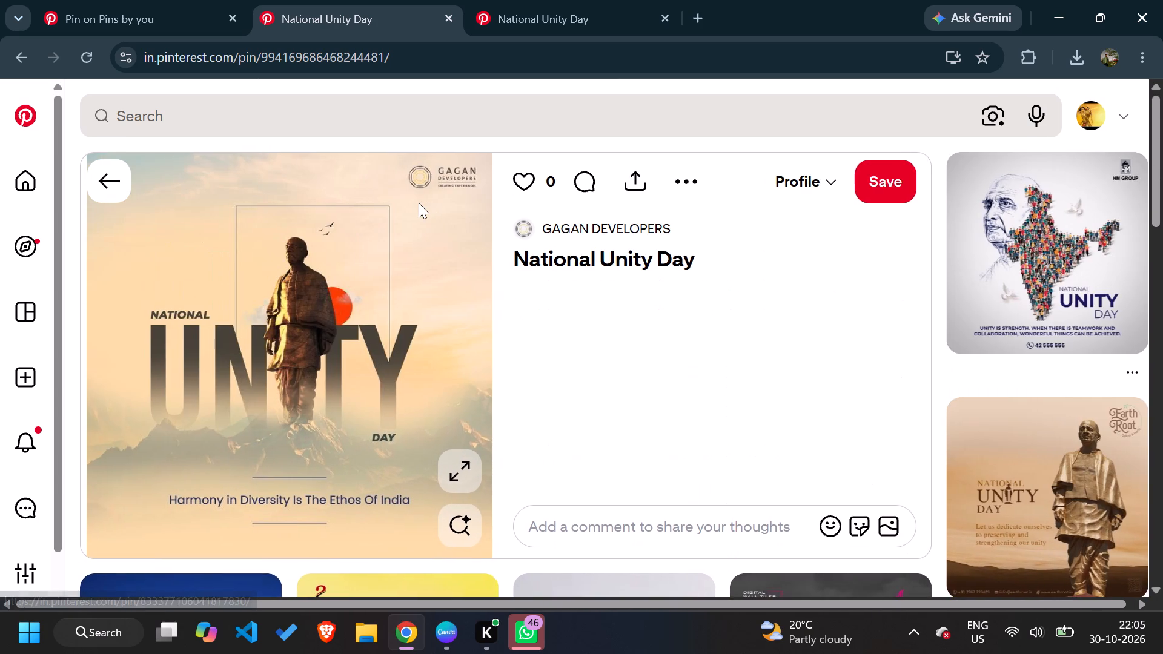
scroll(419, 203, down, 4)
scroll(563, 328, up, 7)
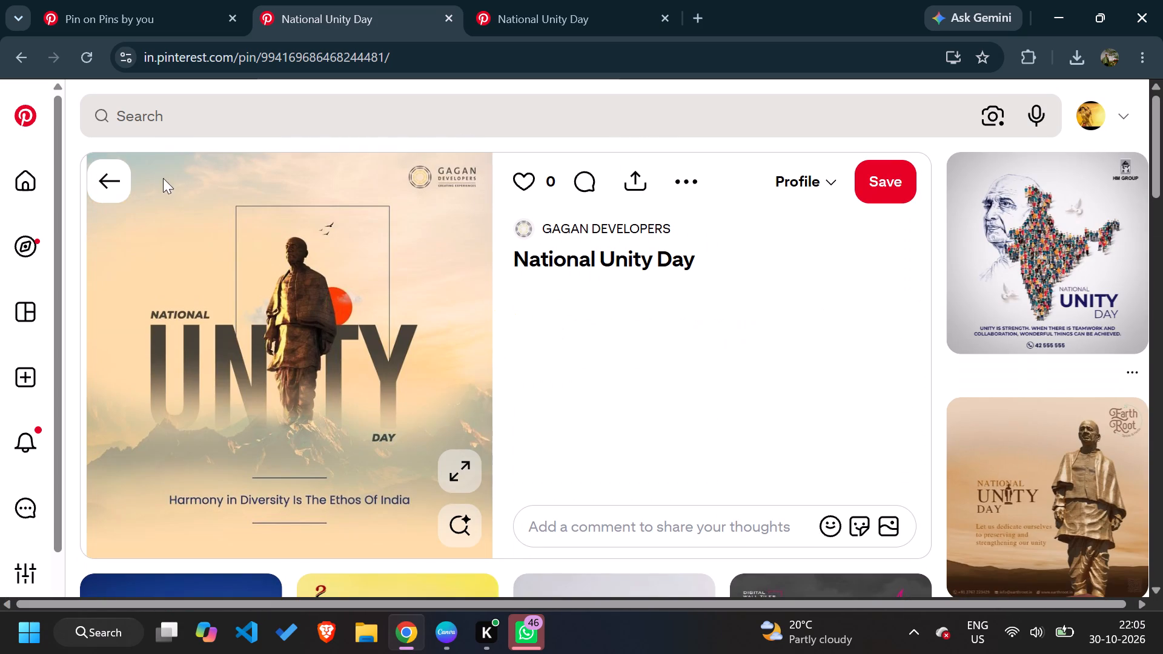
Go back to the Eevee pin, browse its related designs, and open the Ubuy India National Unity Day pin.
click(101, 188)
scroll(293, 451, down, 1)
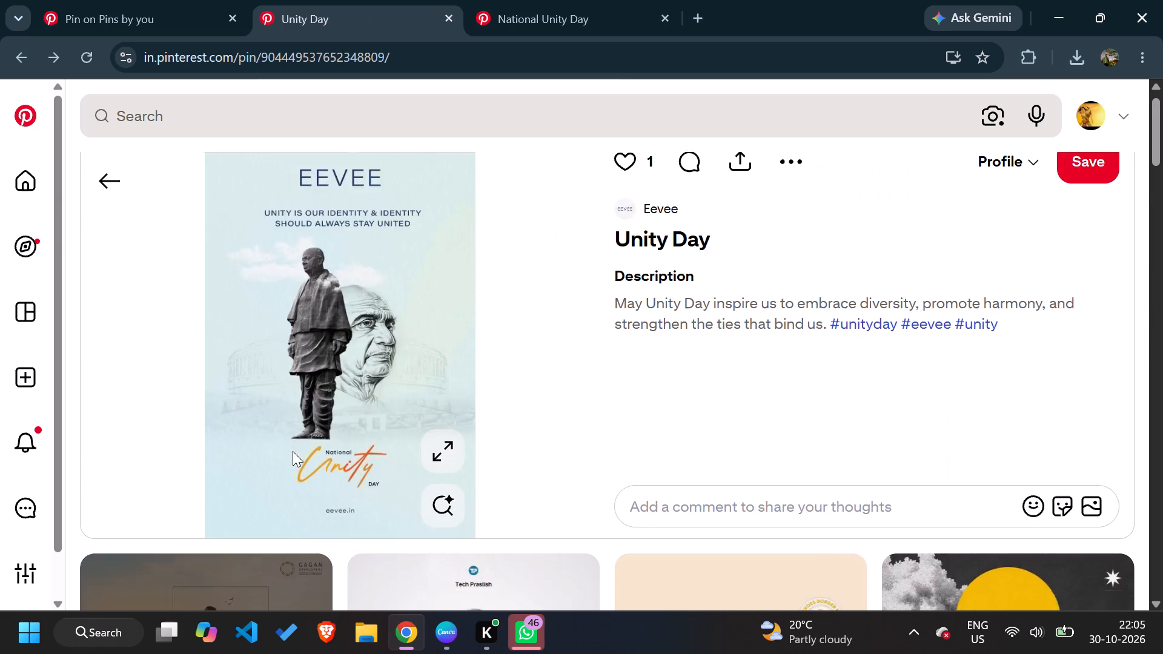
scroll(293, 451, down, 2)
scroll(212, 449, down, 1)
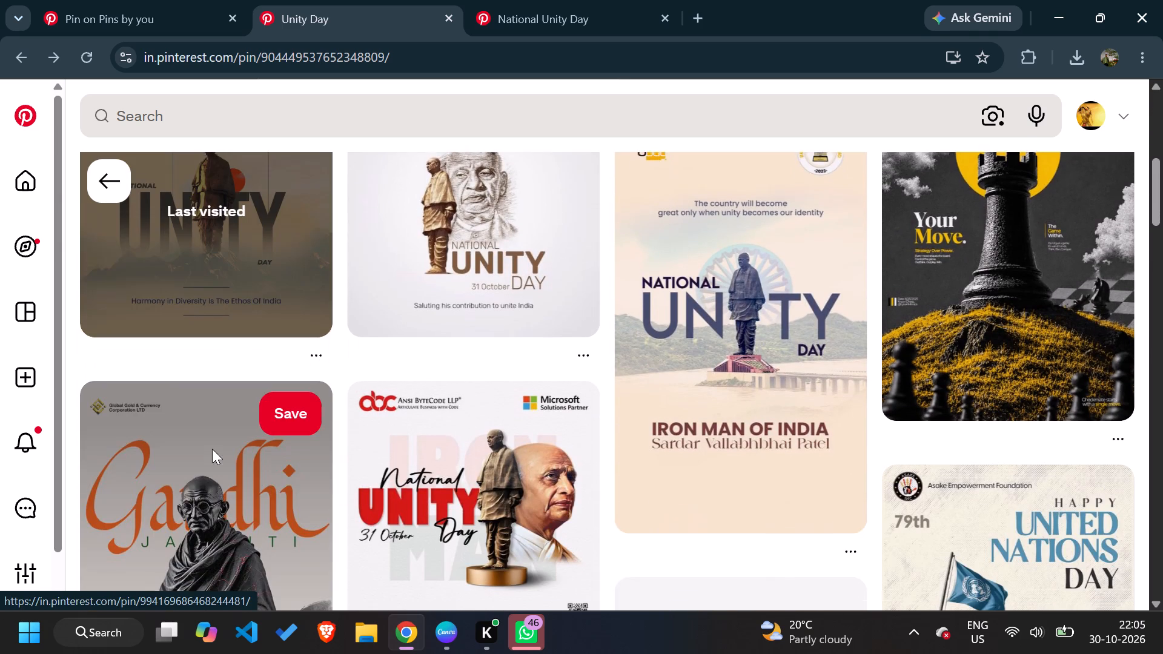
scroll(212, 449, down, 2)
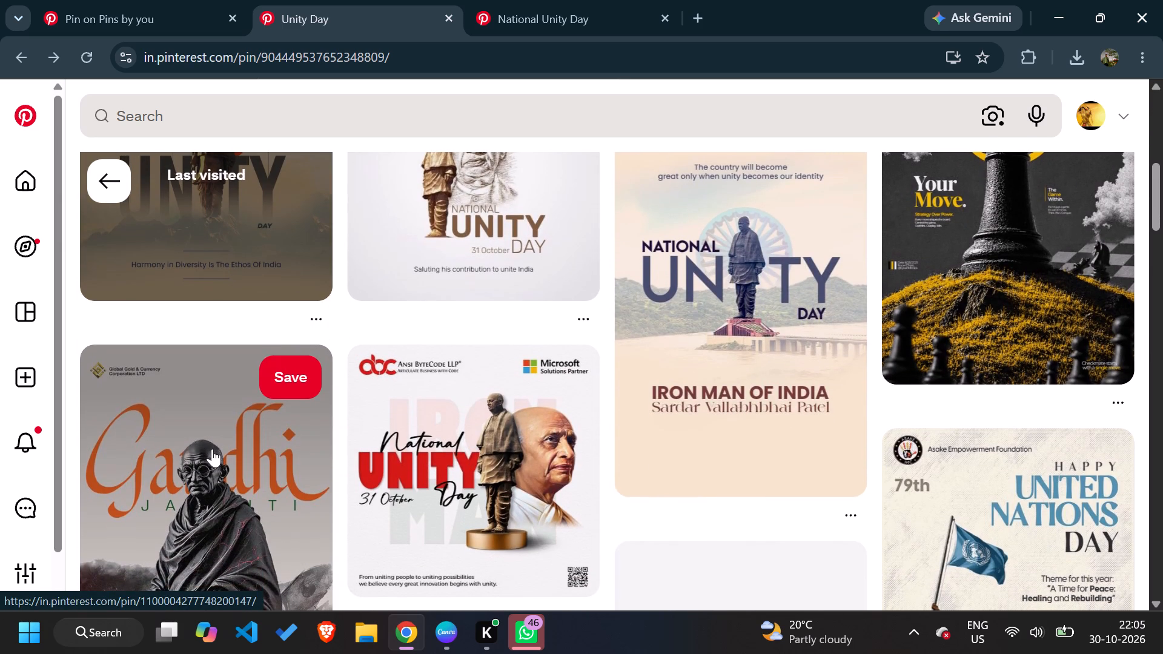
click(723, 360)
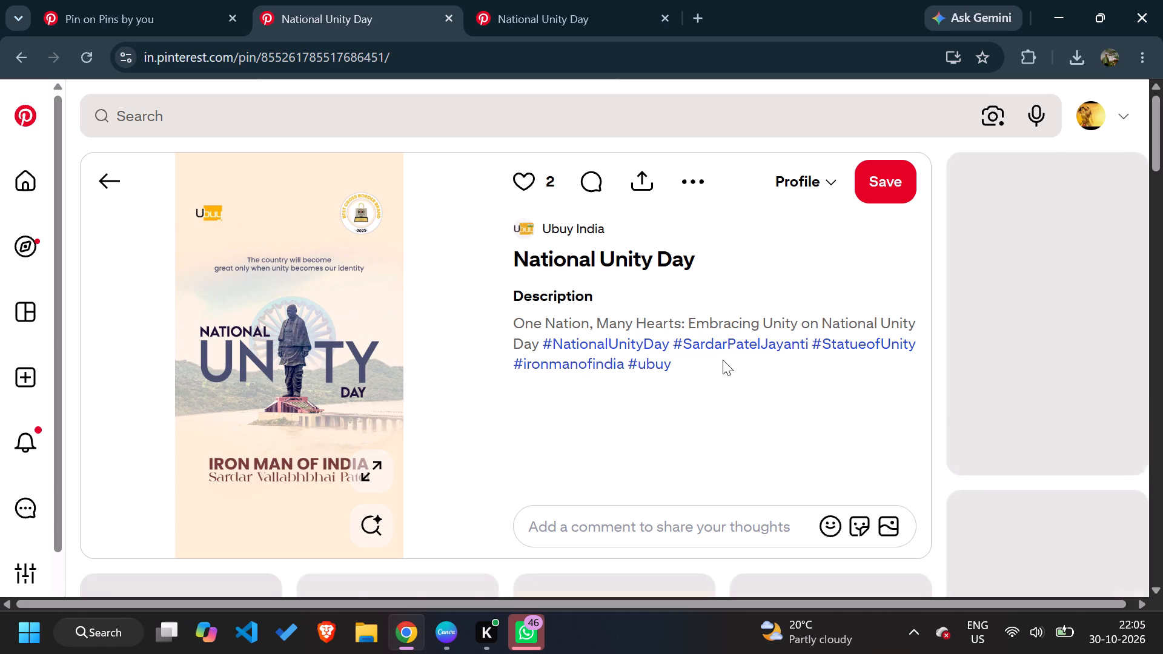
Return to Canva and group the NATIONAL and UNITY DAY headings on page 1.
click(444, 642)
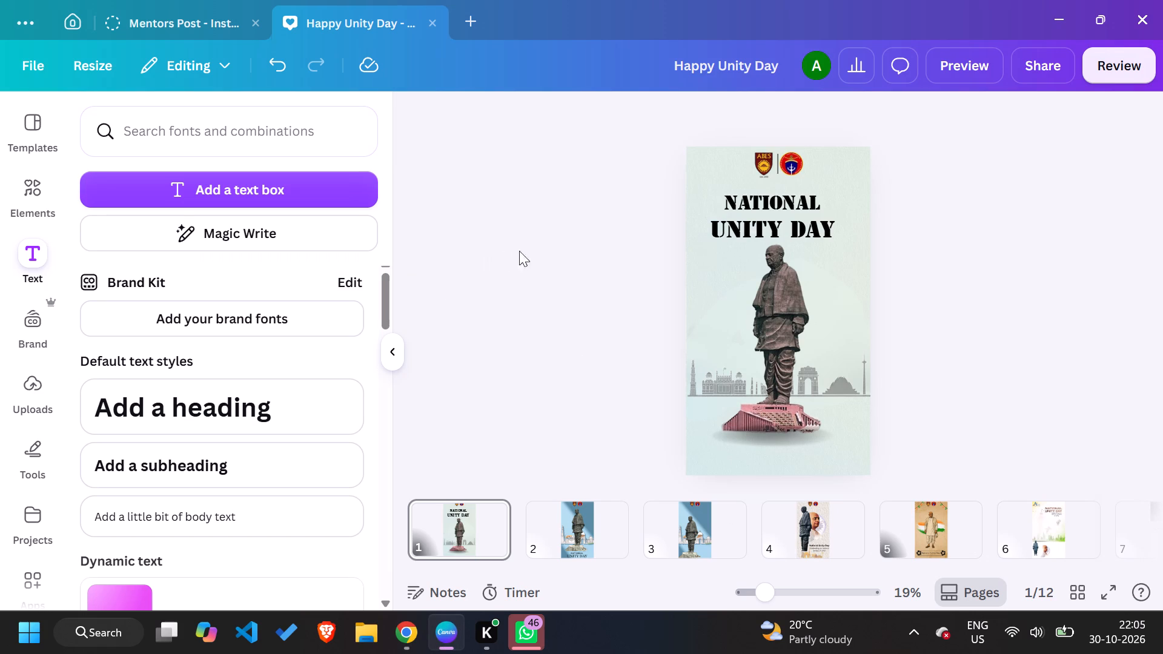
click(755, 209)
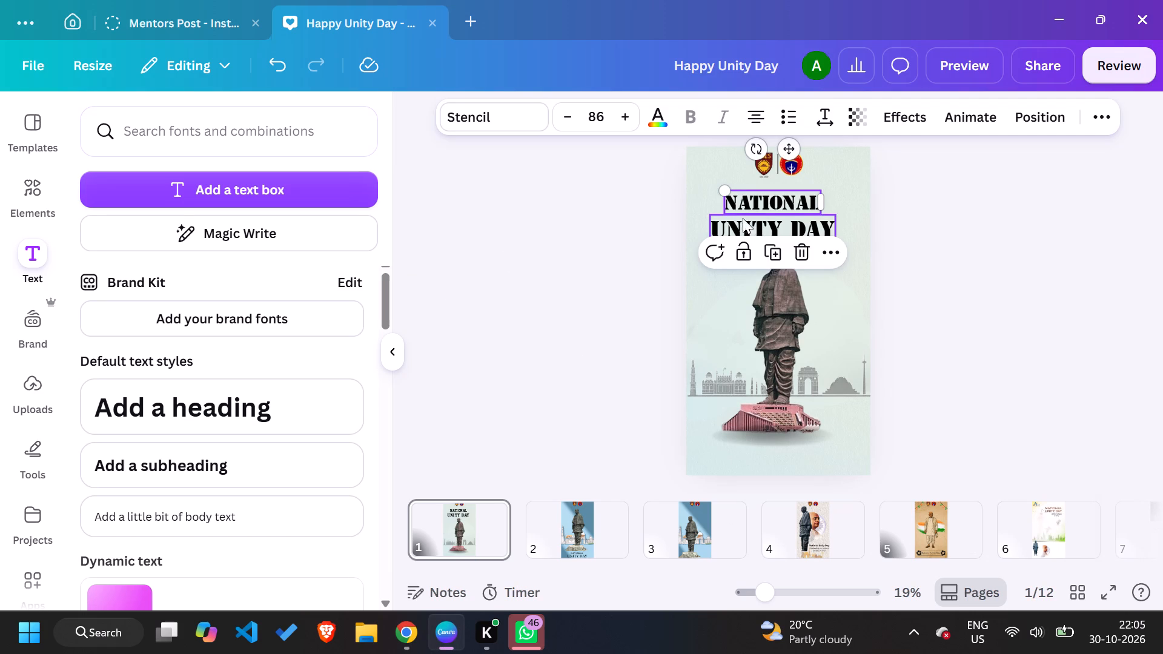
click(739, 228)
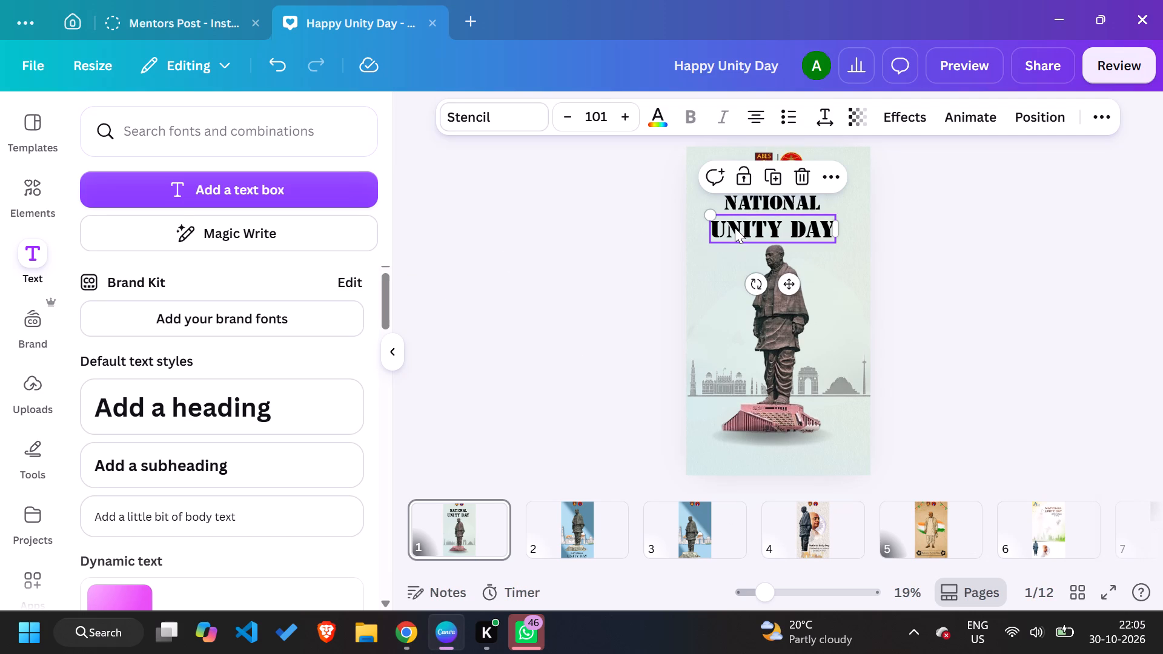
shift+click(752, 196)
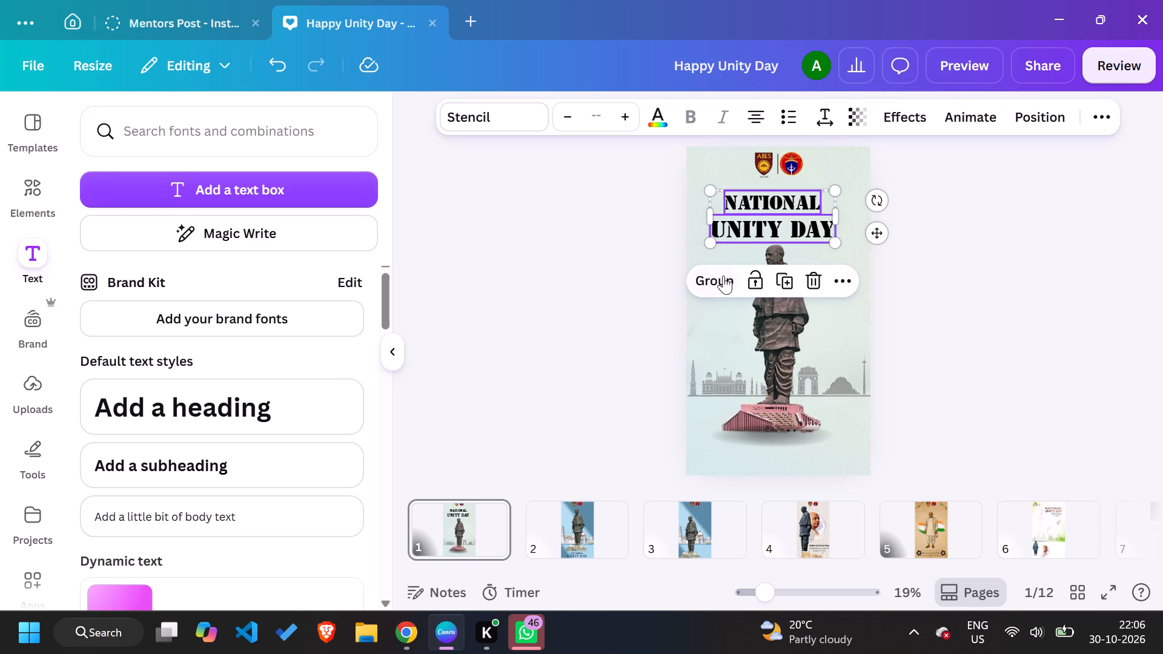
click(723, 279)
double_click(793, 223)
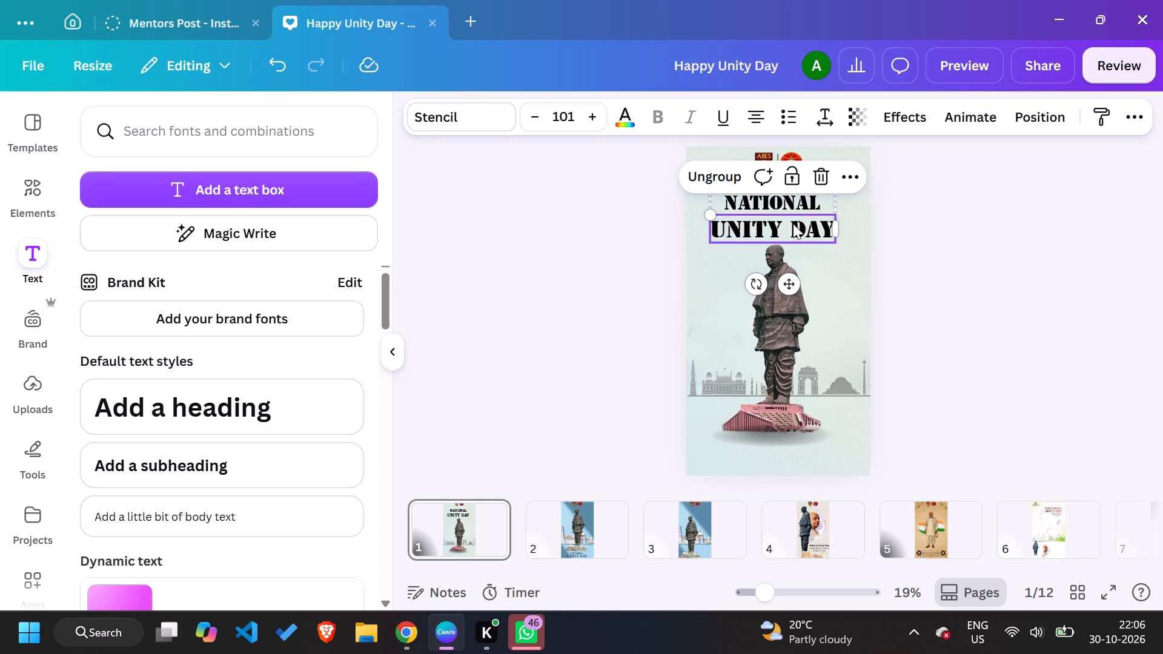
double_click(776, 208)
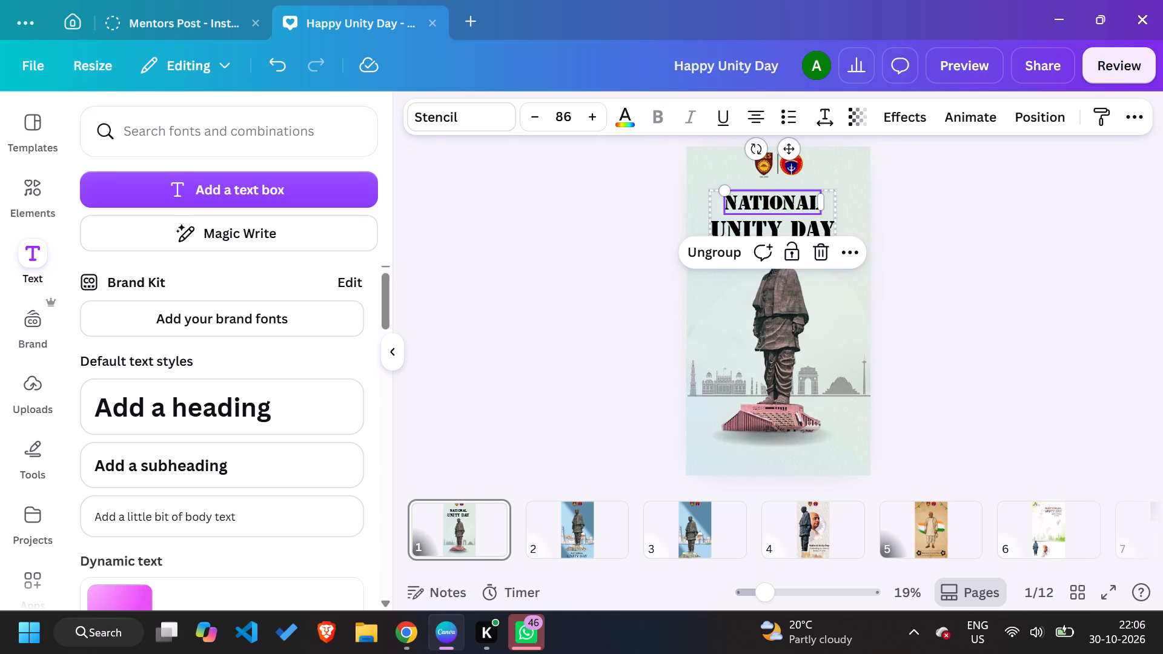
click(586, 211)
Apply the Bernoru heading font to the grouped NATIONAL UNITY DAY title.
click(781, 202)
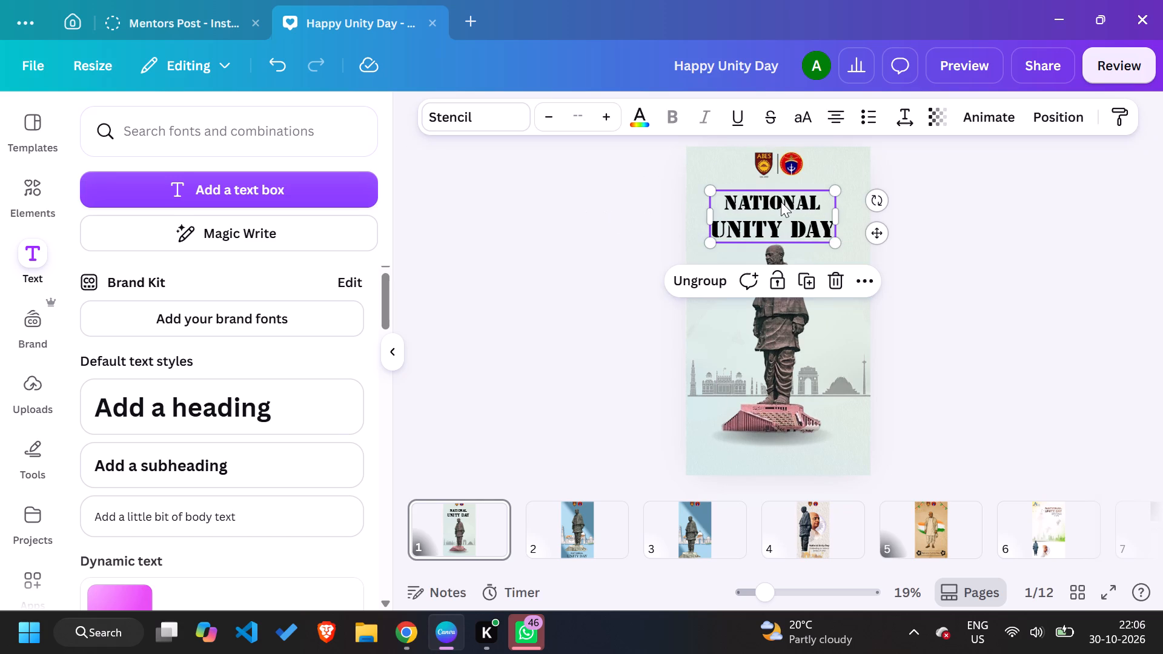
click(431, 131)
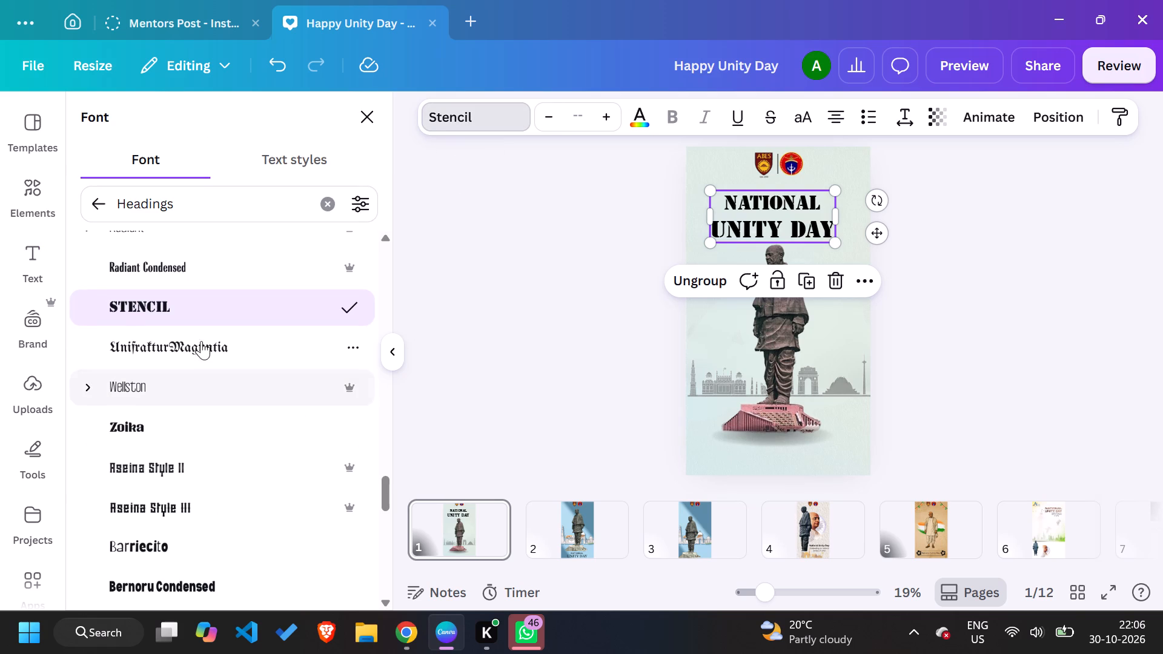
scroll(242, 384, down, 1)
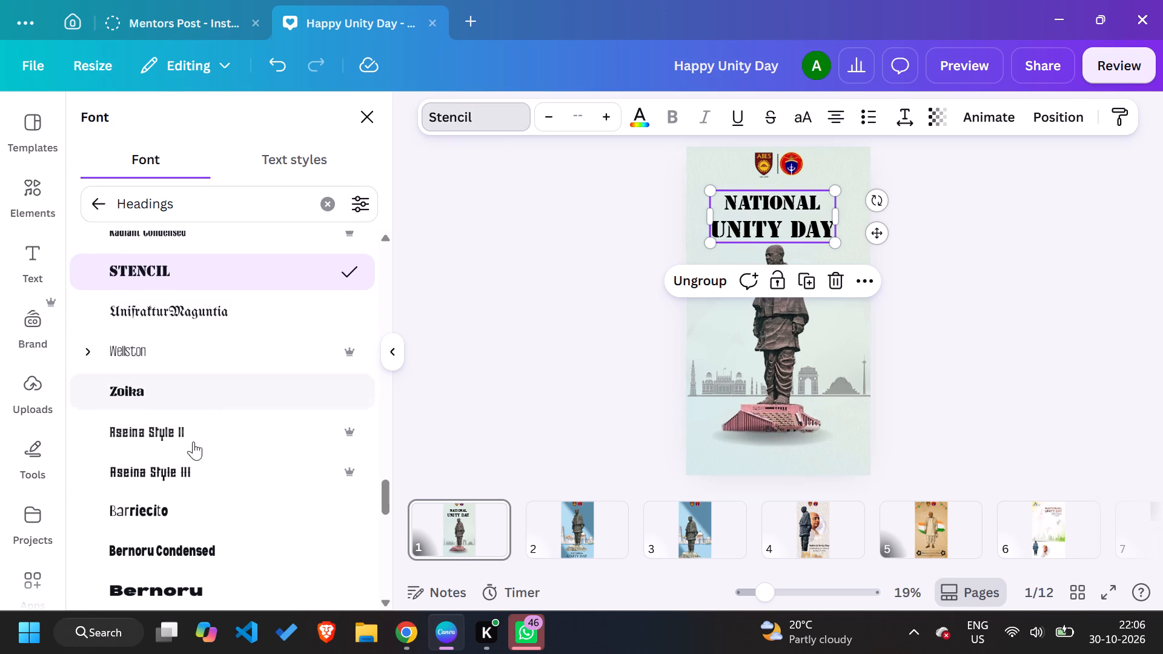
scroll(177, 489, down, 1)
click(171, 519)
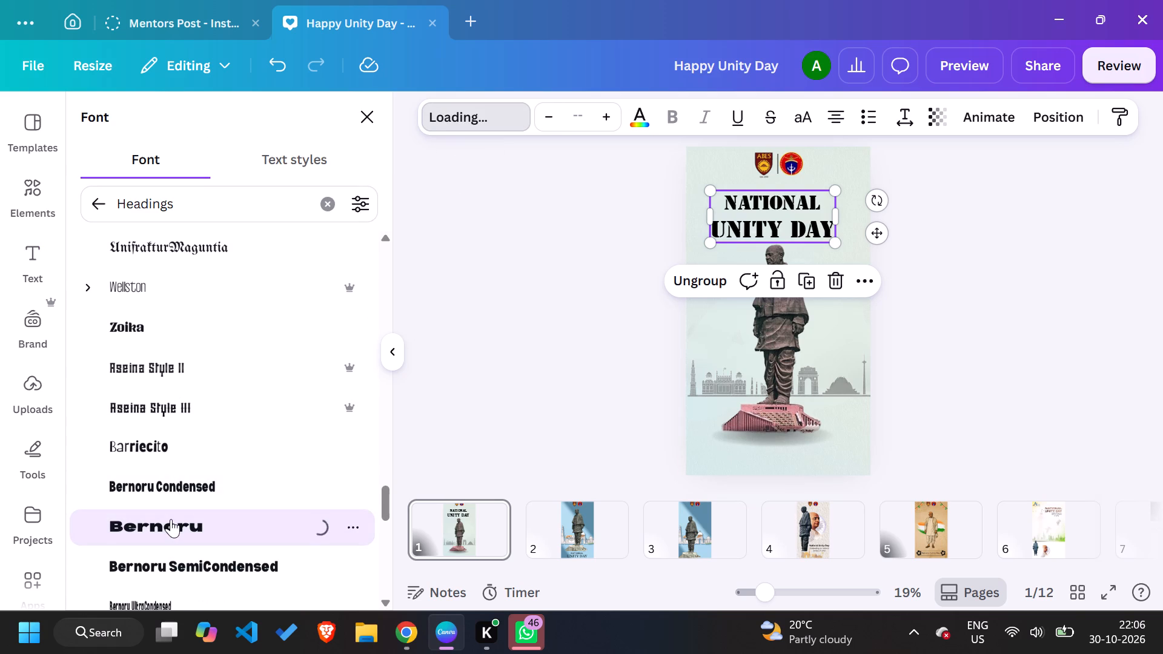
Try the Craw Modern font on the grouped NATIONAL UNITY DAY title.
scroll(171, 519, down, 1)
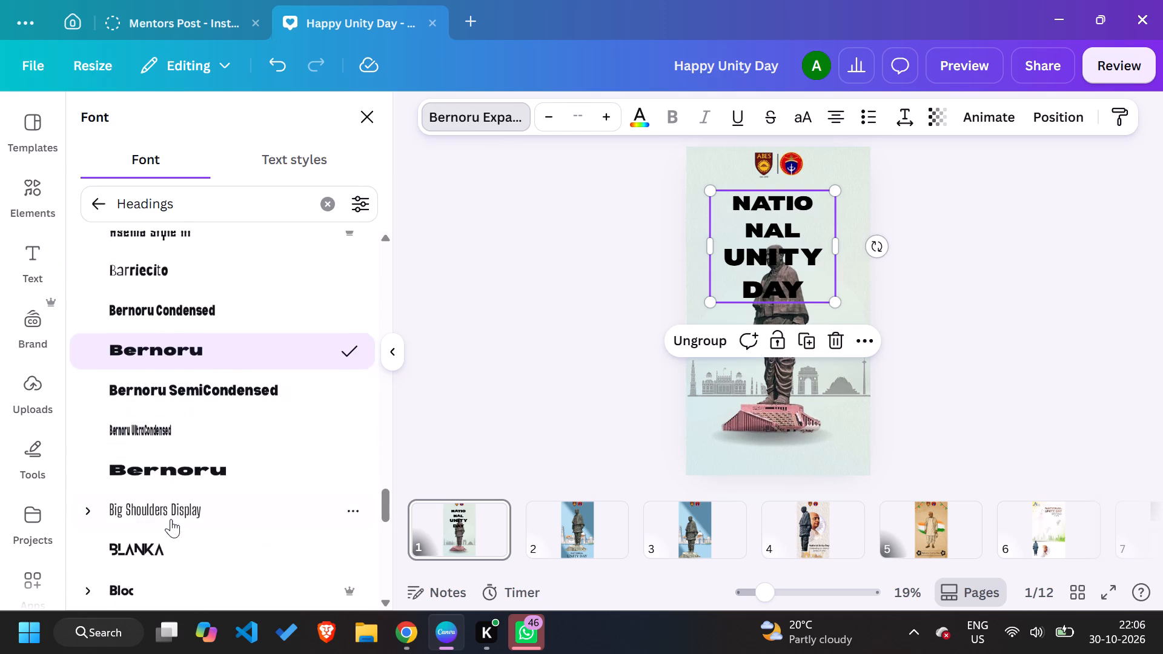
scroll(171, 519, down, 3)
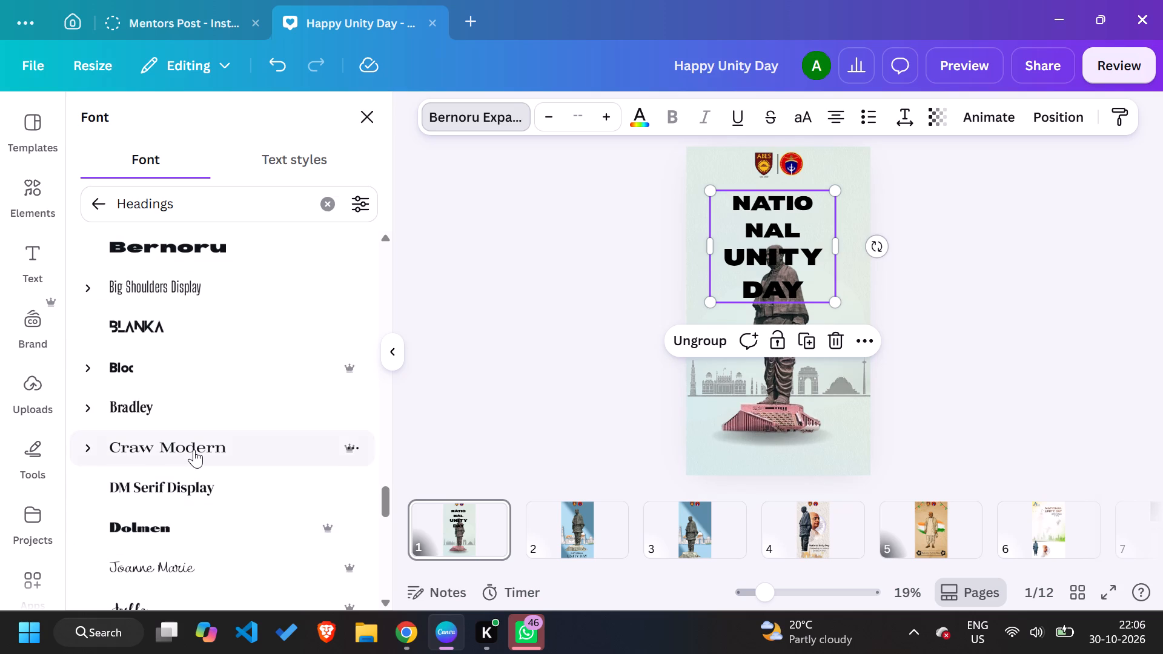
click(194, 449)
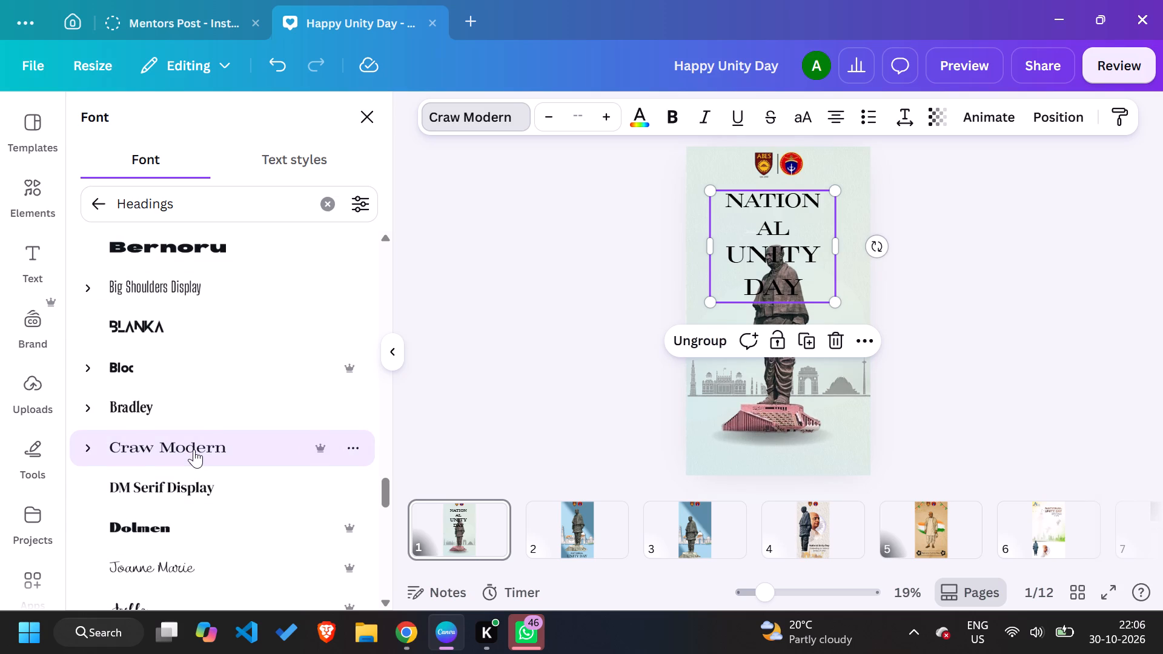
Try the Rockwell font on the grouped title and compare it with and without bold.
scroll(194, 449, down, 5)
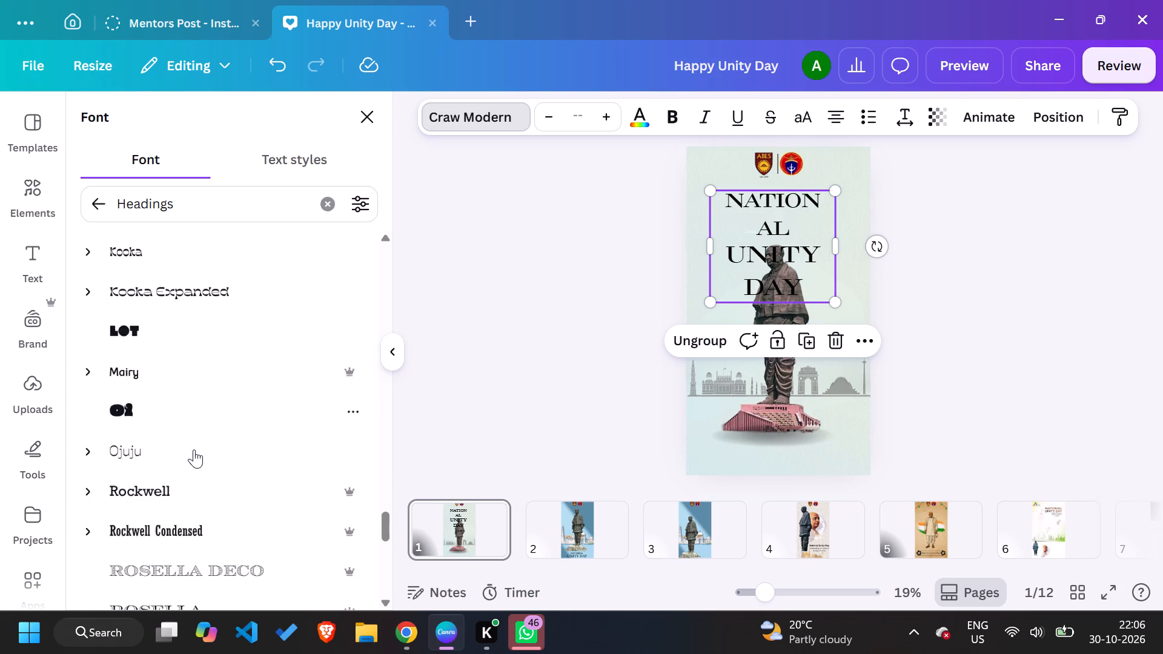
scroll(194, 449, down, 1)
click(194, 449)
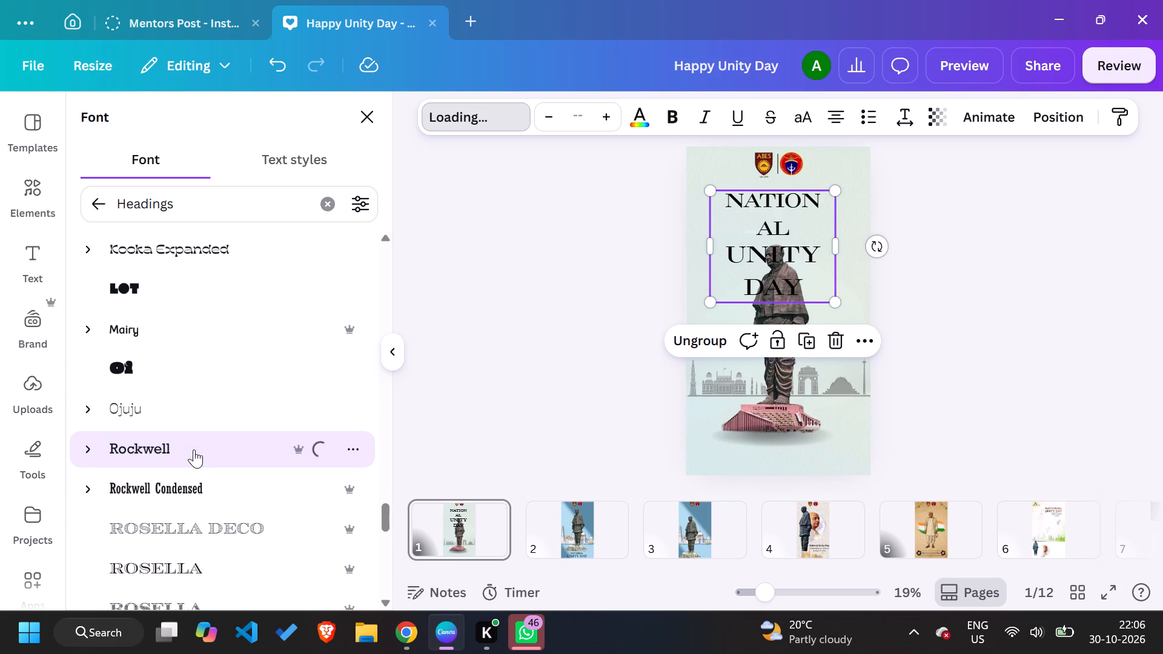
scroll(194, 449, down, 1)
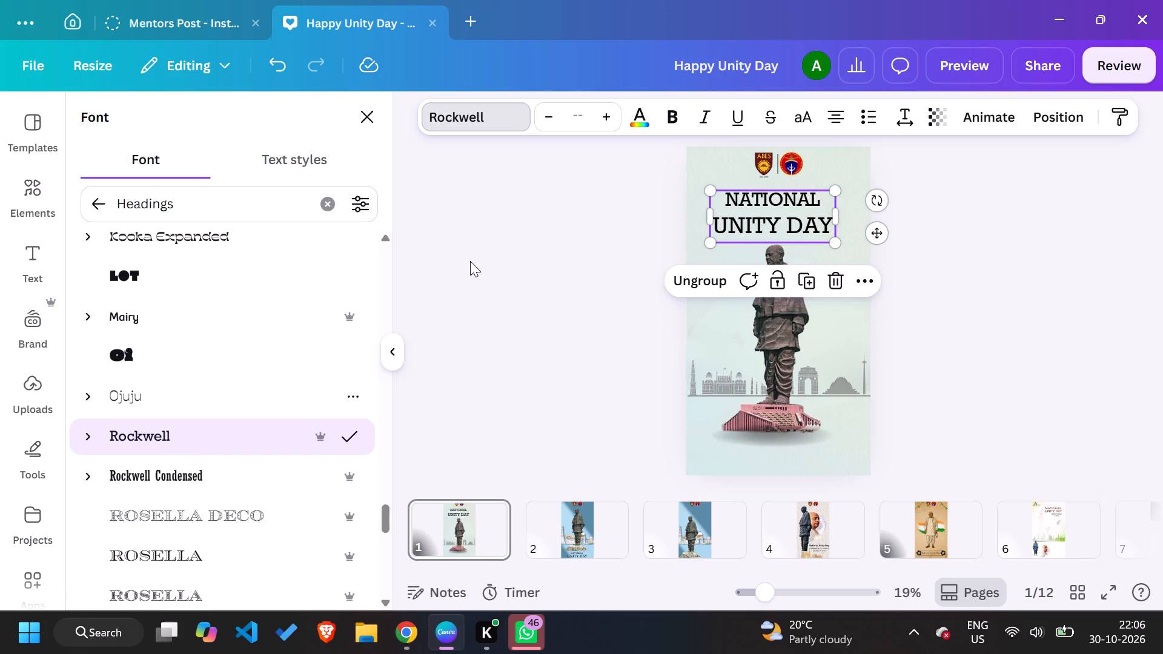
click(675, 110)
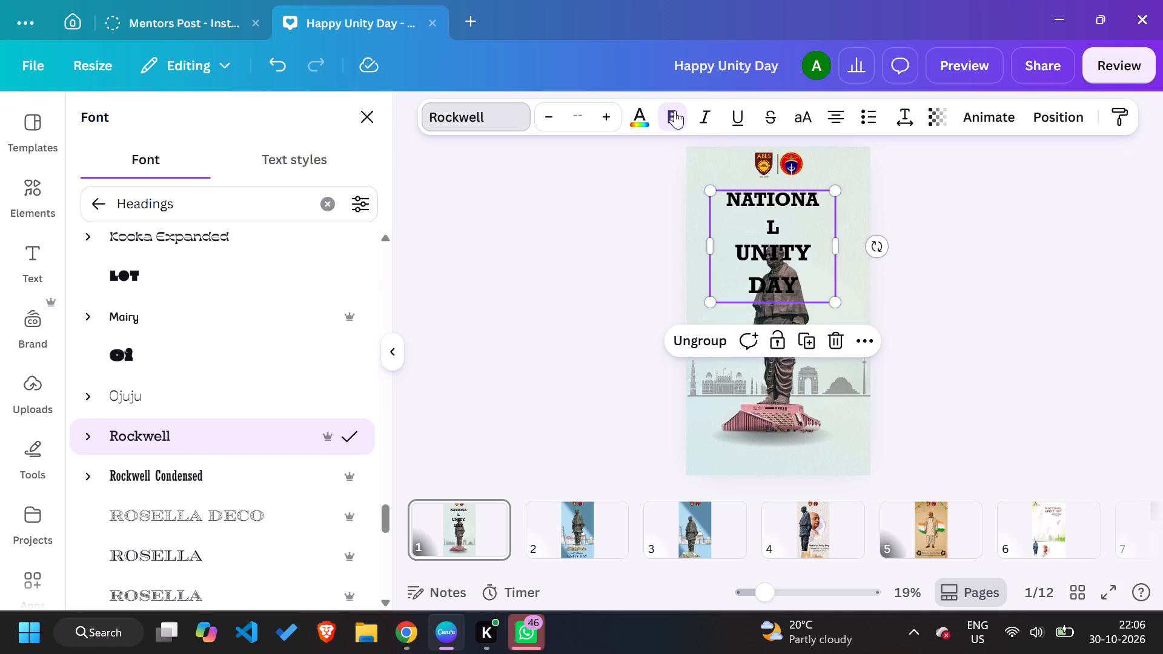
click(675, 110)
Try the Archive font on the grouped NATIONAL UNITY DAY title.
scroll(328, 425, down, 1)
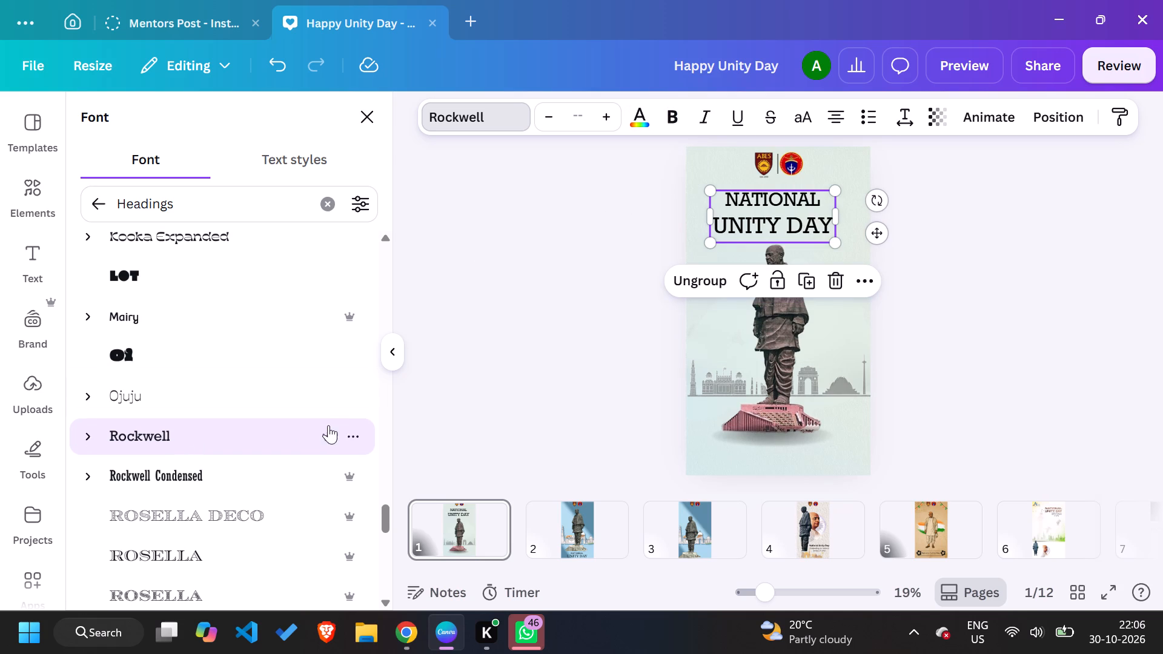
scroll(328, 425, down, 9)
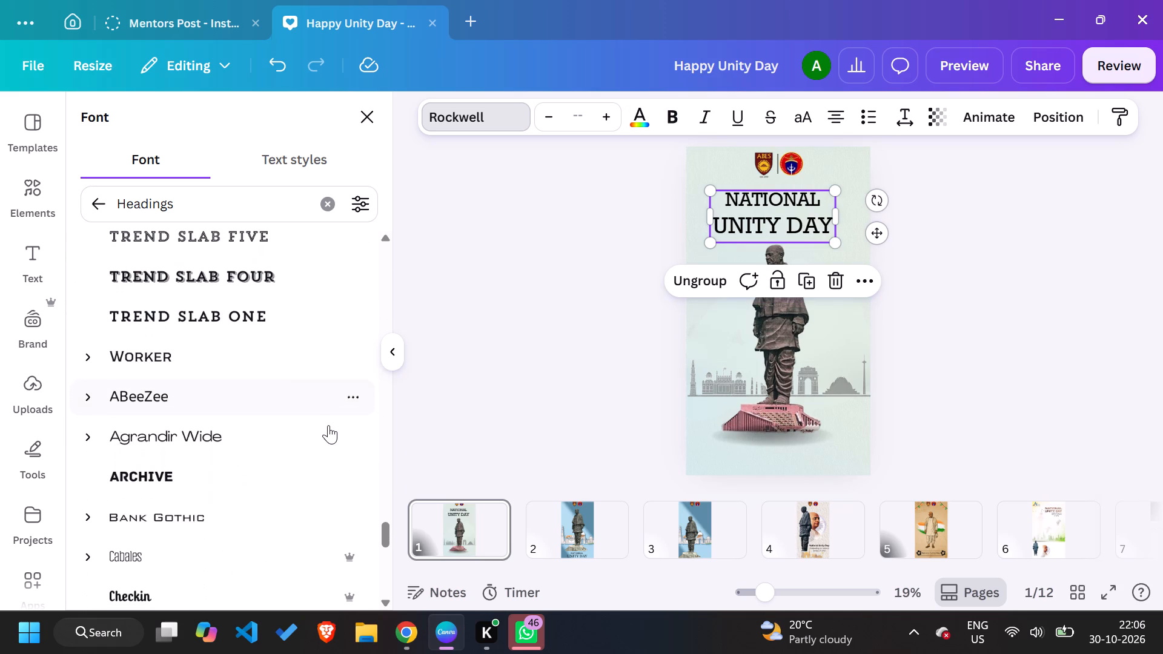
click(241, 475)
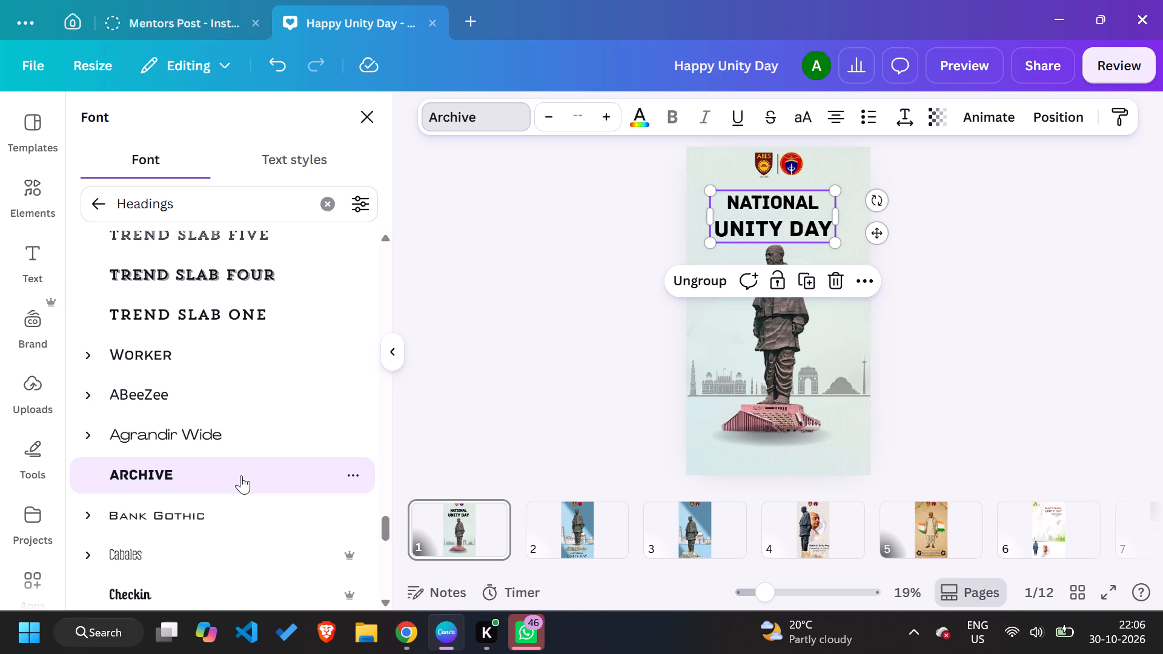
Apply the Frankfurter Normal heading font to the grouped NATIONAL UNITY DAY title.
scroll(241, 475, down, 5)
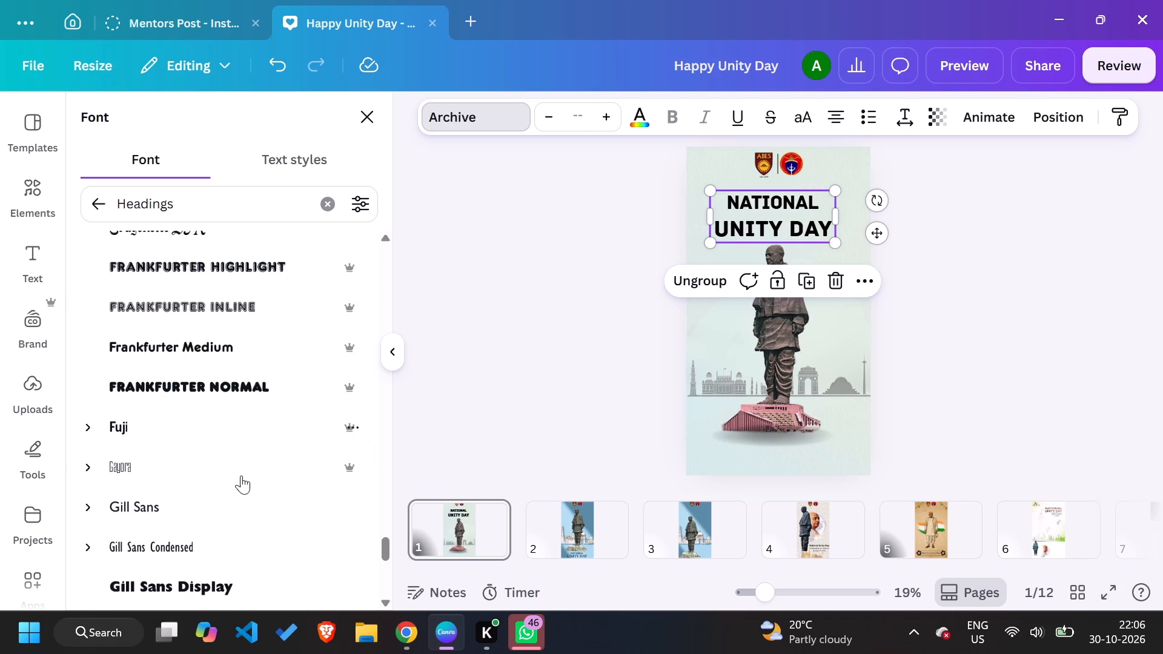
scroll(241, 475, down, 2)
click(231, 314)
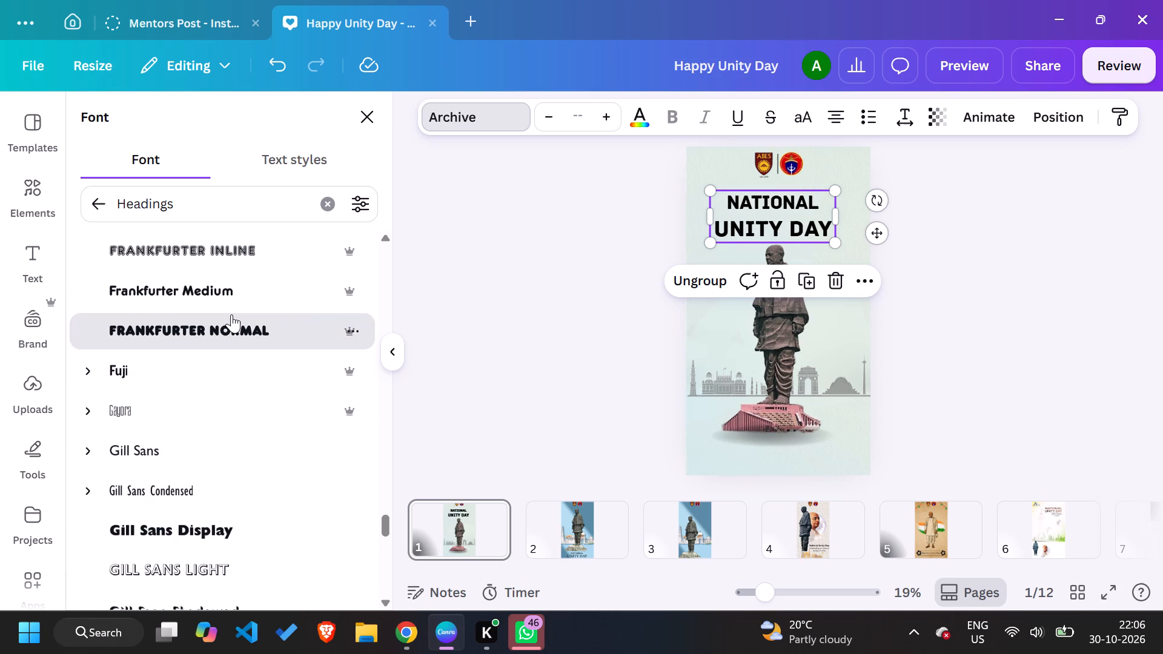
scroll(231, 314, down, 2)
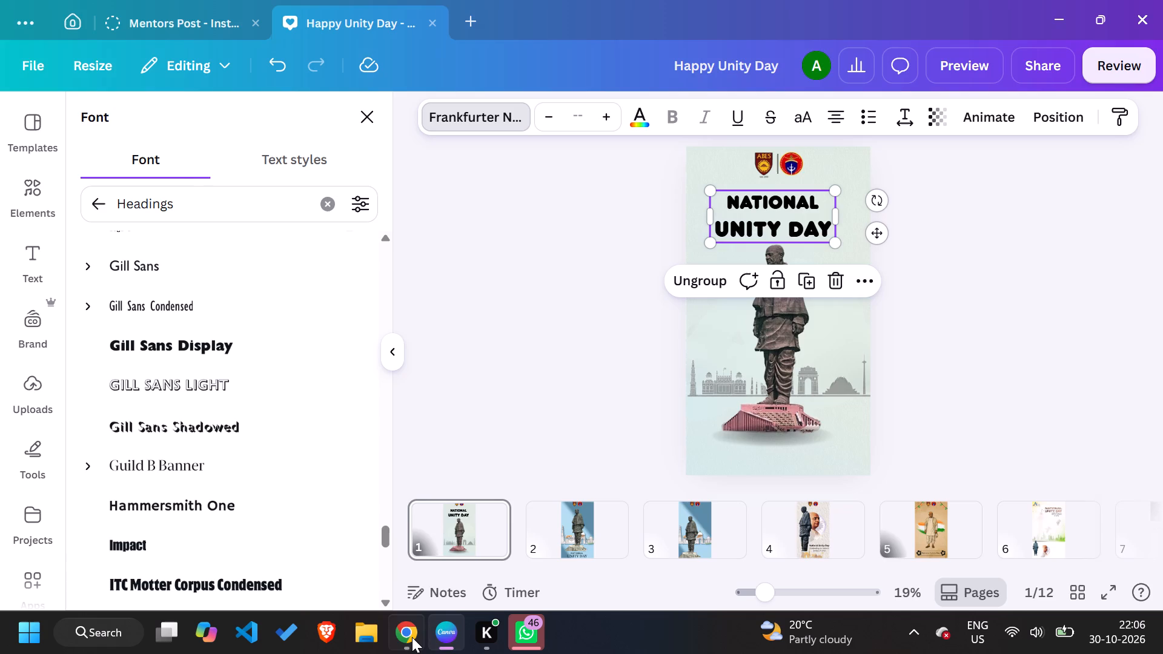
Switch to Chrome, examine the Ubuy India pin's layout and quote, and return to Canva.
click(403, 637)
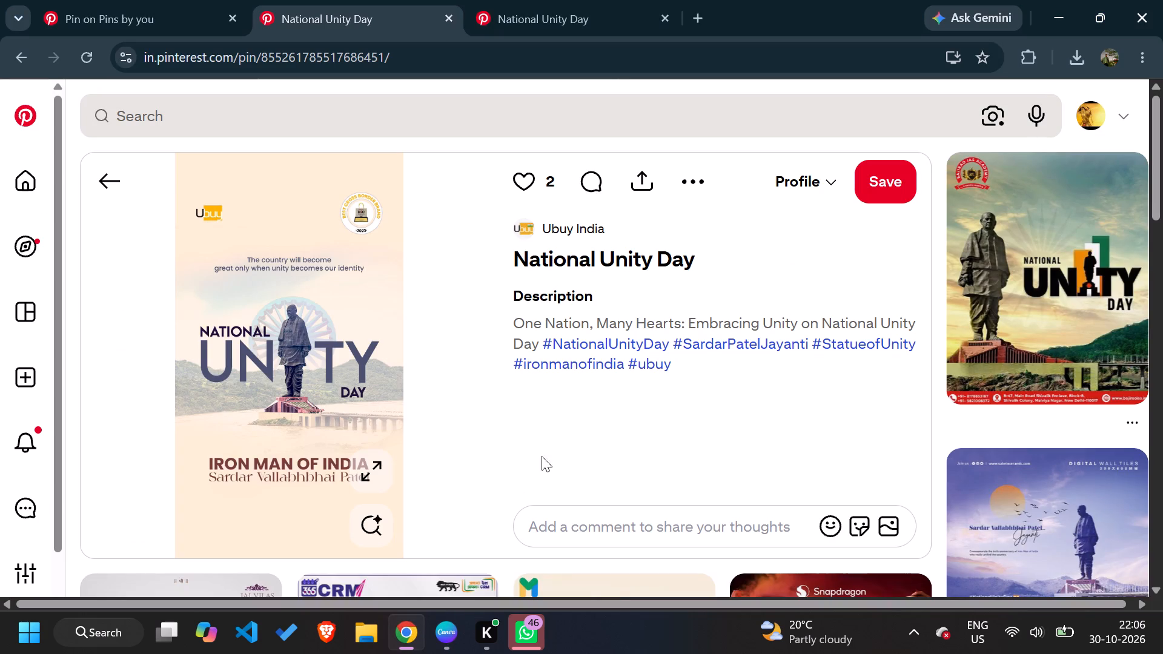
click(455, 644)
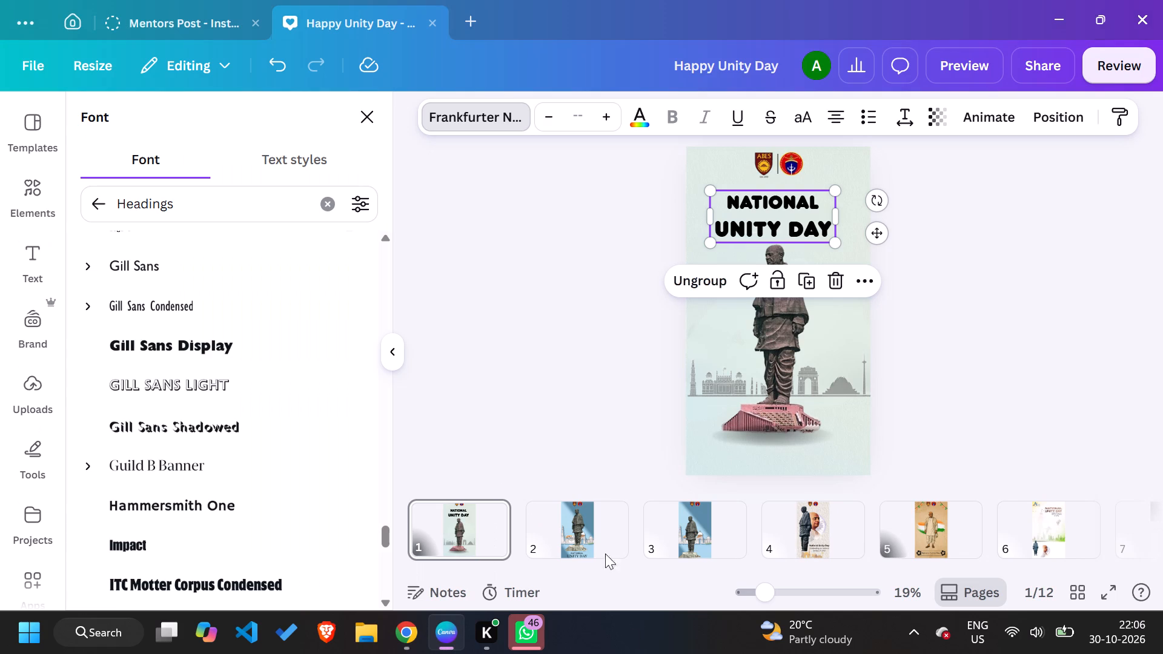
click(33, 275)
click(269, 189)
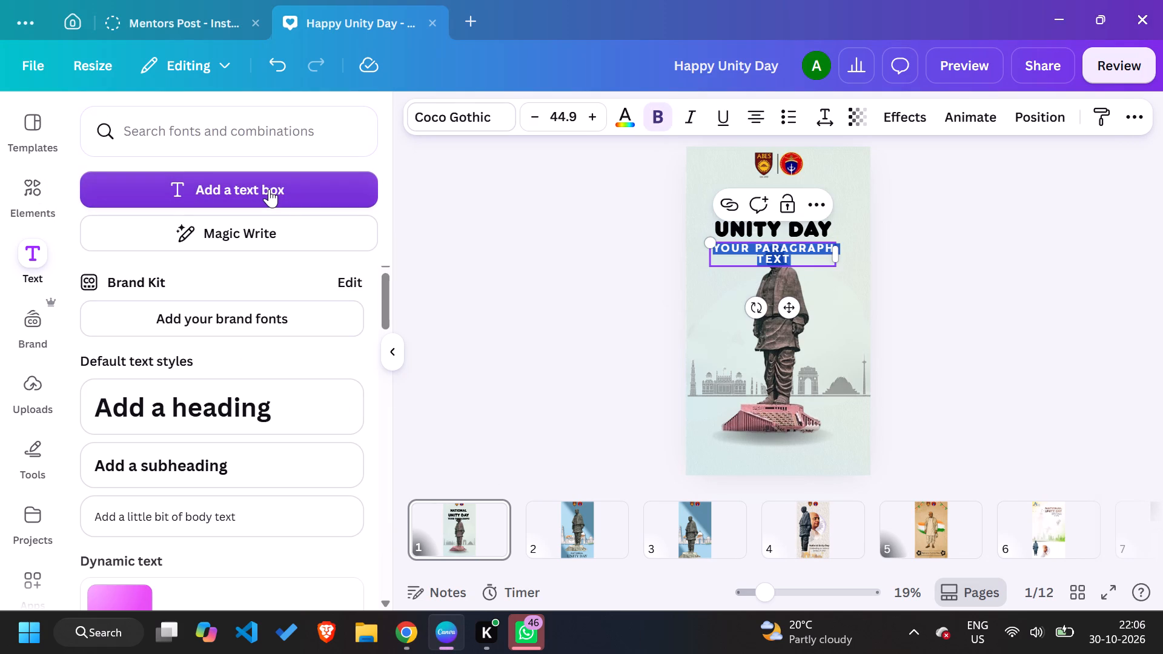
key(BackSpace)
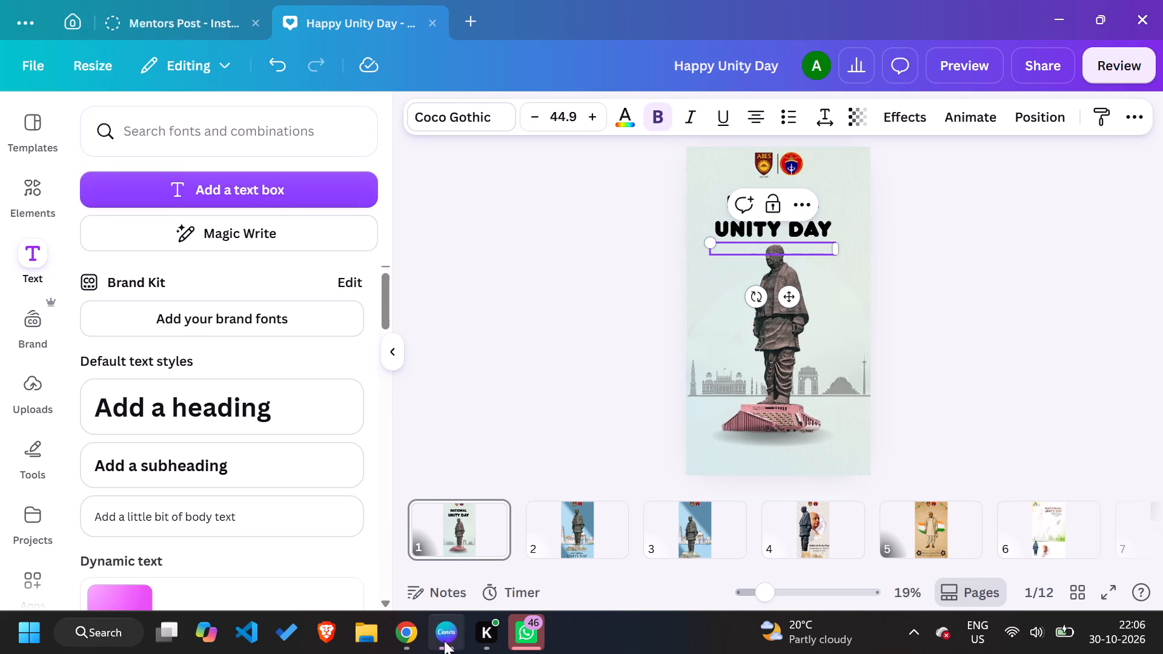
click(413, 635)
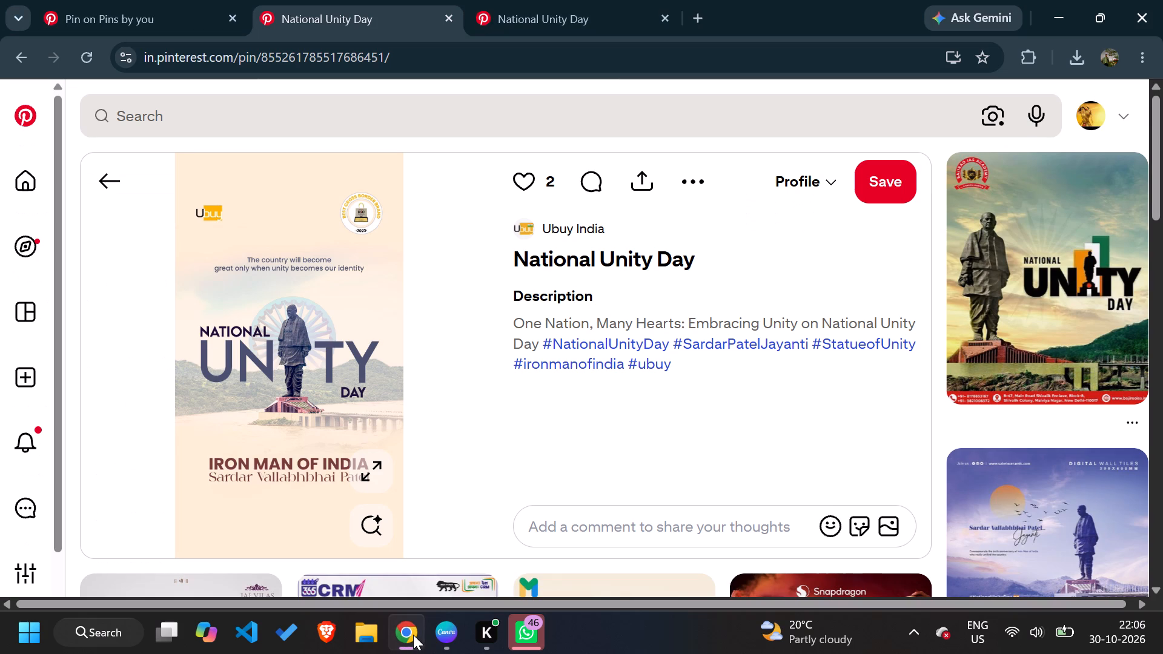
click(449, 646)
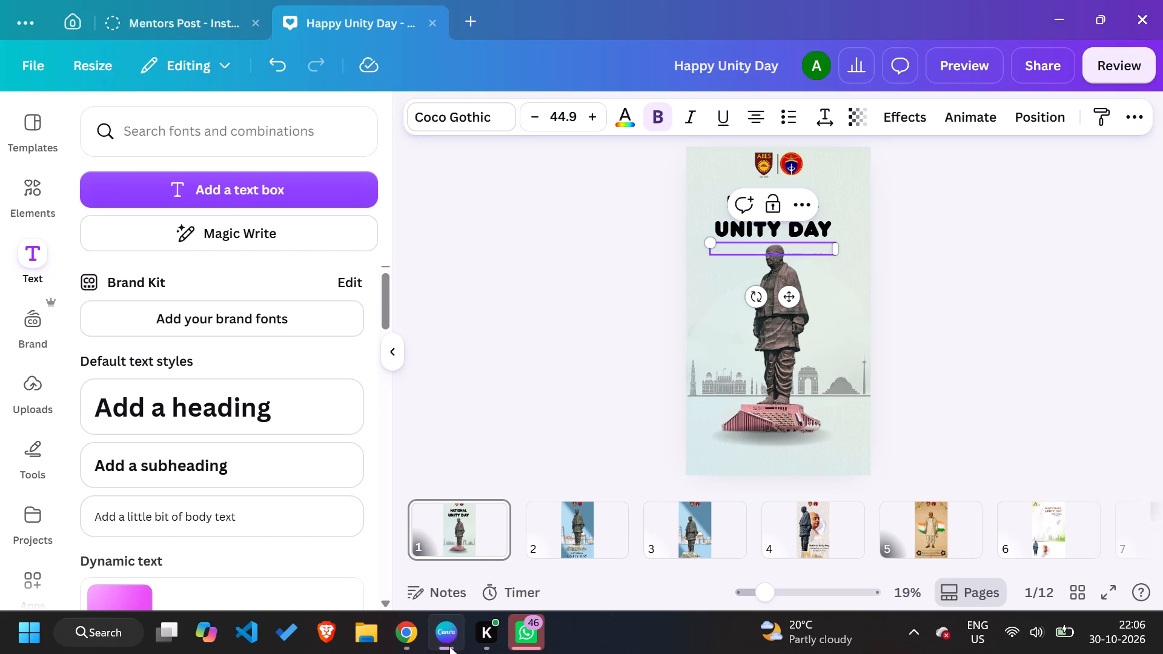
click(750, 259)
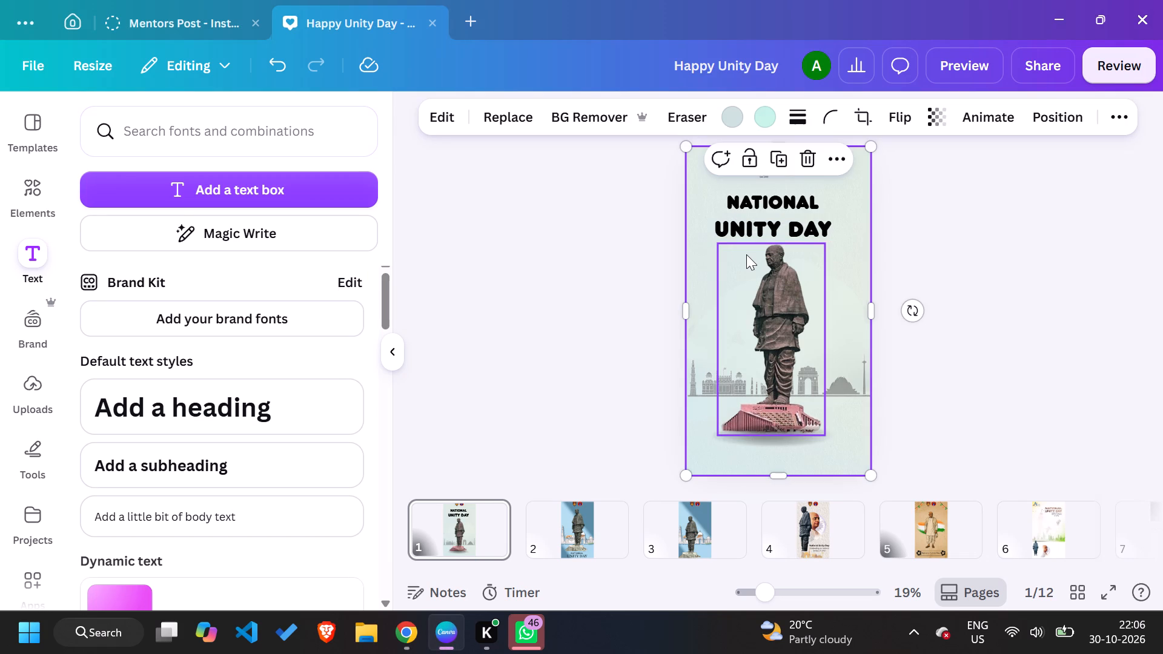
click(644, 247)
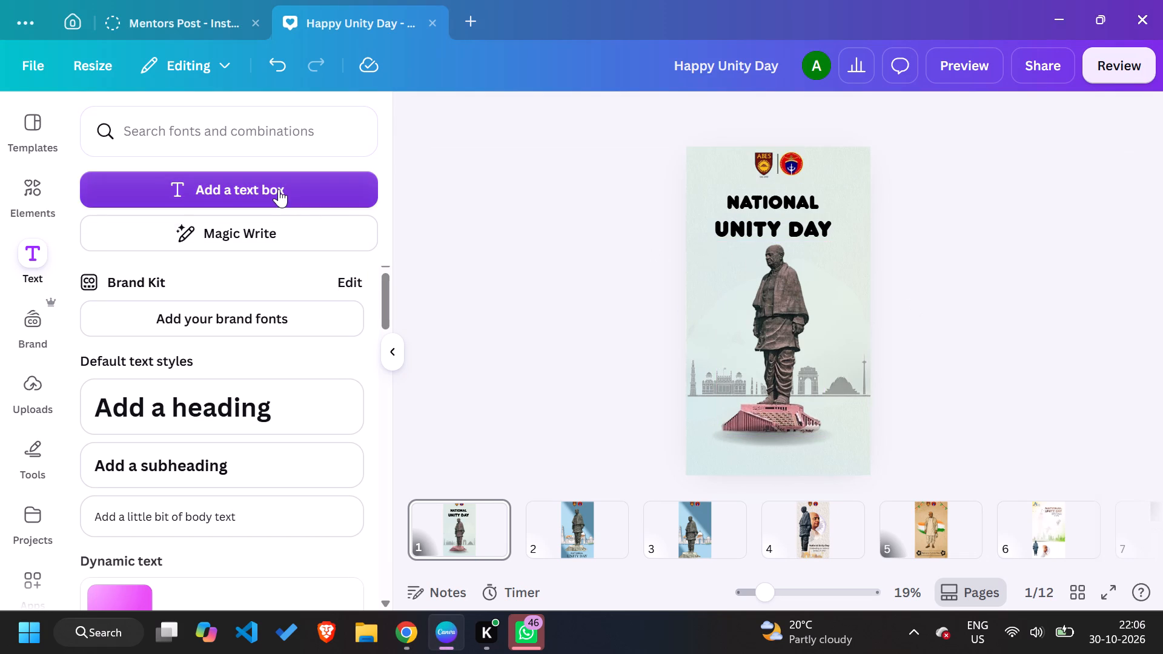
Add a new text box on page 1 with the quote's opening words "tHE cOUNTRY WILL BECOME".
click(279, 189)
key(BackSpace)
text(tHE cOUNTRY WILL BECOME)
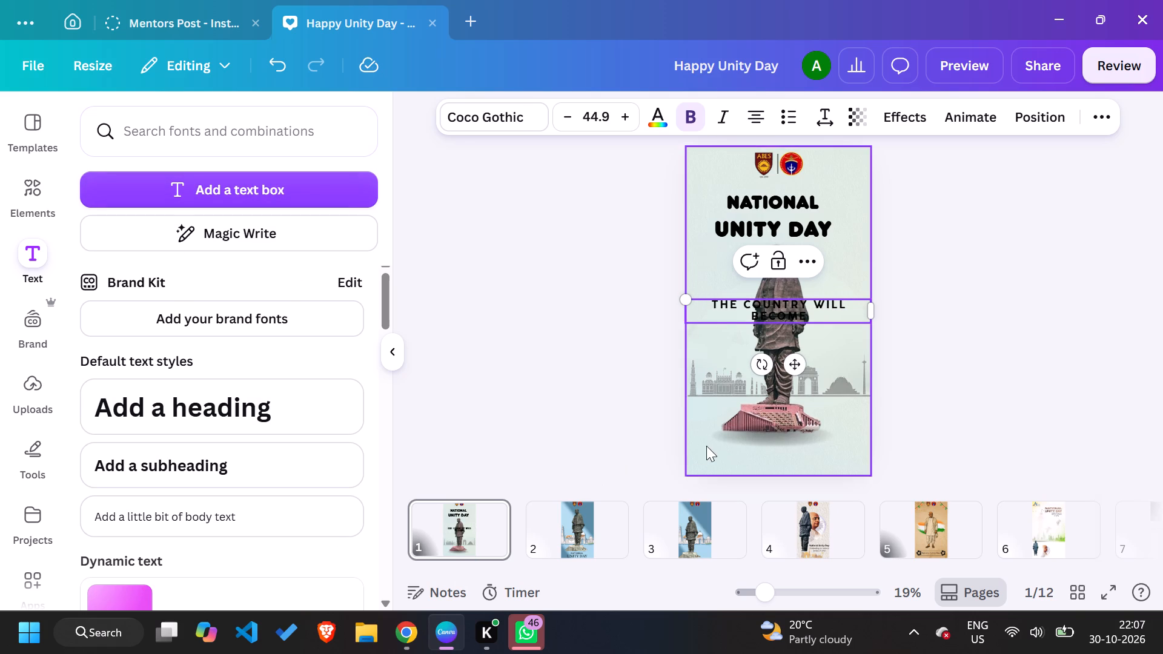
Clear the new text box's wording and re-enter it in sentence case as "The country will become".
key(BackSpace)
key(BackSpace)
key(BackSpace)
key(BackSpace)
key(BackSpace)
key(BackSpace)
key(BackSpace)
key(BackSpace)
key(BackSpace)
key(BackSpace)
key(BackSpace)
key(BackSpace)
key(BackSpace)
key(BackSpace)
key(BackSpace)
key(BackSpace)
key(BackSpace)
key(BackSpace)
key(BackSpace)
key(BackSpace)
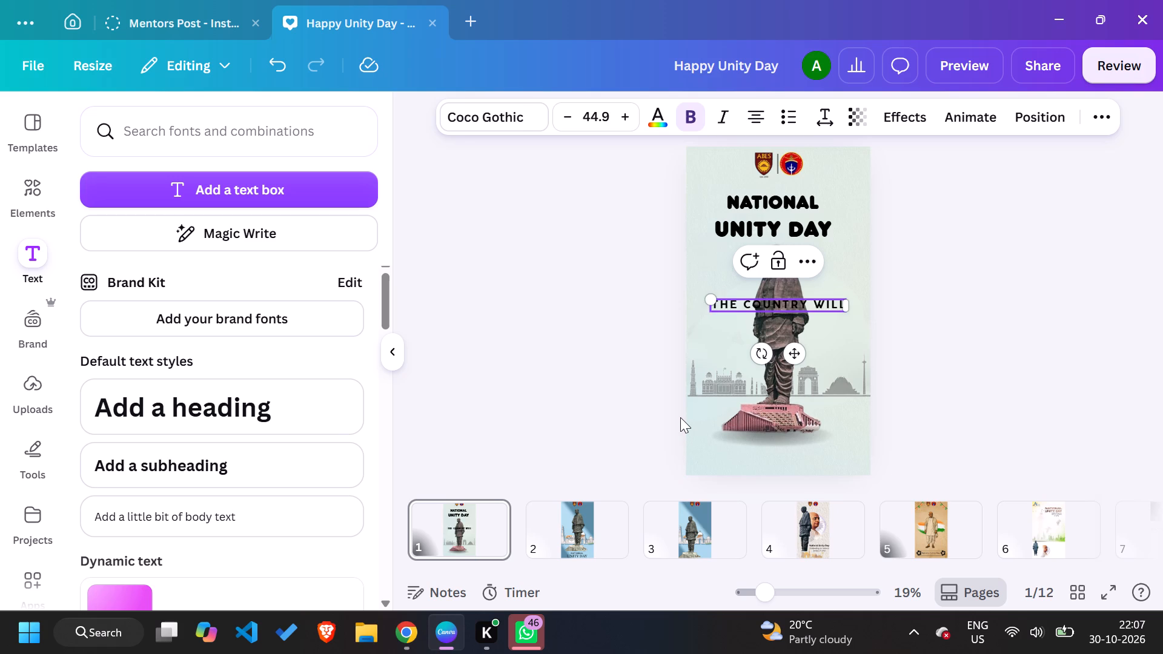
key(BackSpace)
text(The)
key(space)
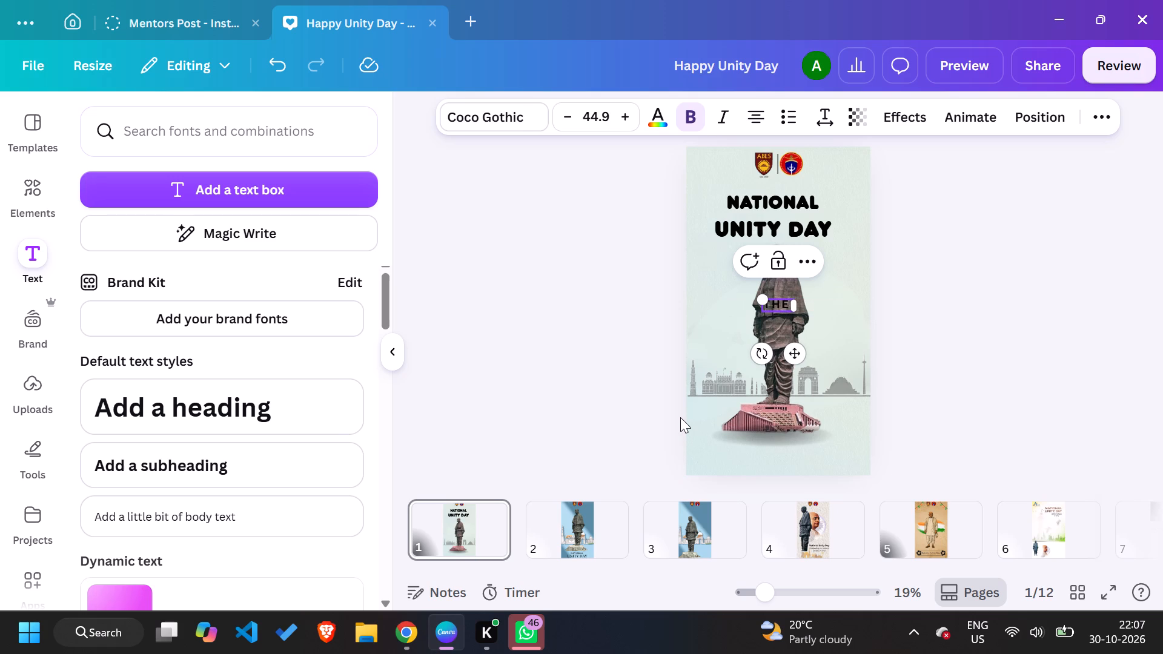
key(BackSpace)
key(BackSpace)
key(BackSpace)
text(The)
key(space)
key(c)
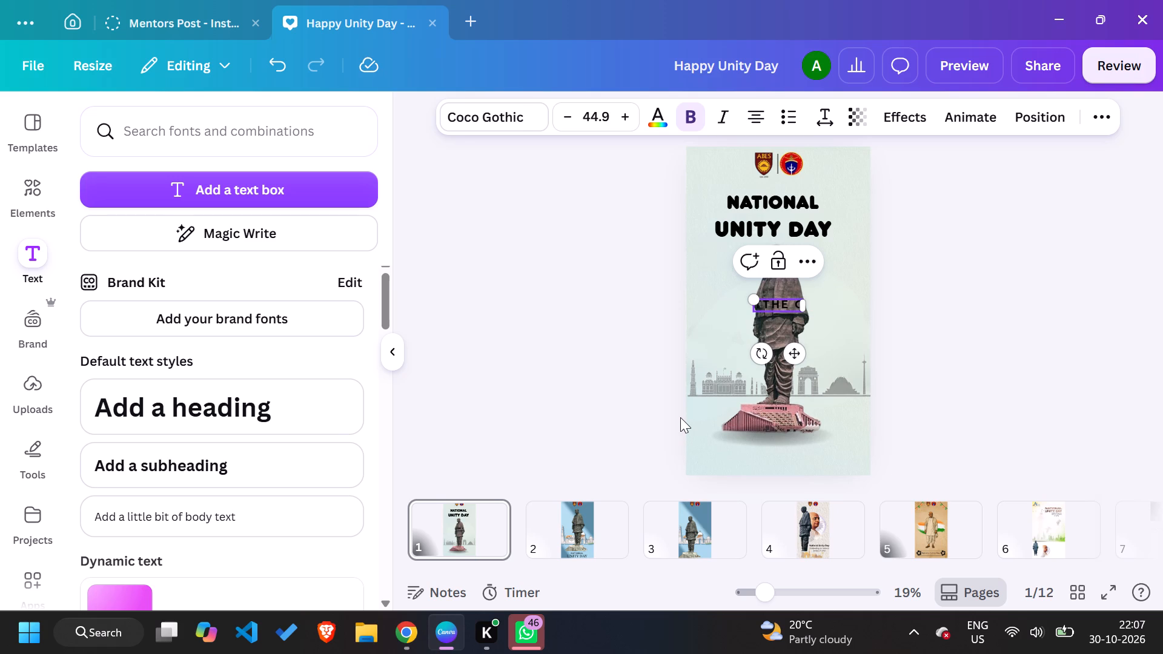
text(oun)
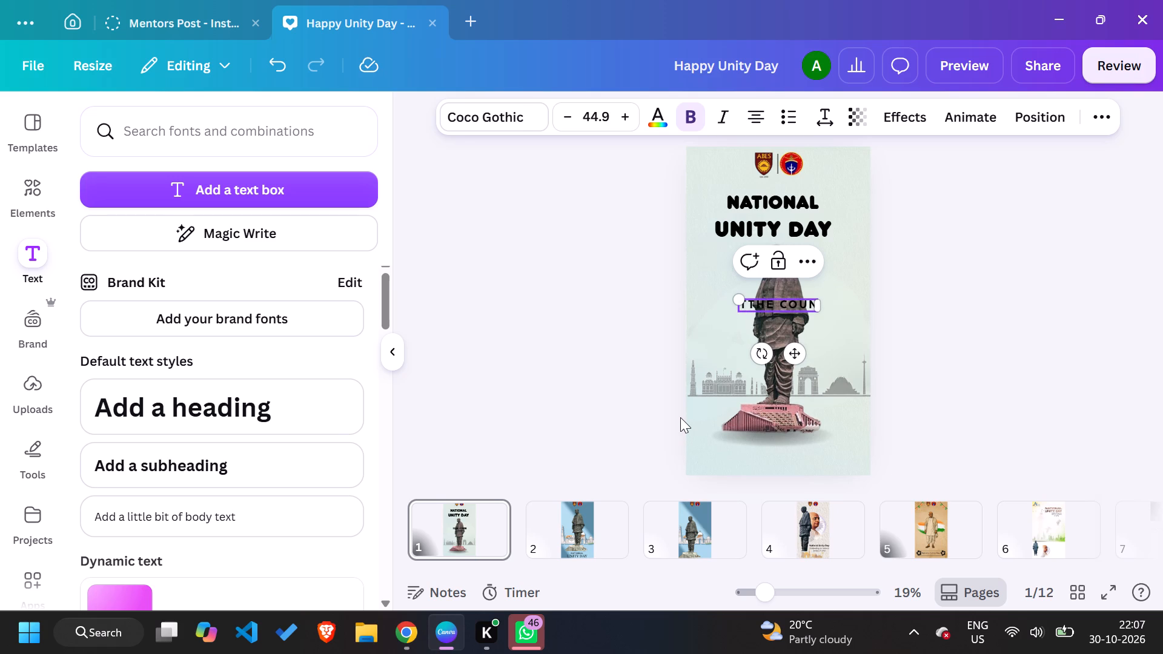
text(ty)
key(BackSpace)
text(ry will become)
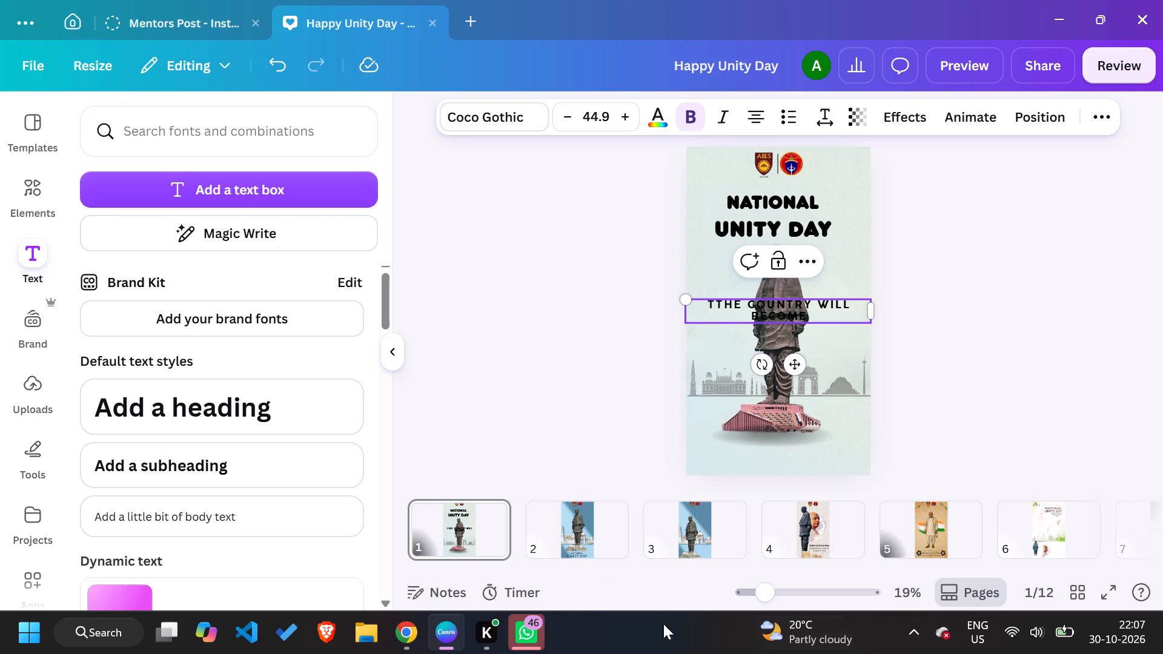
Check the quote on the Ubuy India pin in Chrome, and continue Canva's quote text with "great only".
click(416, 638)
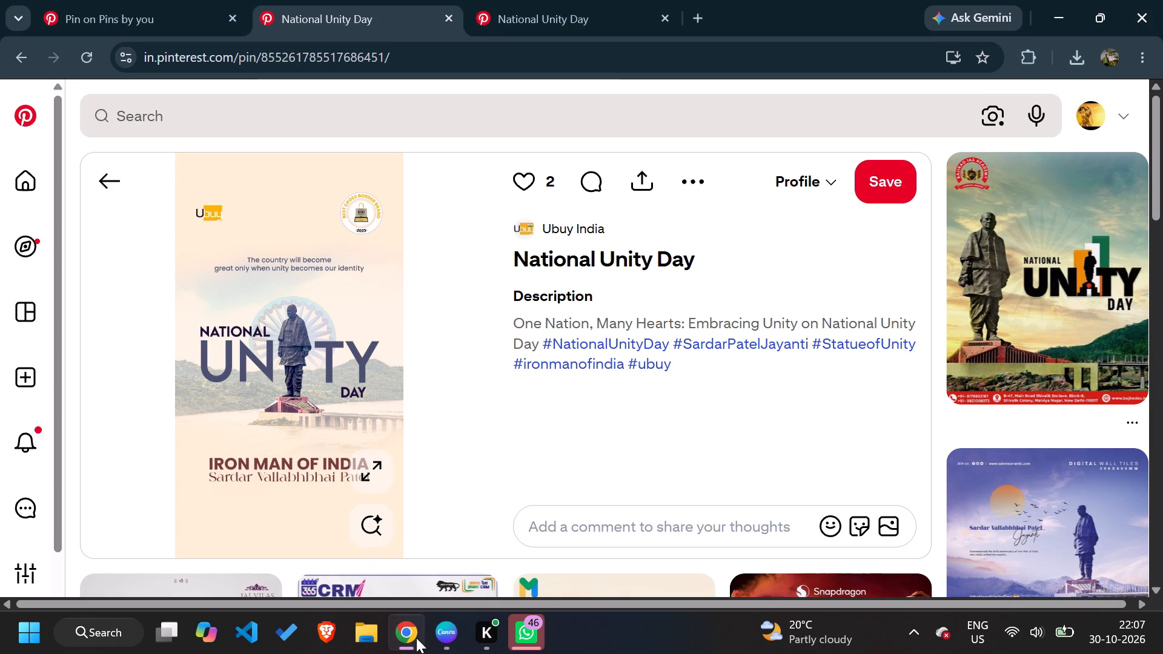
click(456, 640)
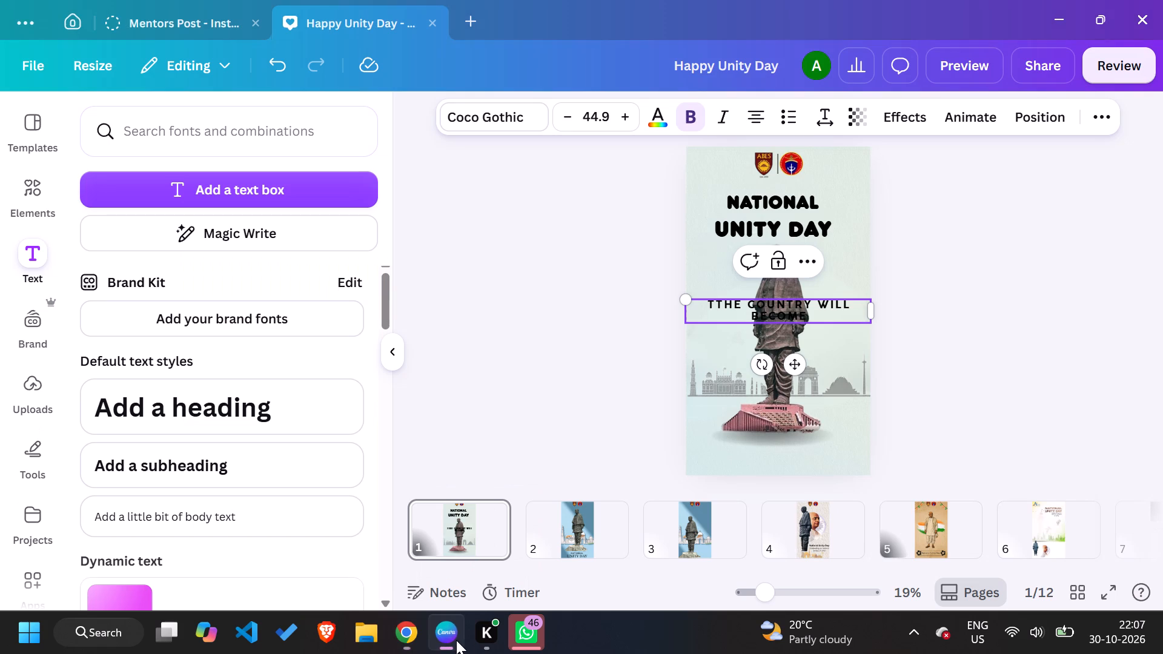
click(826, 323)
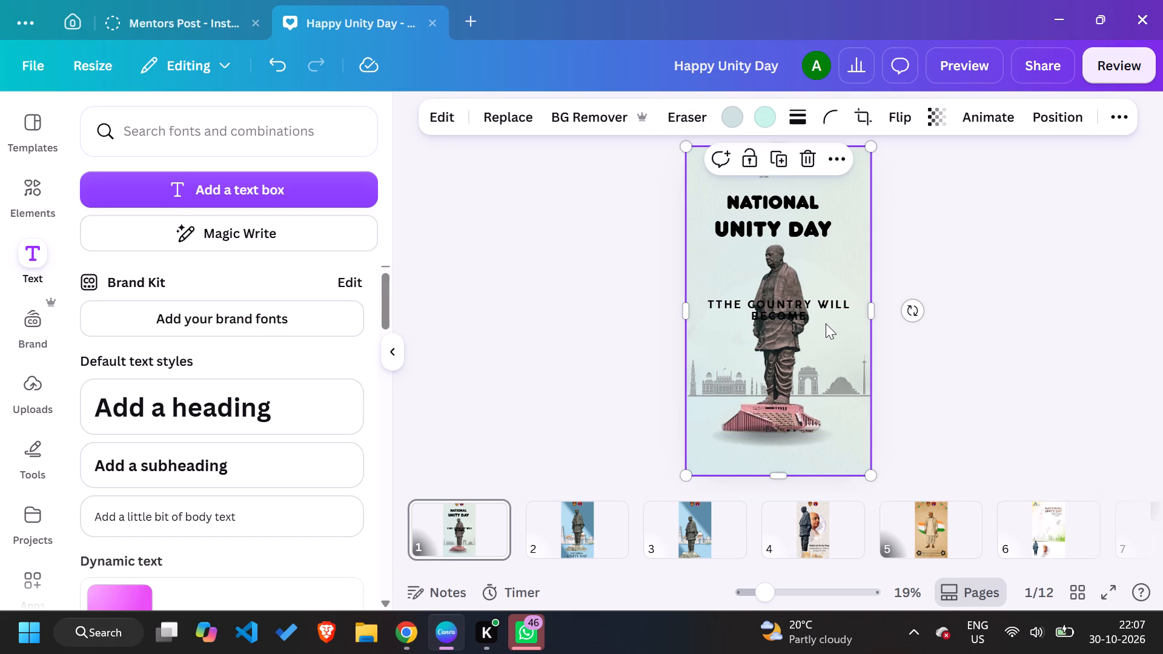
double_click(818, 317)
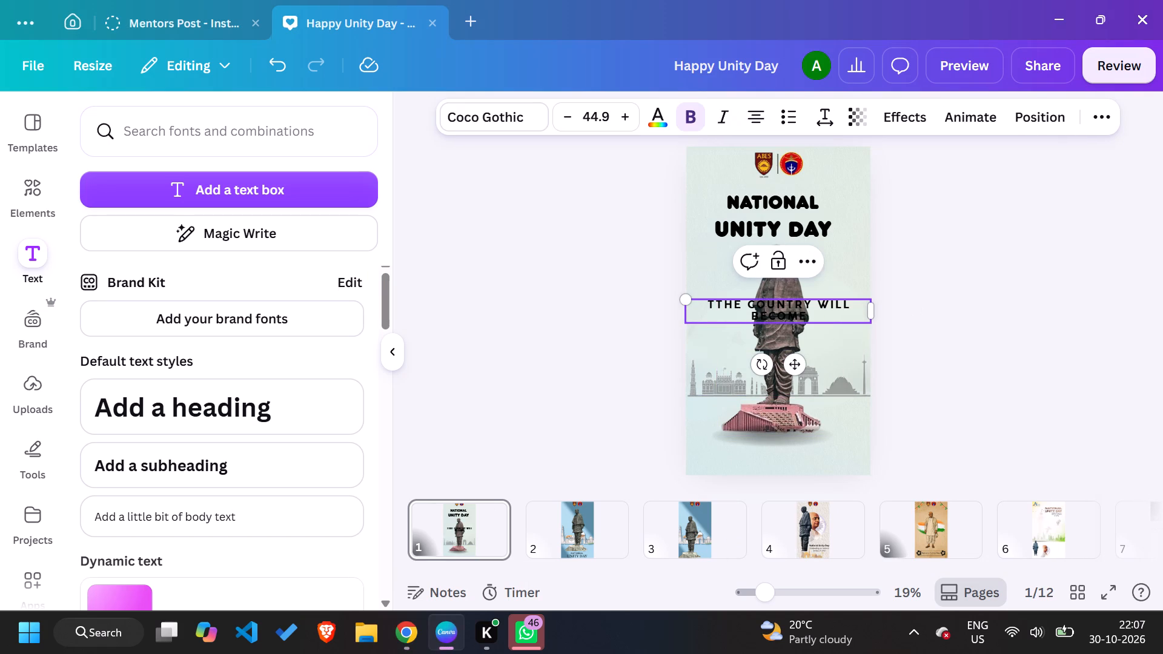
key(g)
key(BackSpace)
key(space)
text(great onl)
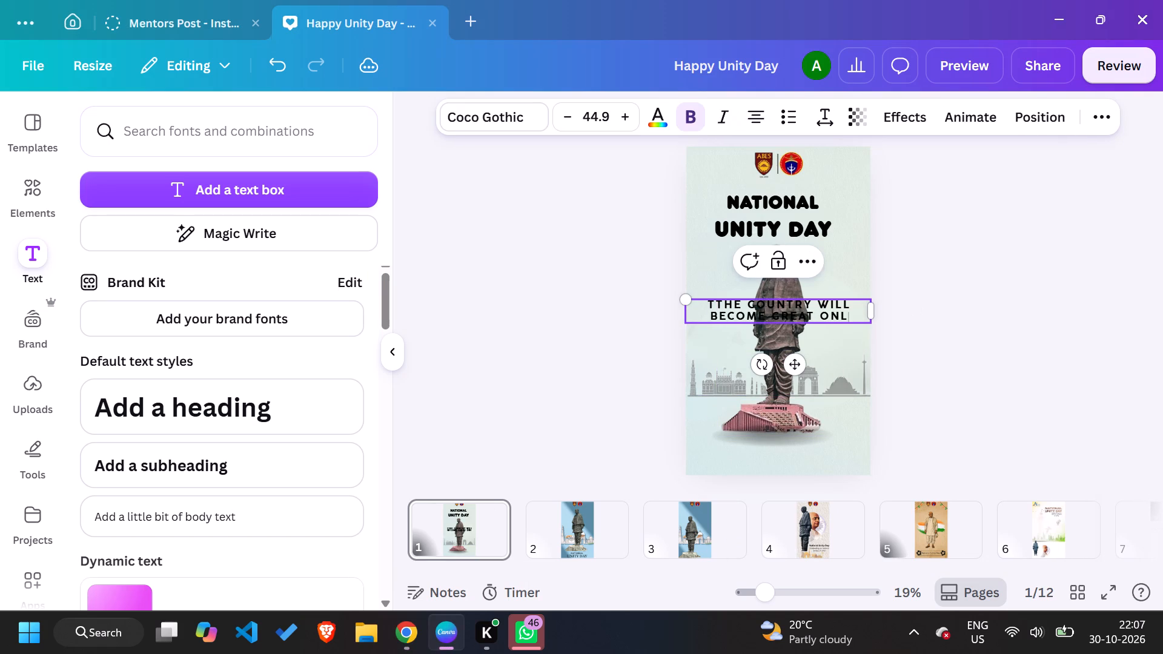
text(y)
key(space)
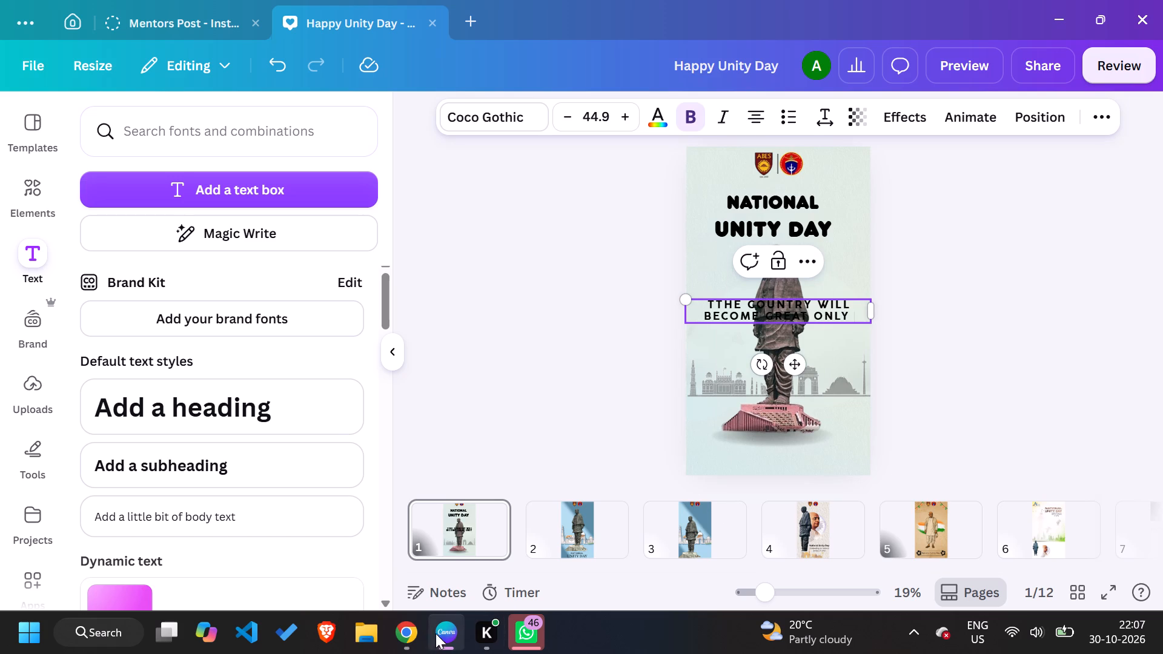
Check the quote on the Ubuy India pin in Chrome, and continue Canva's quote text with "when unity".
click(414, 630)
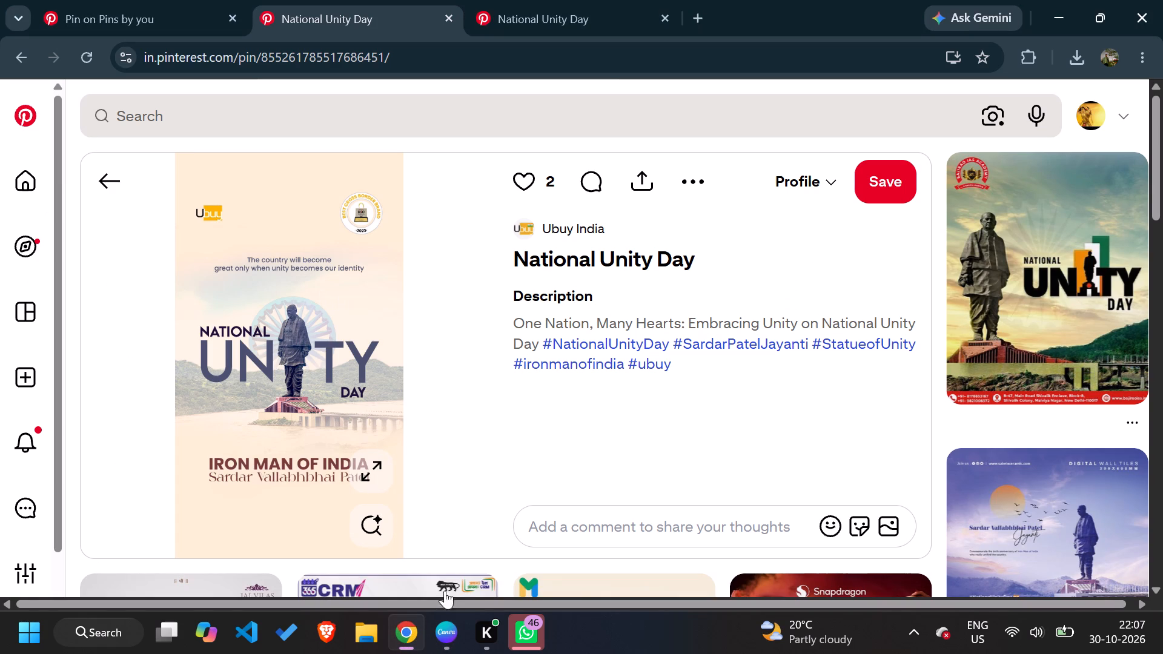
click(451, 624)
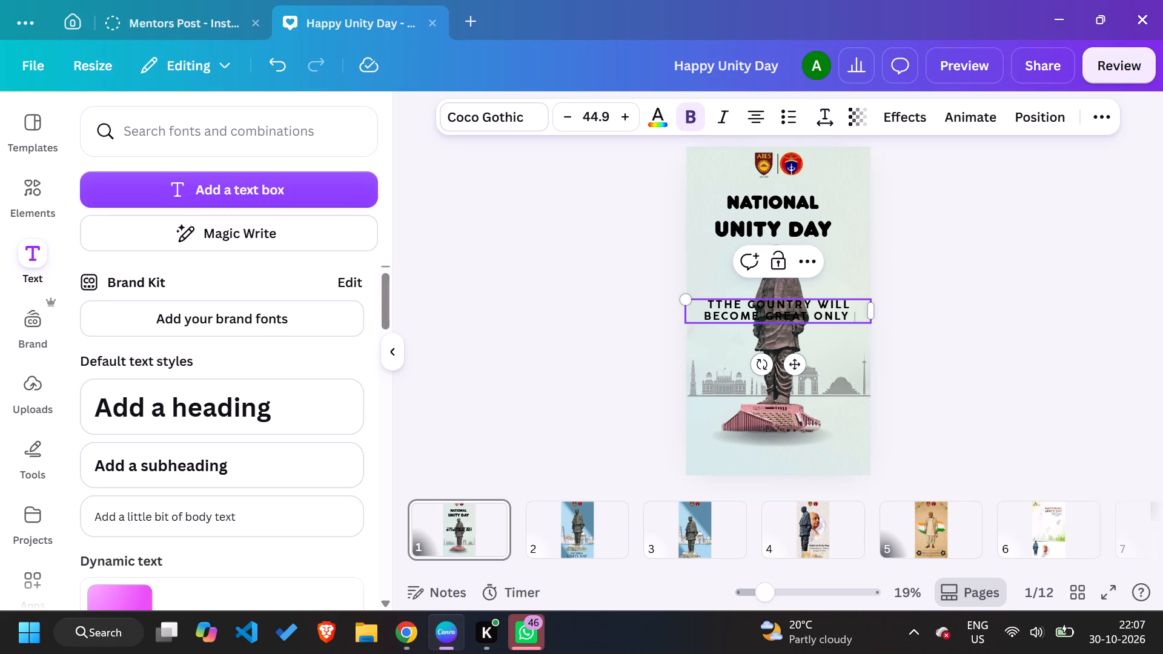
text(when)
key(space)
text(unity b)
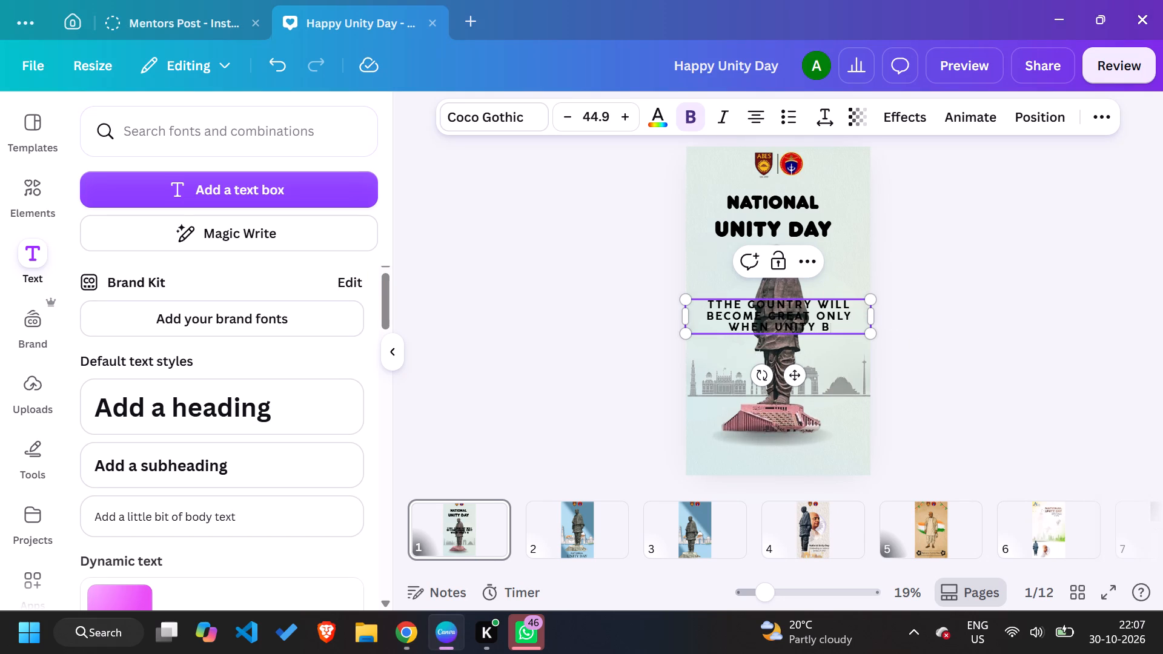
Complete the quote text on page 1 with the closing words "becomes our identity".
key(BackSpace)
text(bec)
text(omws)
key(BackSpace)
key(BackSpace)
text(es our)
key(space)
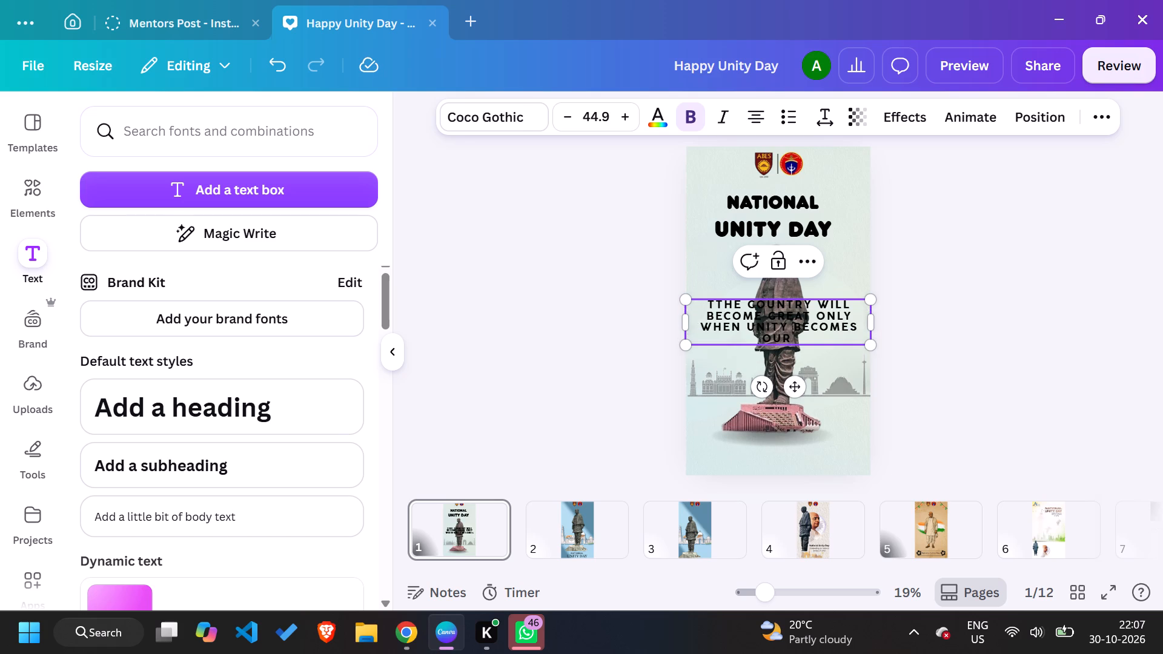
key(i)
key(BackSpace)
key(BackSpace)
key(BackSpace)
key(BackSpace)
key(BackSpace)
text(our identity)
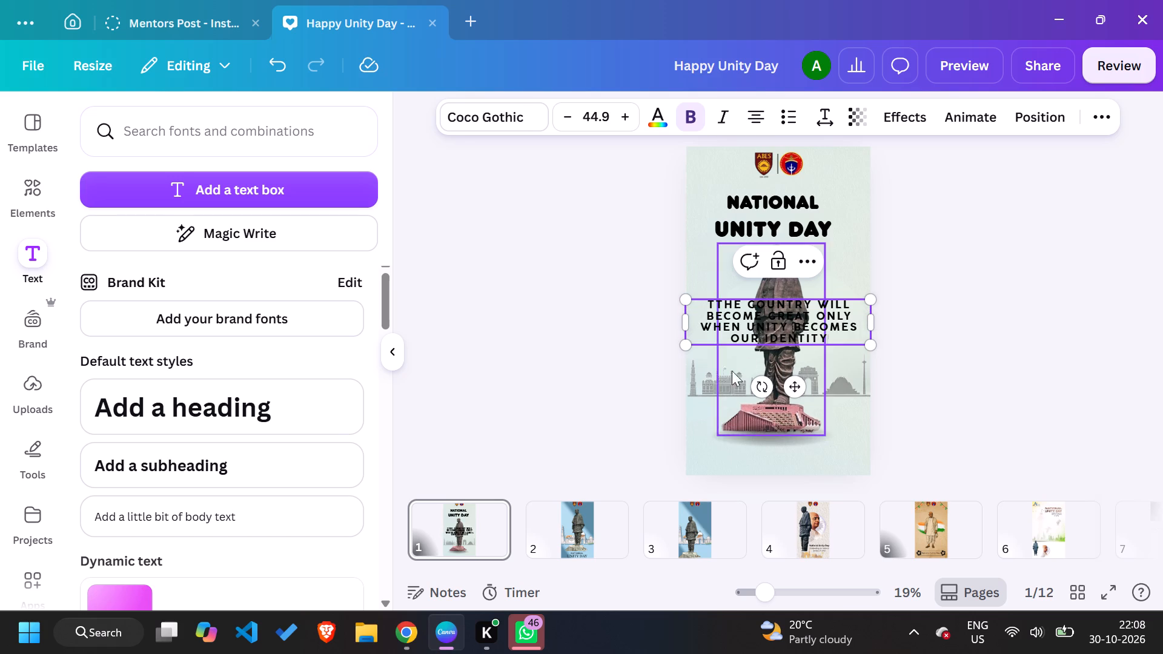
Move the quote text box from the middle of the statue down to the foot of page 1.
click(775, 336)
drag(775, 336, 841, 327)
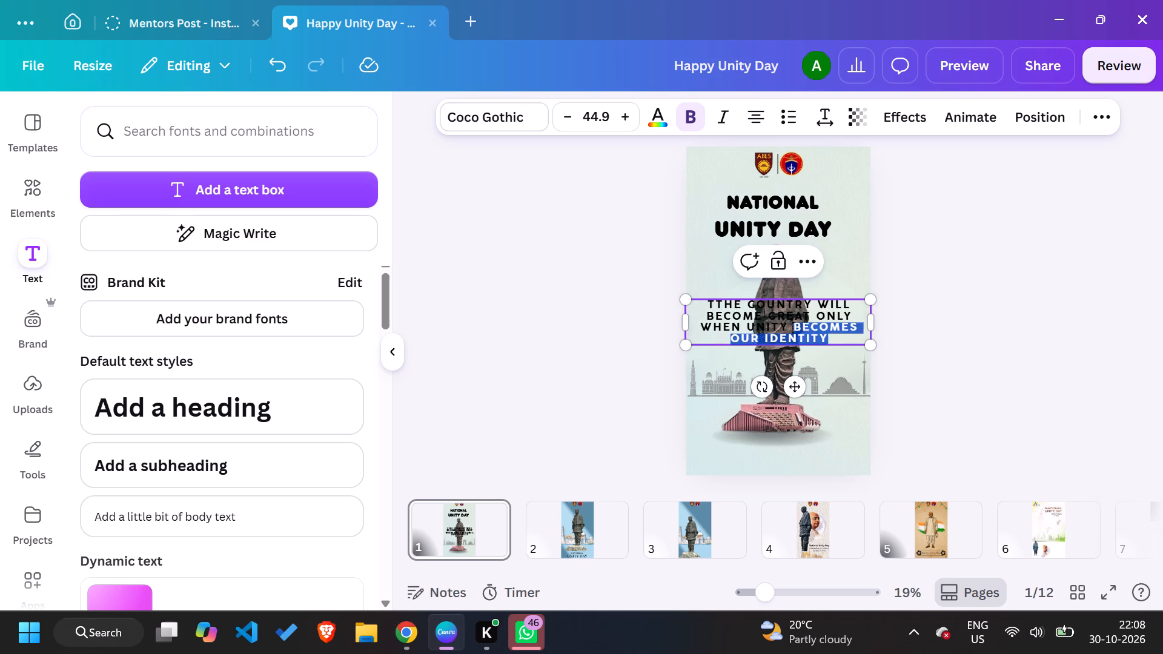
drag(841, 327, 941, 334)
click(941, 334)
drag(808, 309, 798, 395)
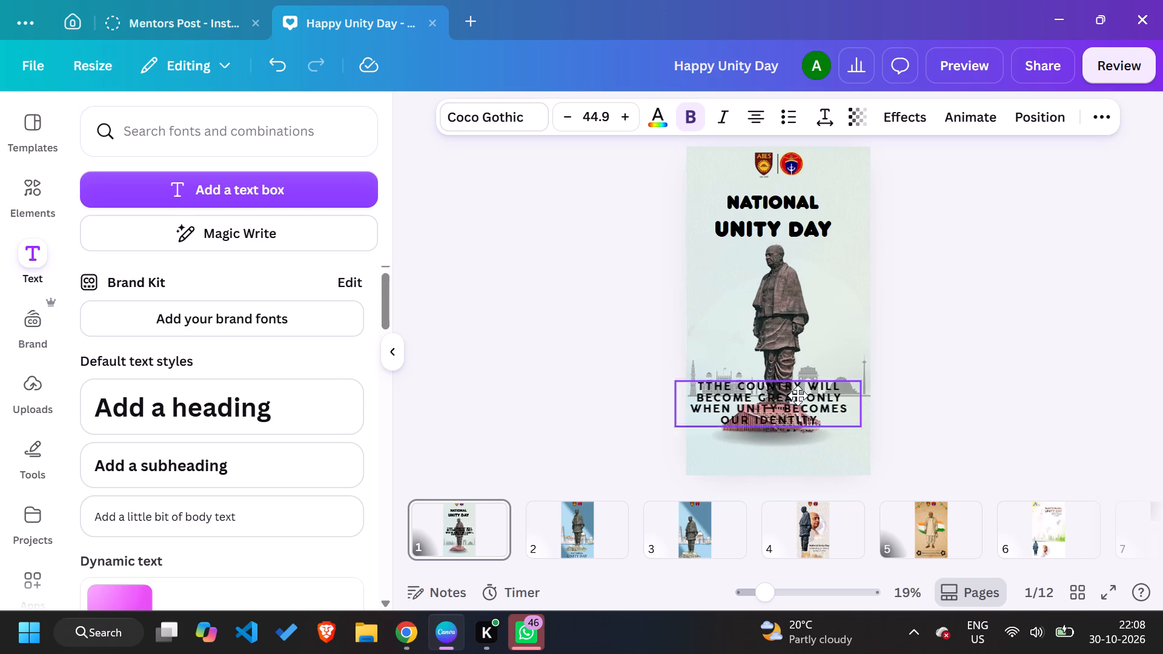
drag(798, 395, 797, 437)
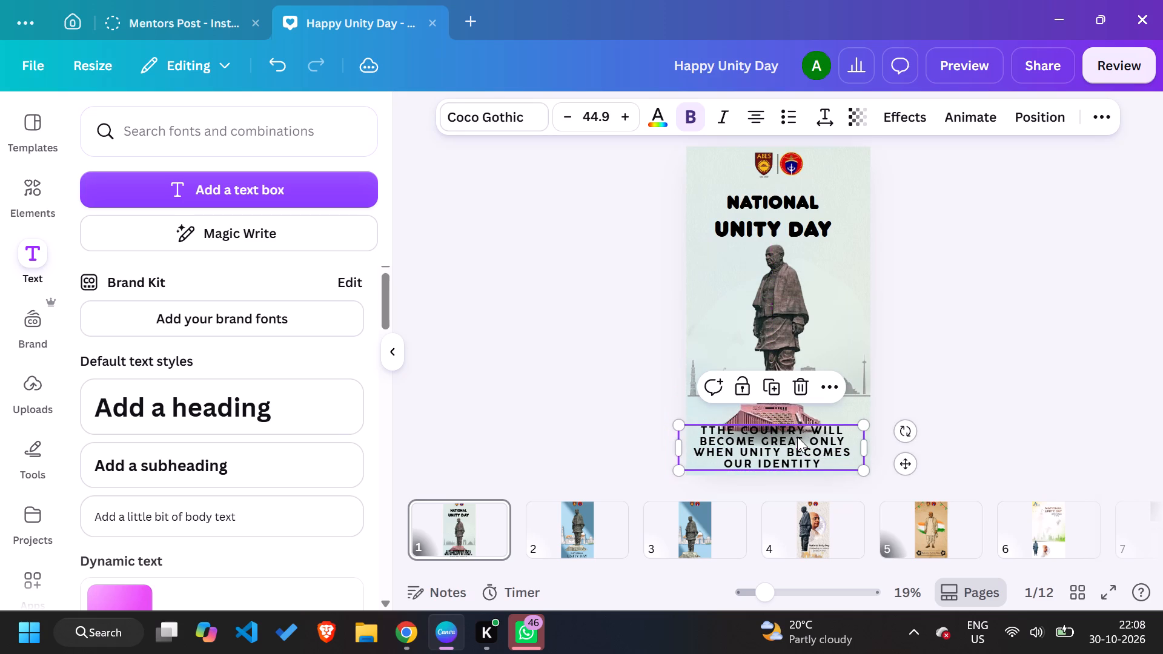
Delete the duplicated first letter "T" at the start of the quote so it begins "The country will".
click(764, 441)
click(713, 431)
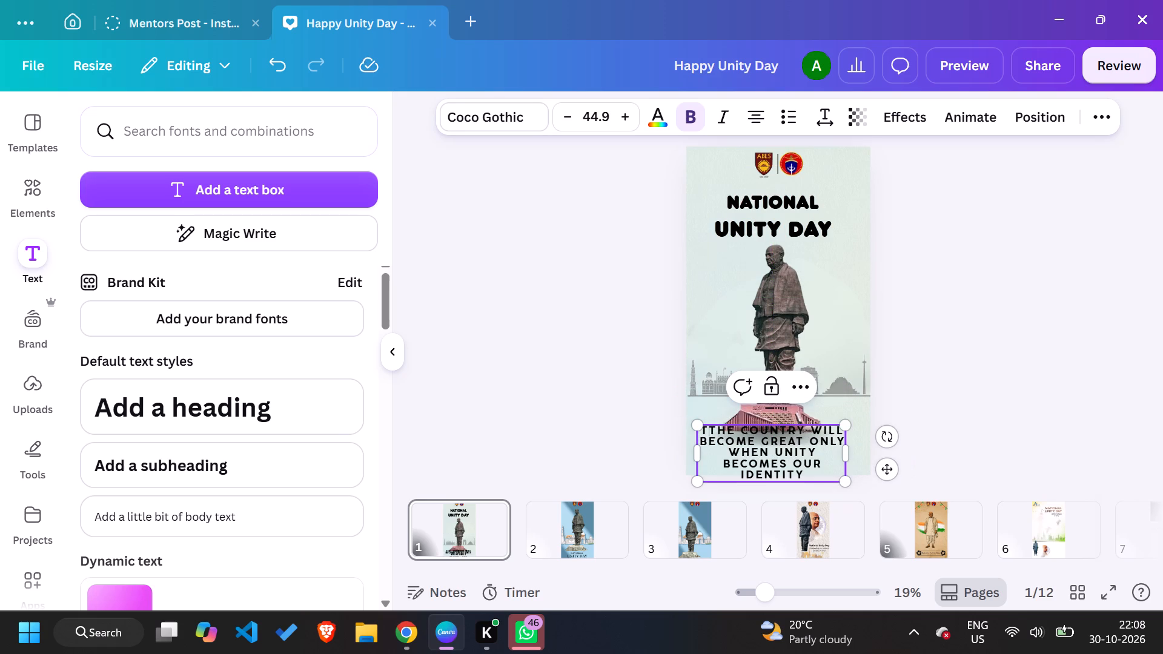
key(BackSpace)
click(751, 449)
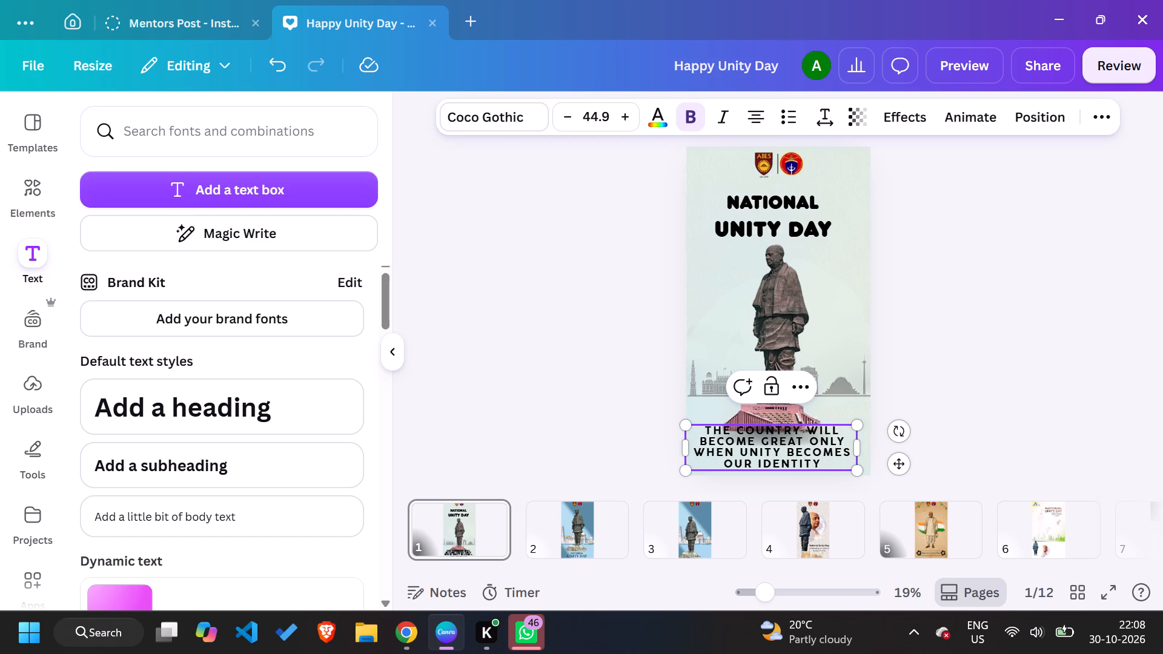
Look through fonts matching "tan mer" and the document text styles, and apply the Heading style to the quote.
click(503, 120)
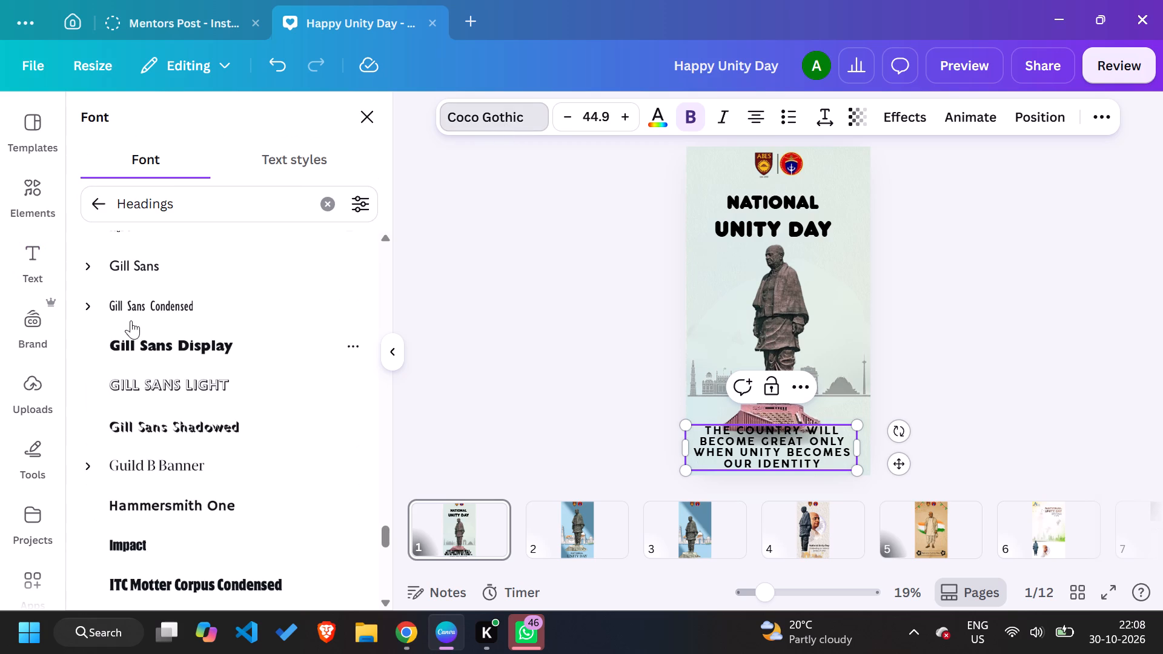
click(321, 205)
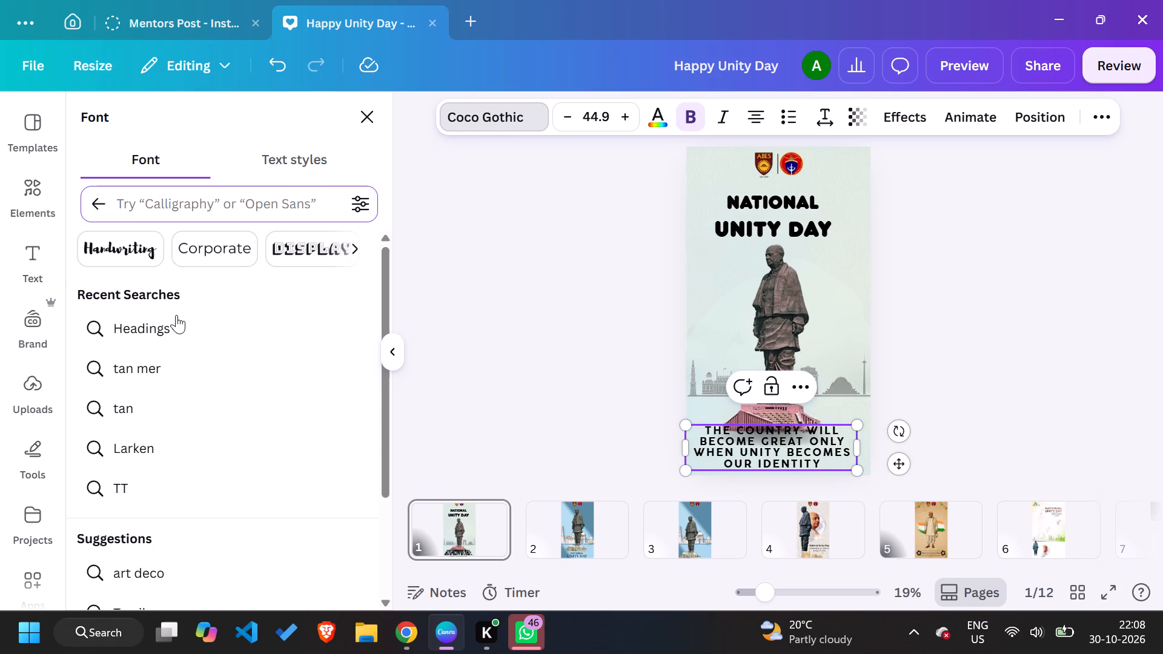
click(147, 368)
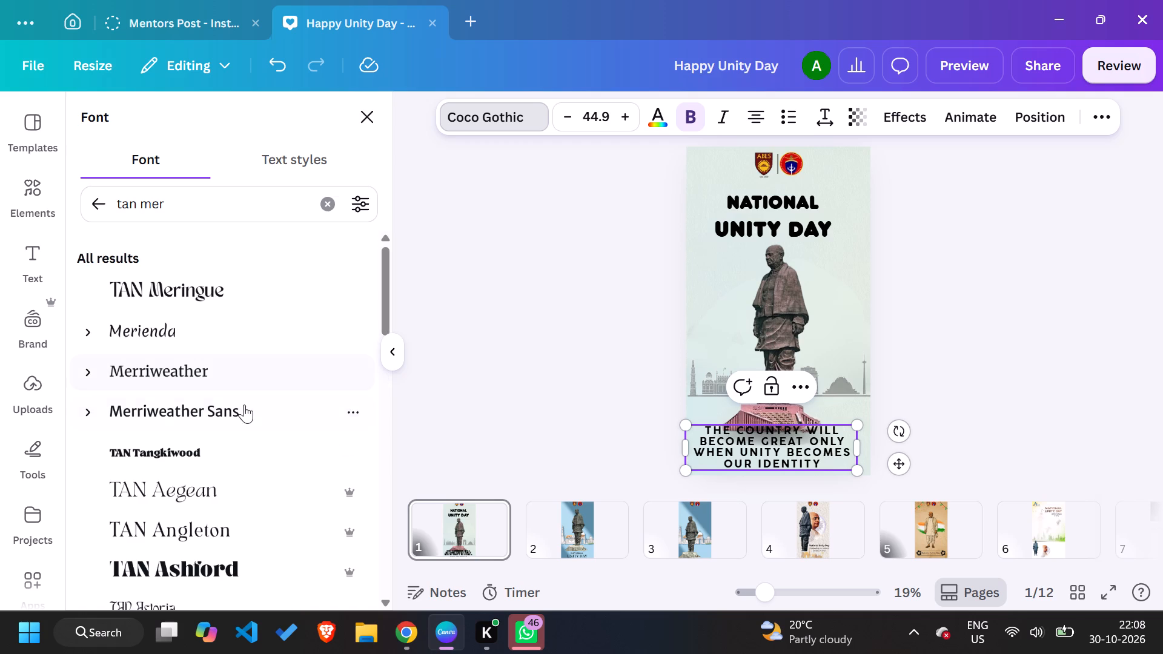
click(297, 162)
scroll(268, 245, down, 1)
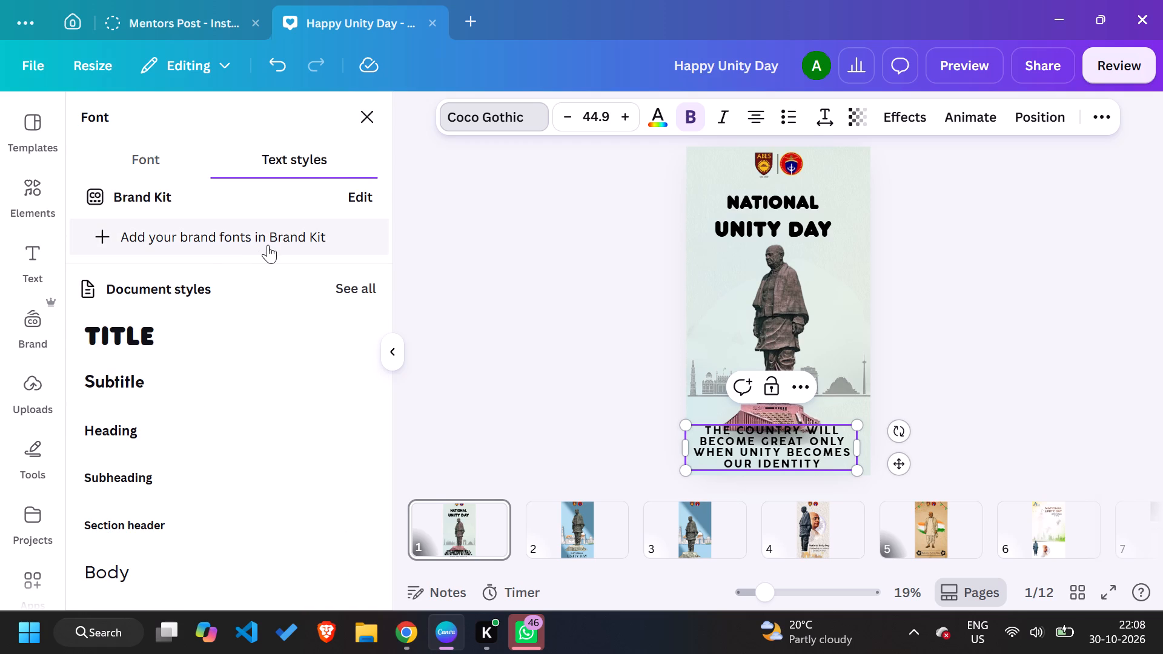
scroll(268, 245, down, 1)
click(148, 478)
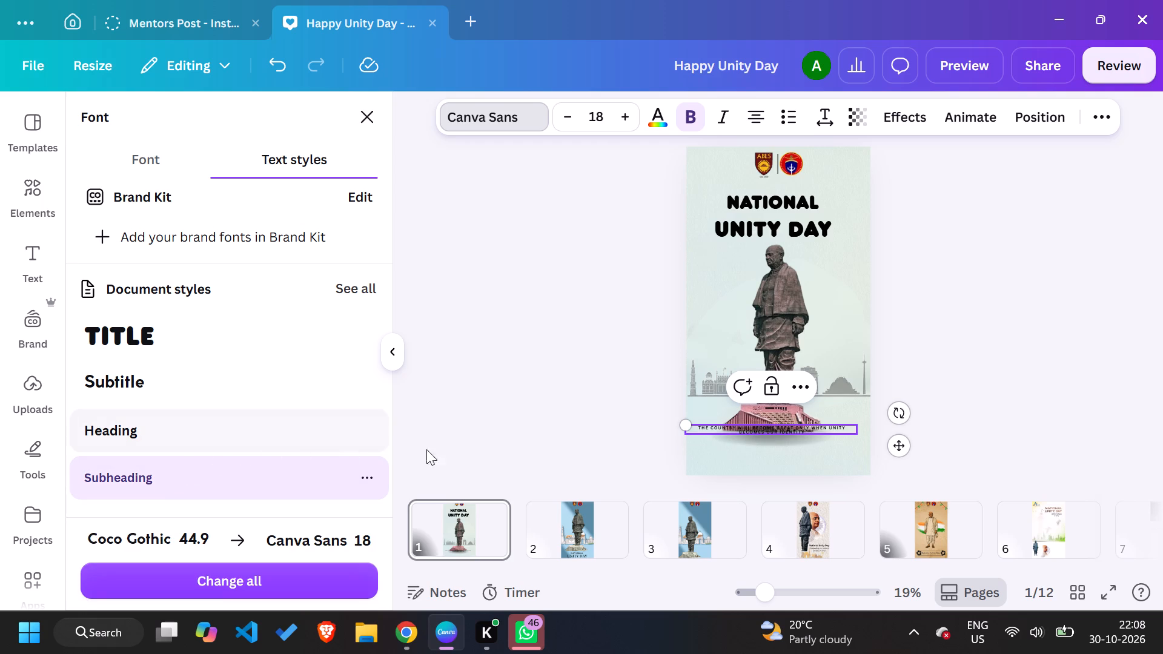
click(164, 428)
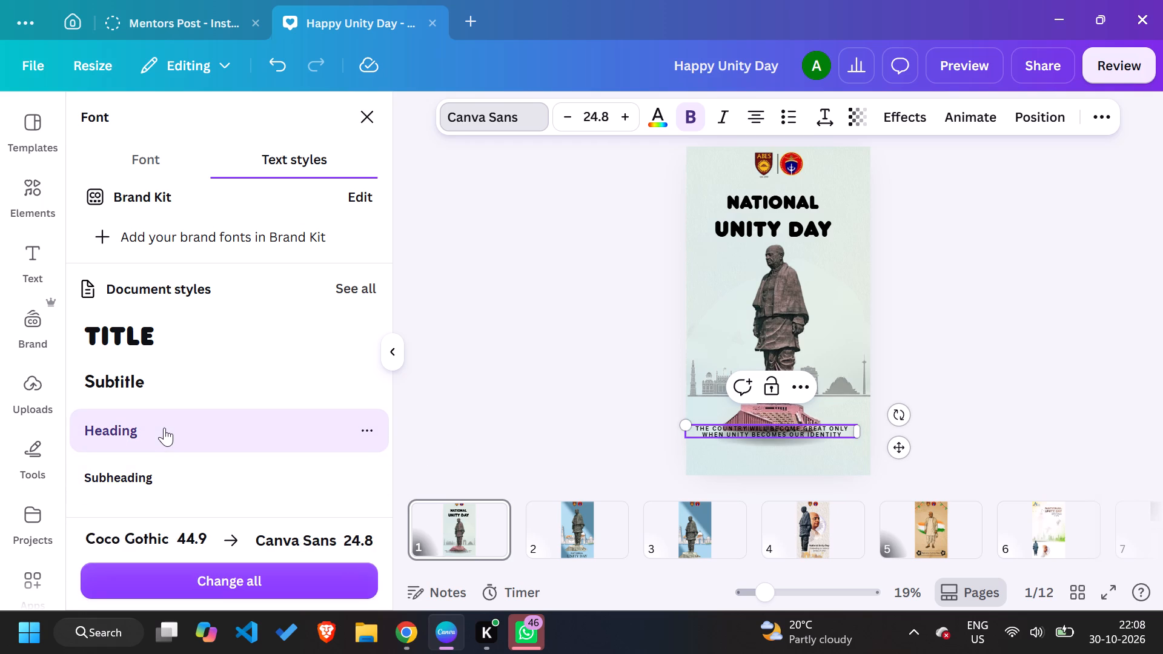
click(188, 391)
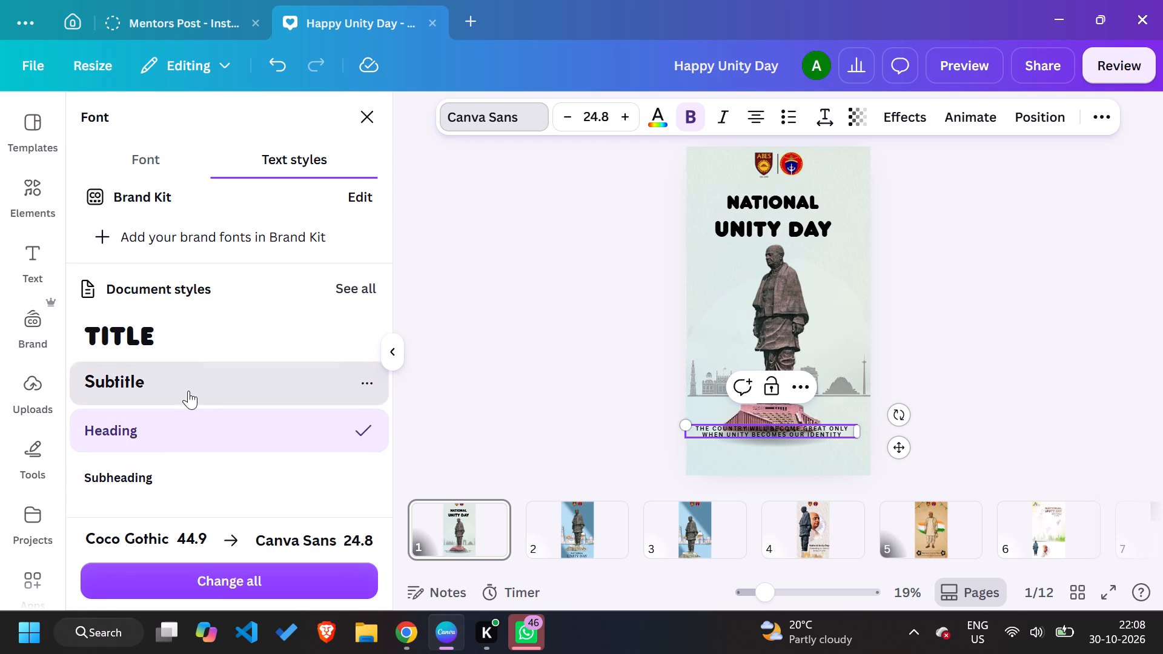
click(165, 426)
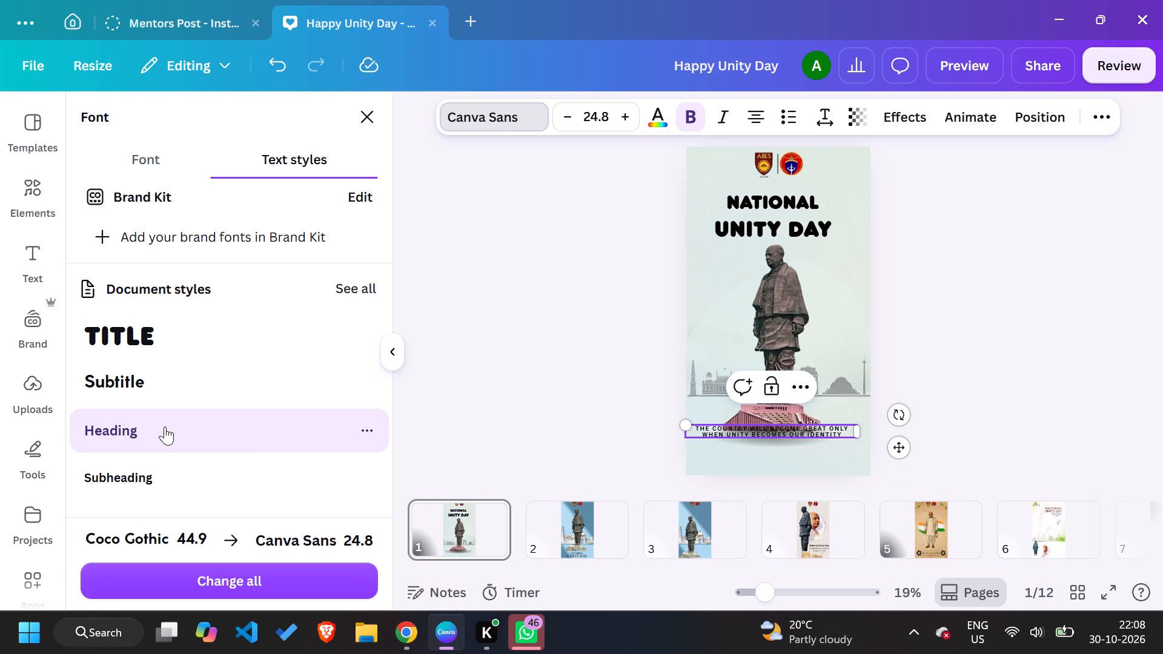
scroll(207, 465, down, 3)
scroll(207, 465, up, 2)
Enlarge the quote text to font size 32.7.
triple_click(622, 121)
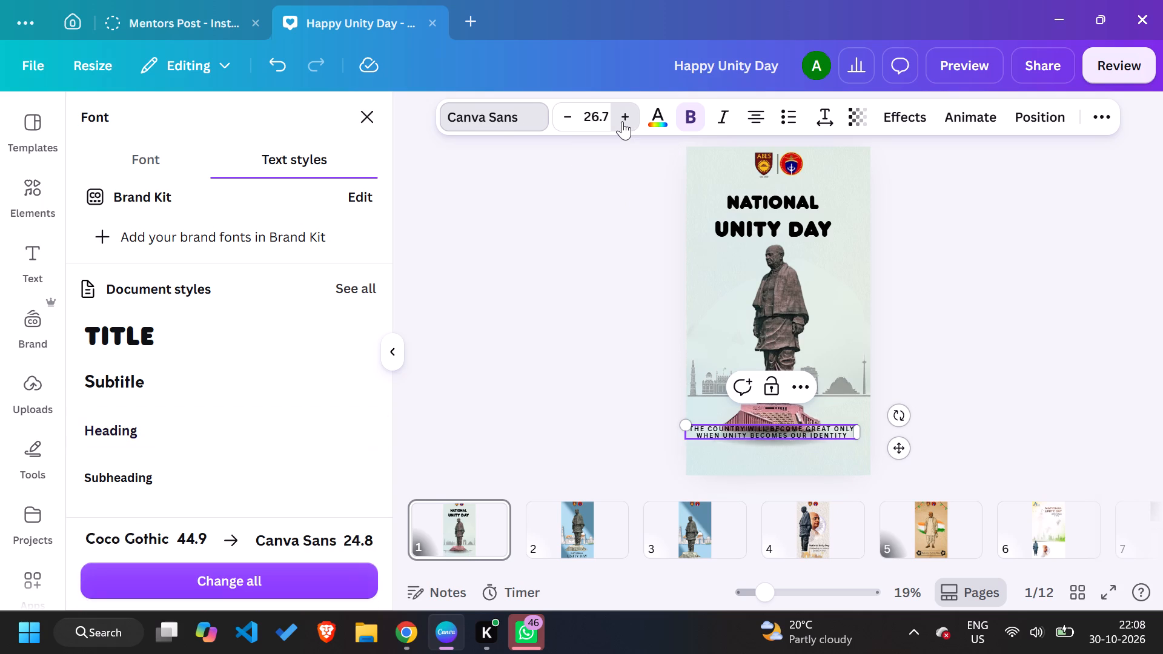
triple_click(622, 121)
triple_click(622, 121)
click(622, 121)
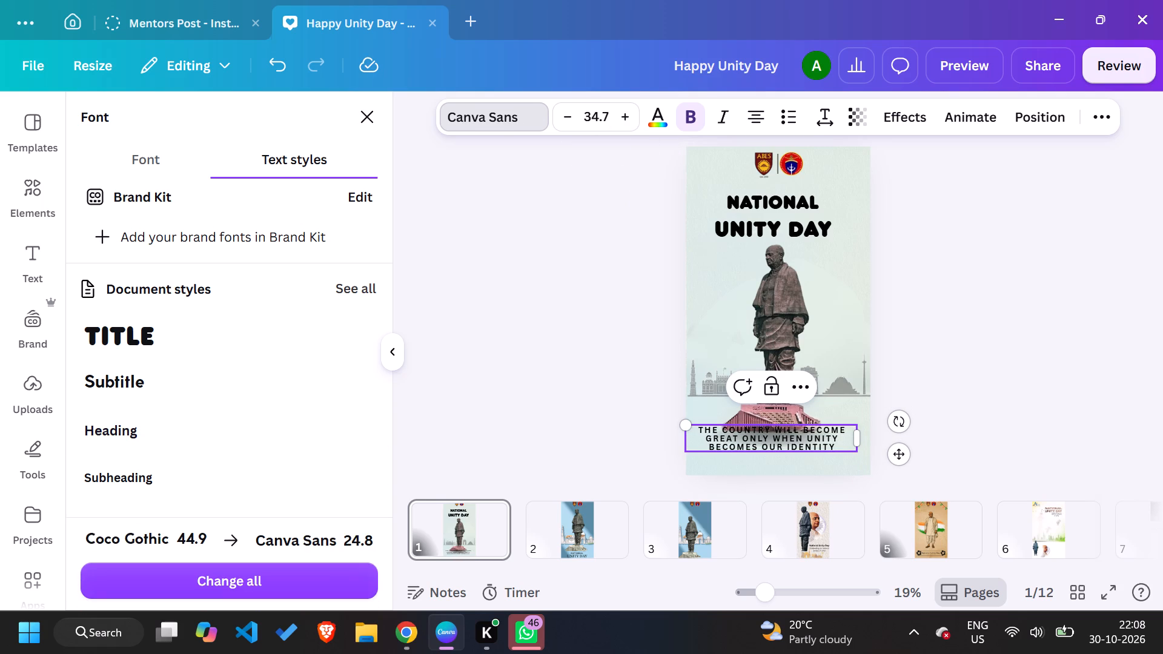
click(569, 114)
click(569, 114)
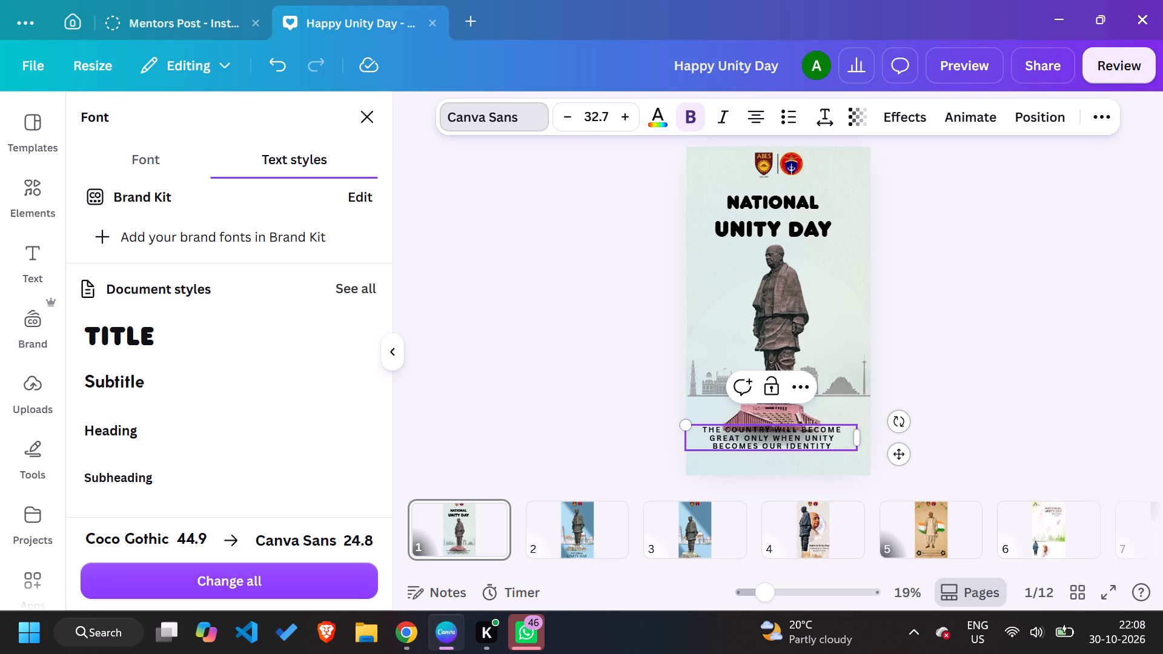
Move the quote text box straight down so it sits clear beneath the statue's pedestal.
drag(758, 444, 777, 440)
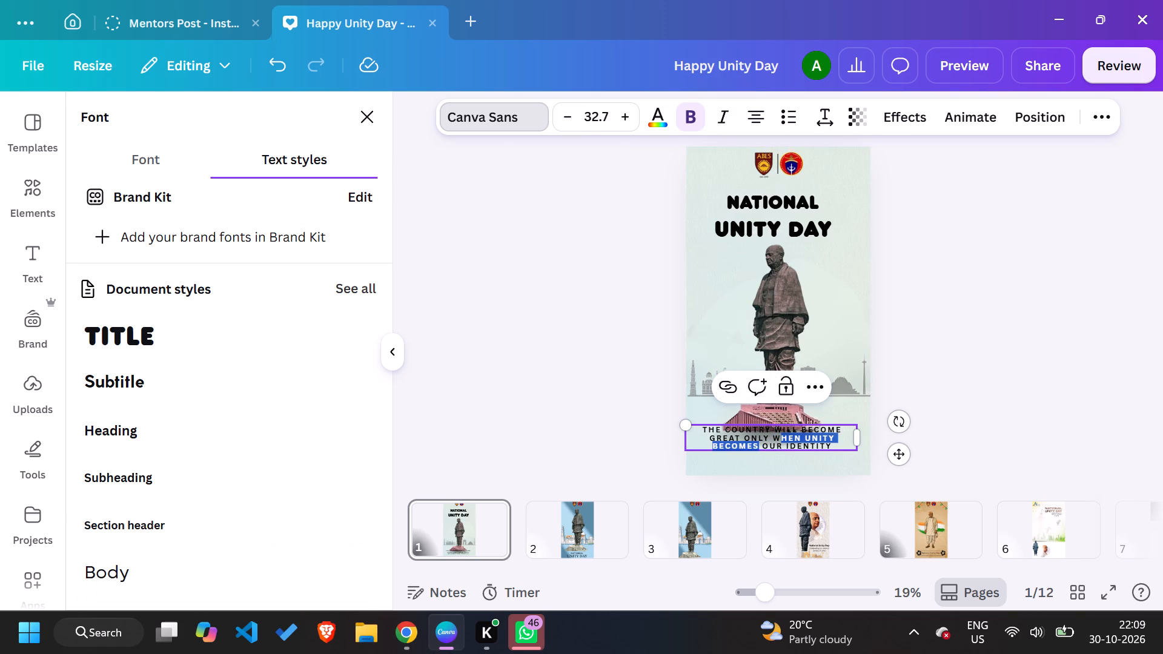
click(964, 430)
click(811, 443)
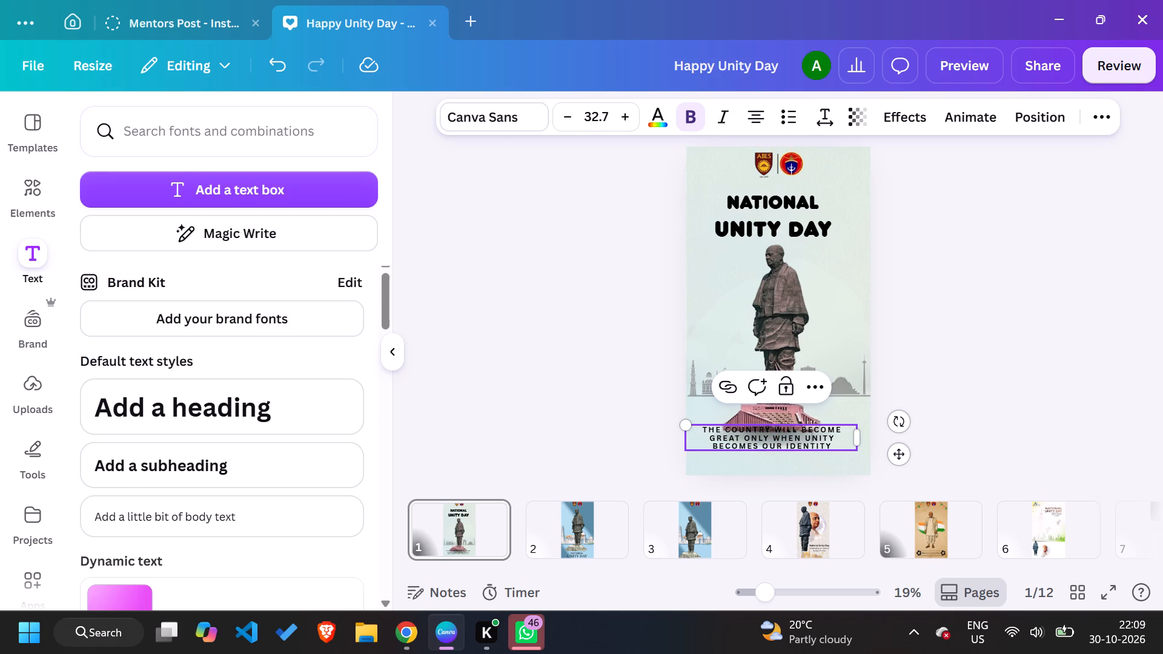
click(1012, 413)
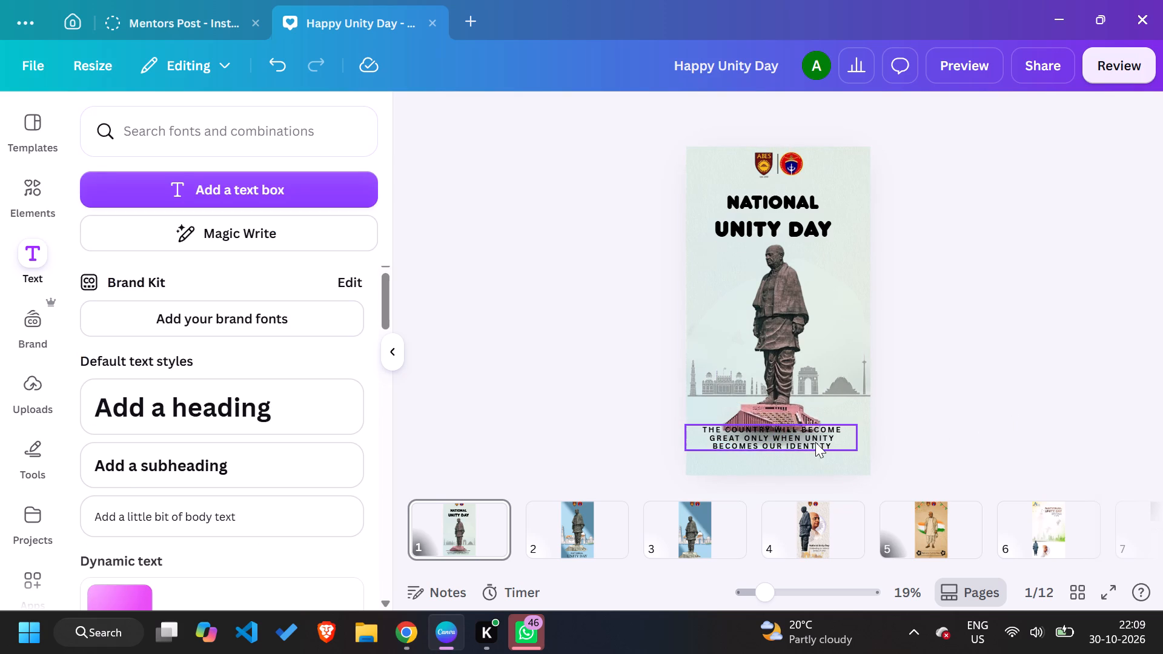
drag(814, 443, 813, 460)
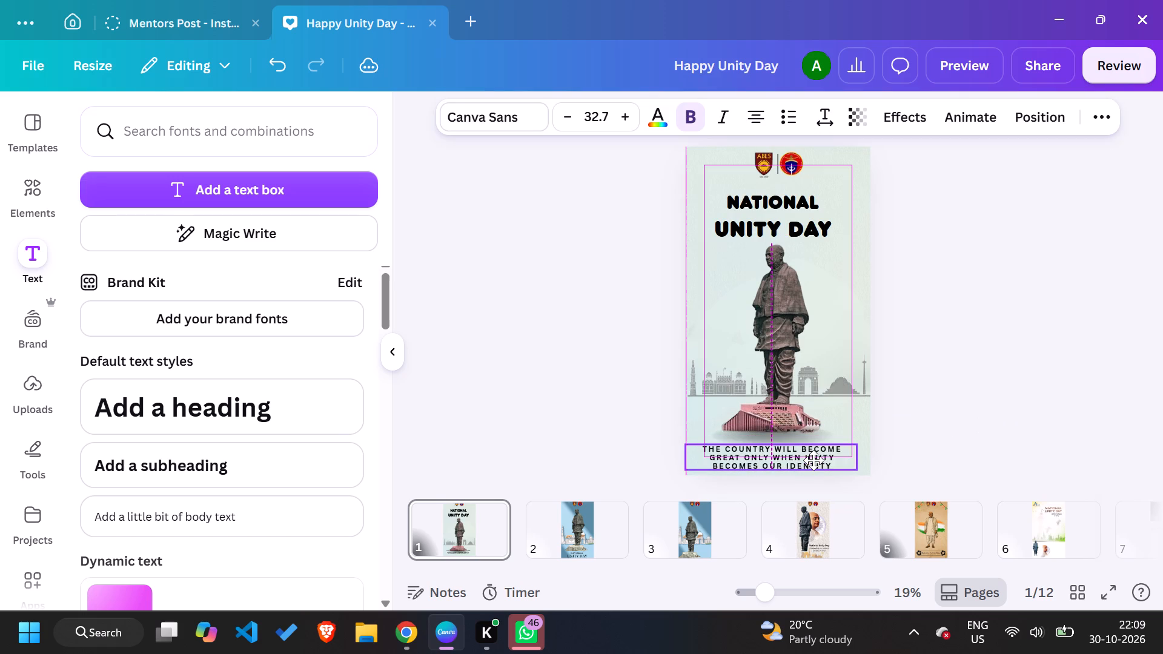
drag(813, 460, 813, 460)
click(1001, 409)
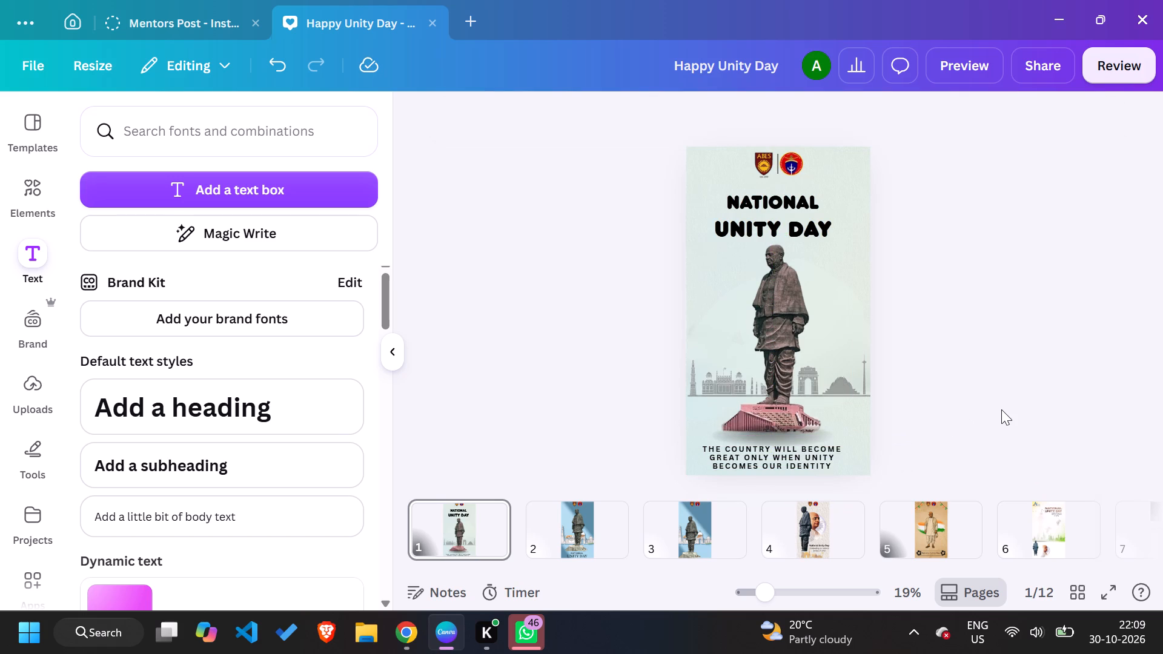
Shrink the statue image slightly and centre it beneath the "UNITY DAY" title.
click(794, 384)
drag(826, 245, 823, 251)
click(1021, 331)
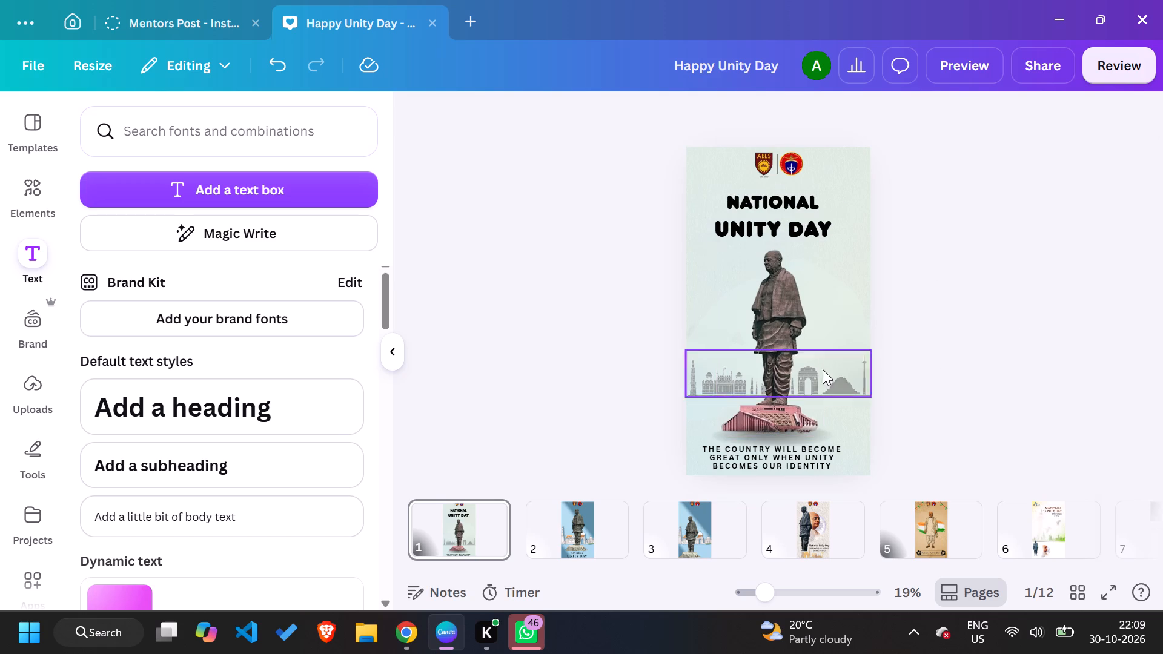
click(794, 365)
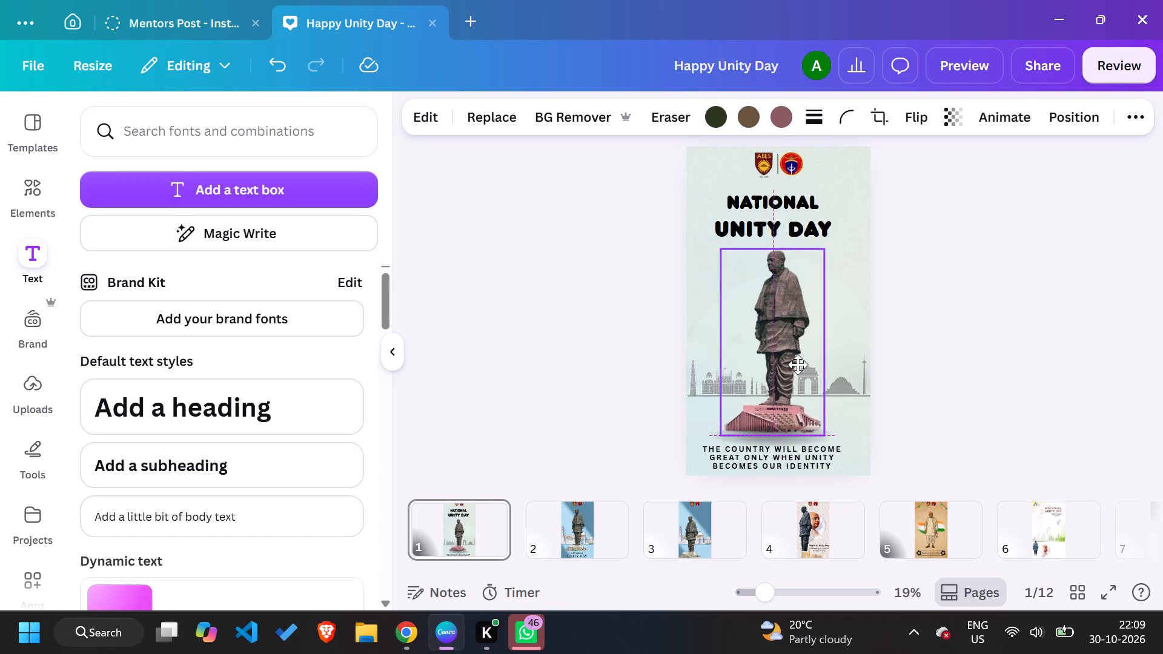
click(1004, 378)
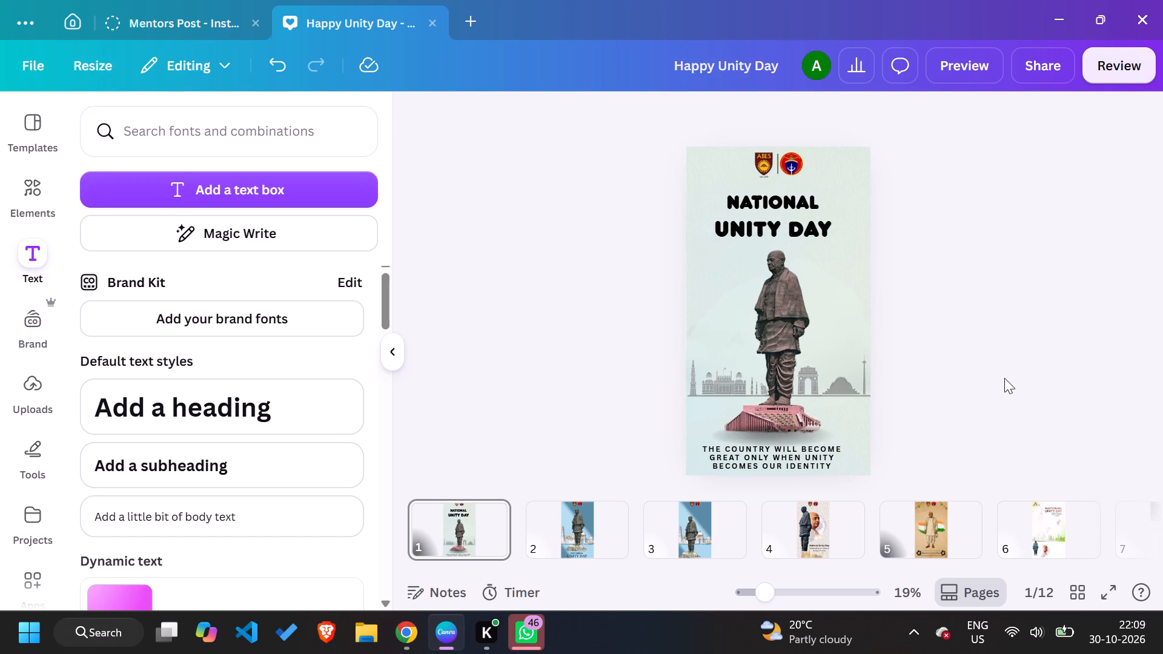
Nudge the shadow under the statue's pedestal and the quote text slightly upward.
click(815, 433)
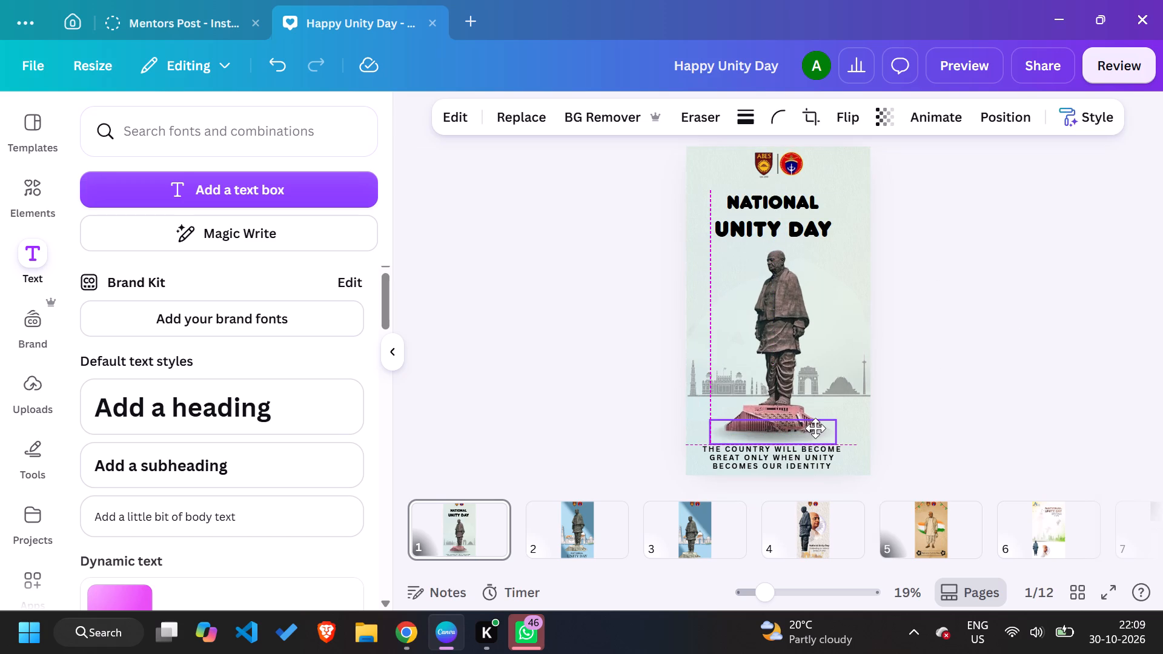
click(983, 438)
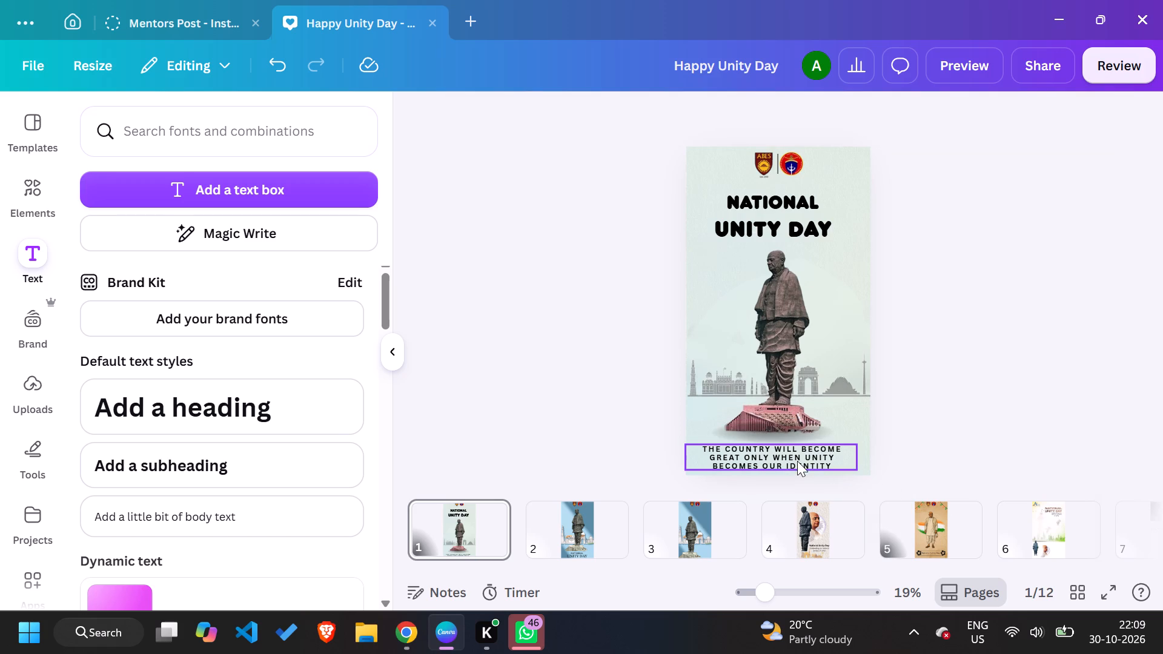
click(797, 461)
click(997, 466)
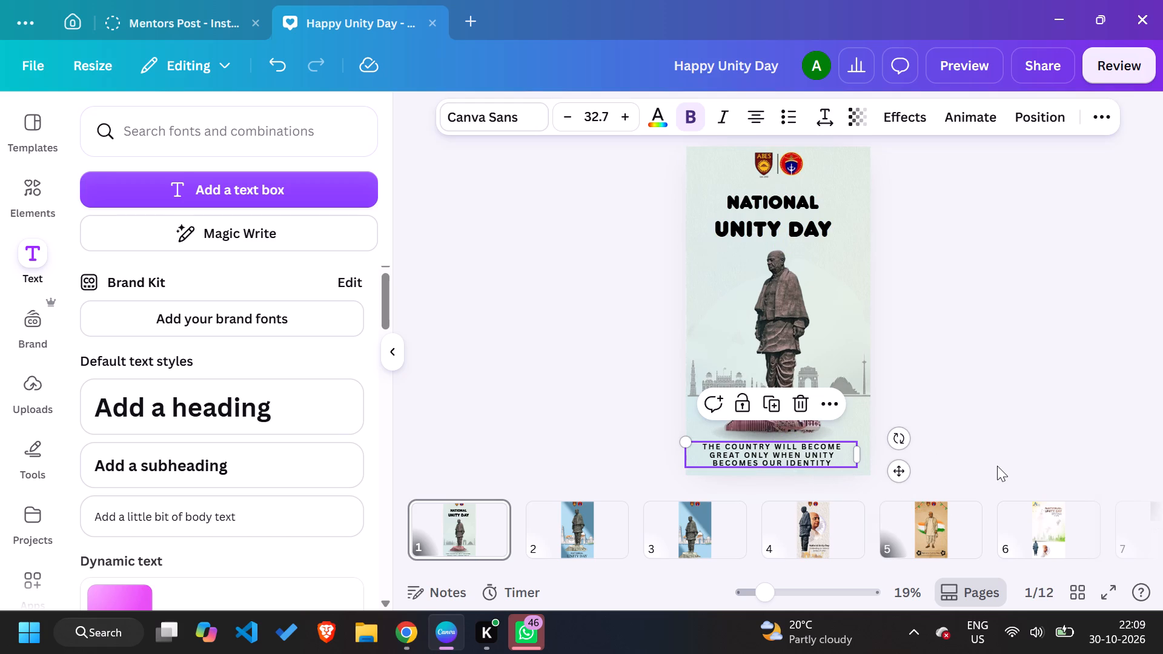
Widen the quote text box so it spans the full width of the page.
click(828, 452)
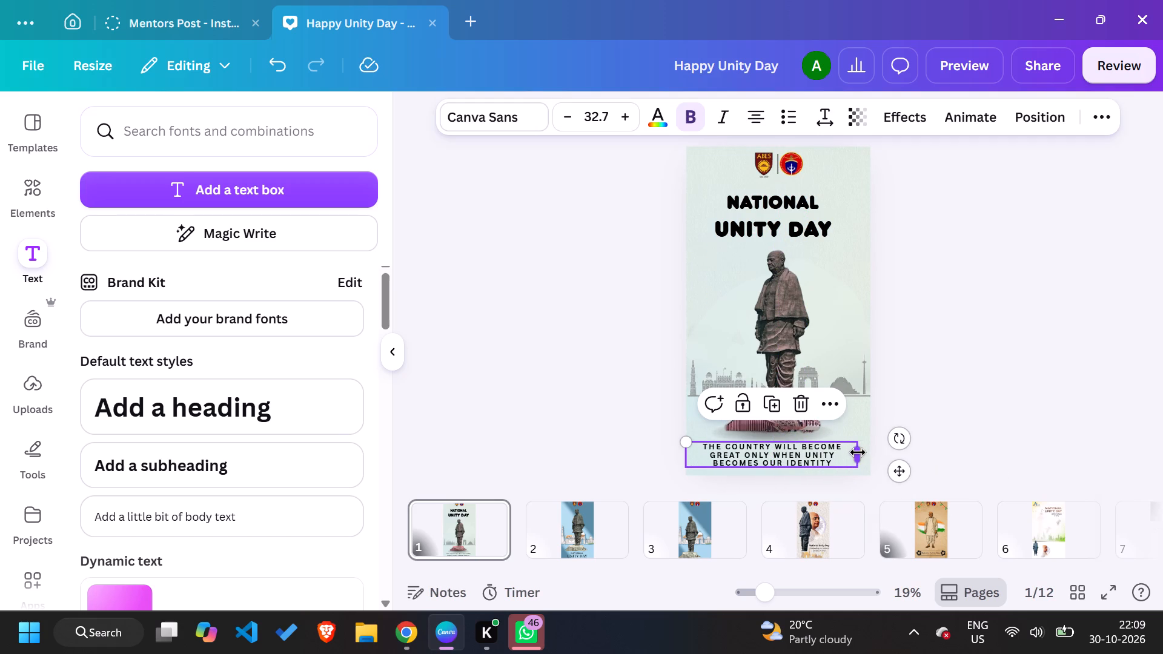
drag(857, 452, 870, 451)
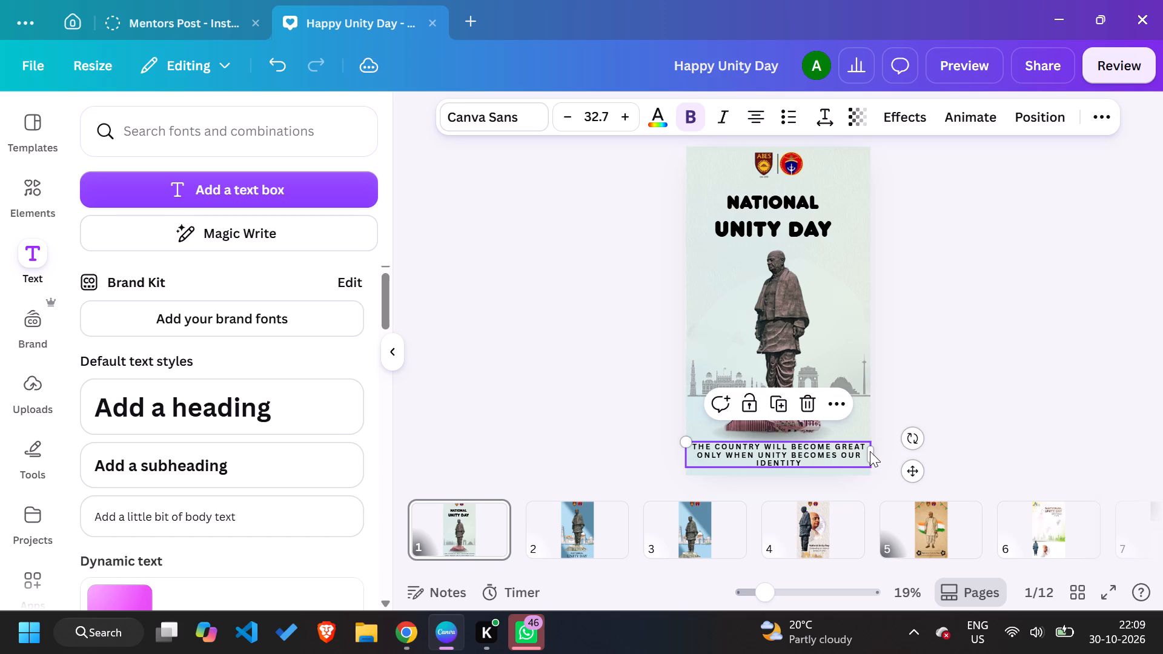
click(977, 427)
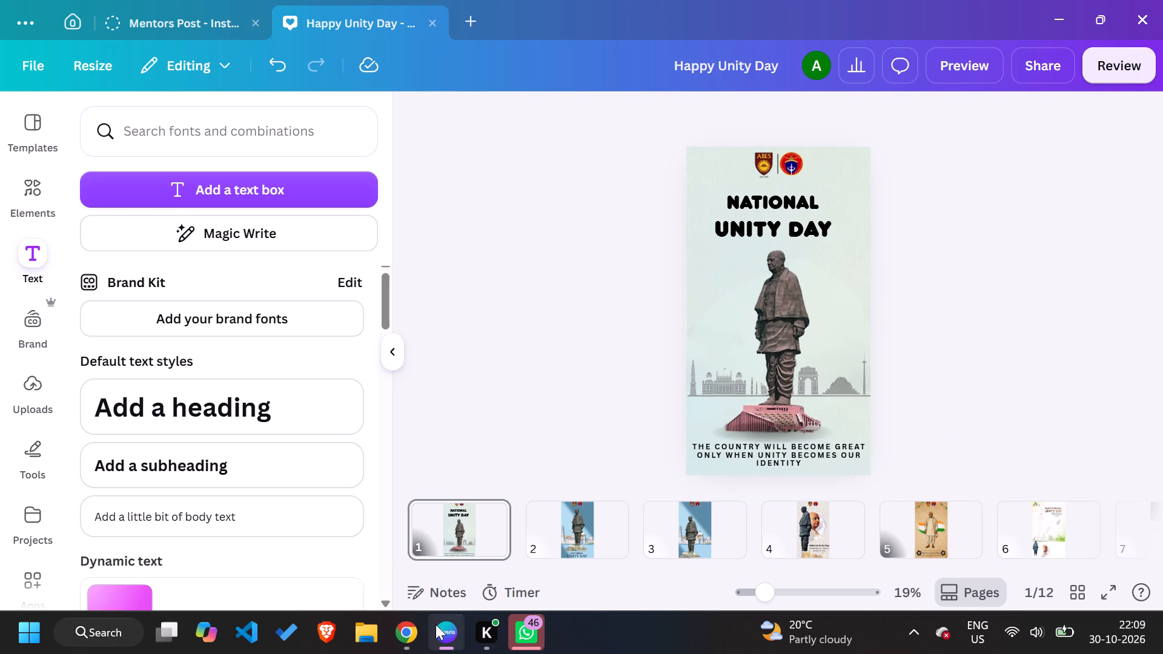
Switch to Chrome and search Google in a new tab for how to change capital letters to small in Canva.
click(413, 630)
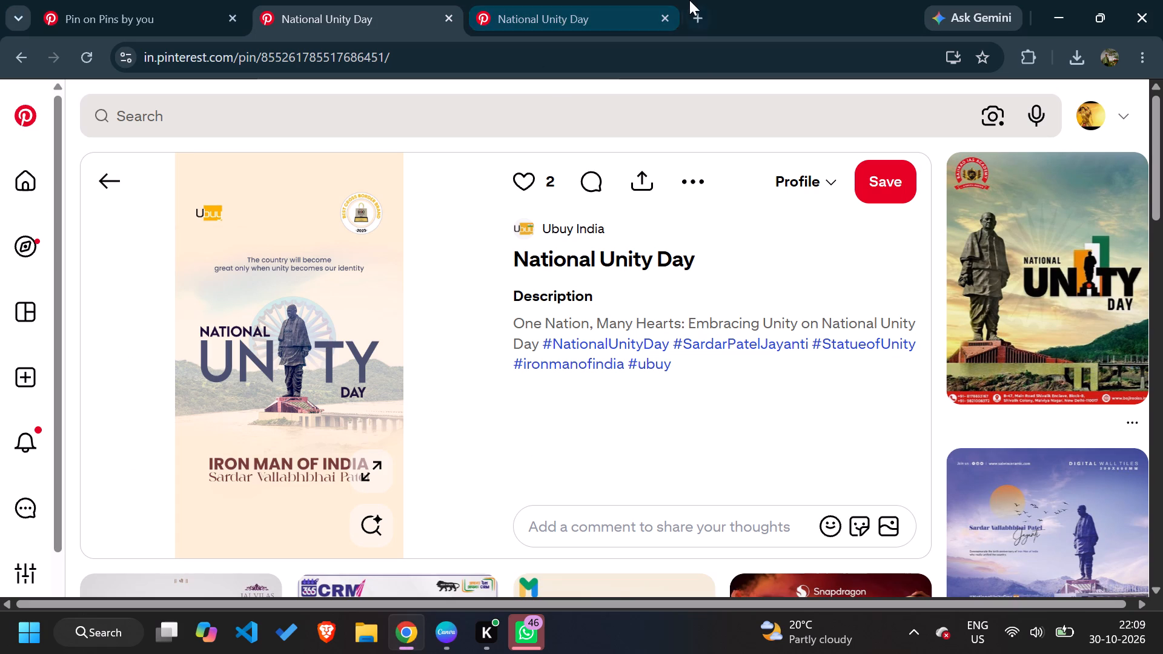
click(692, 0)
text(Hpw)
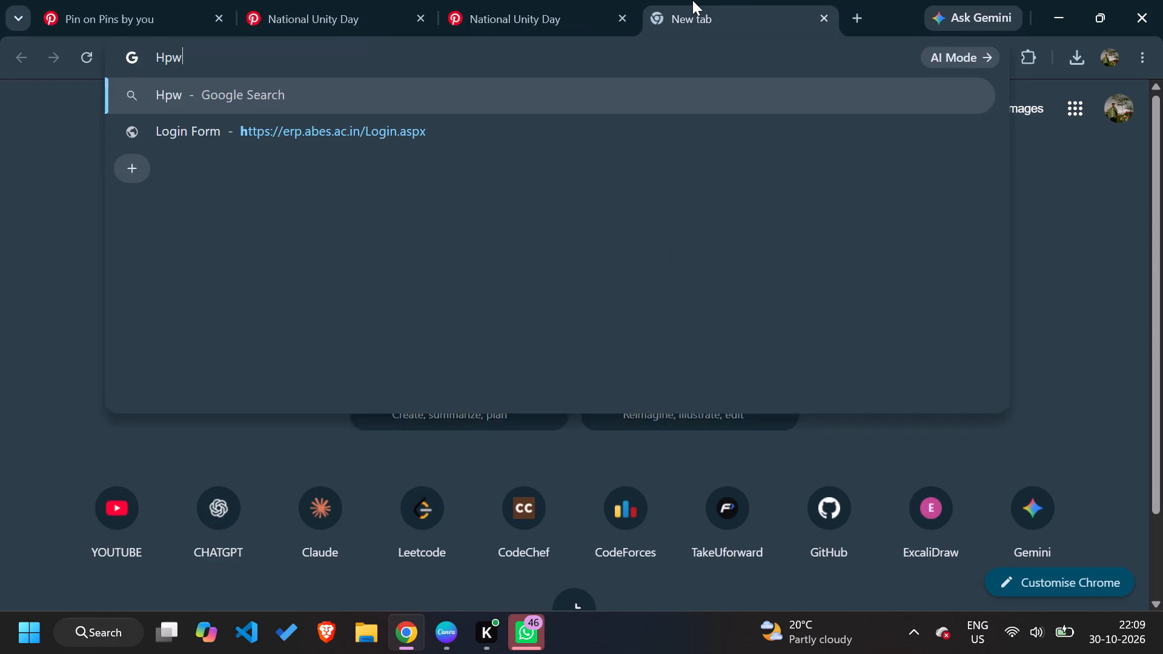
key(space)
key(BackSpace)
key(BackSpace)
key(BackSpace)
text(ow to chnage)
key(space)
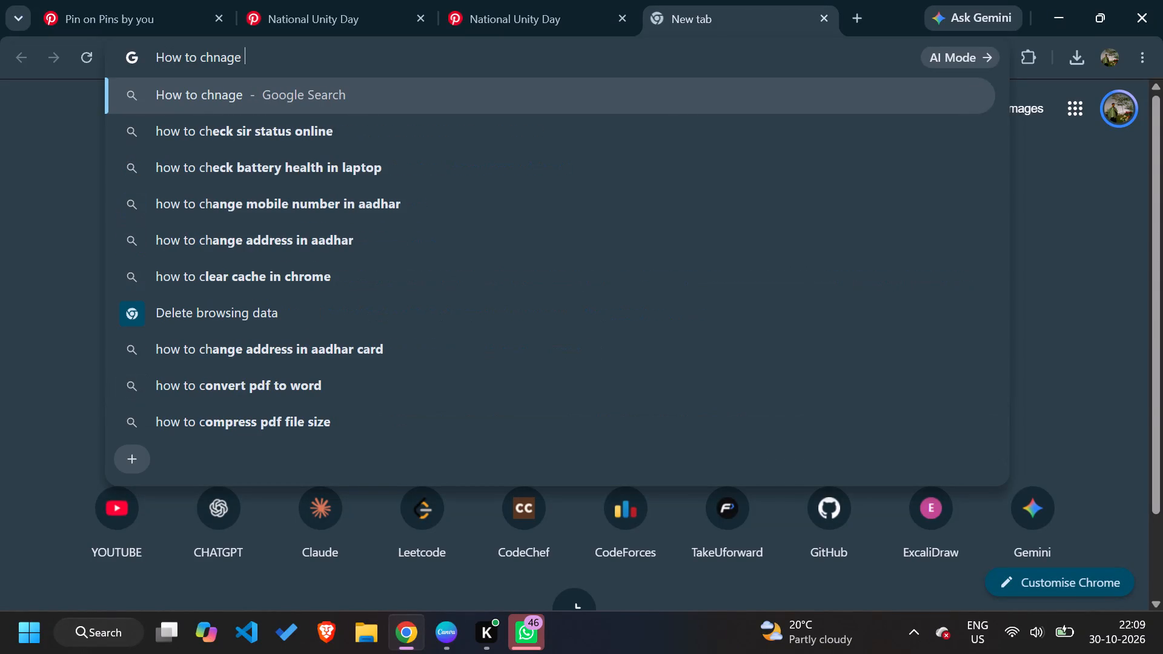
text(capital letters to)
key(space)
text(small in Canva])
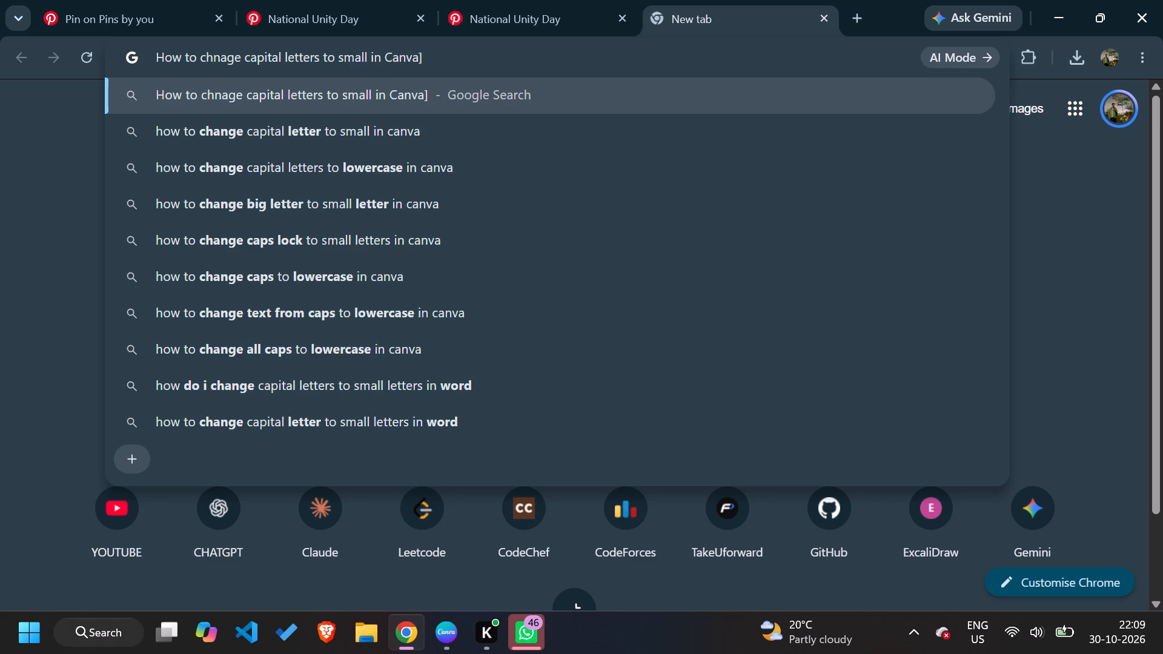
key(BackSpace)
key(Return)
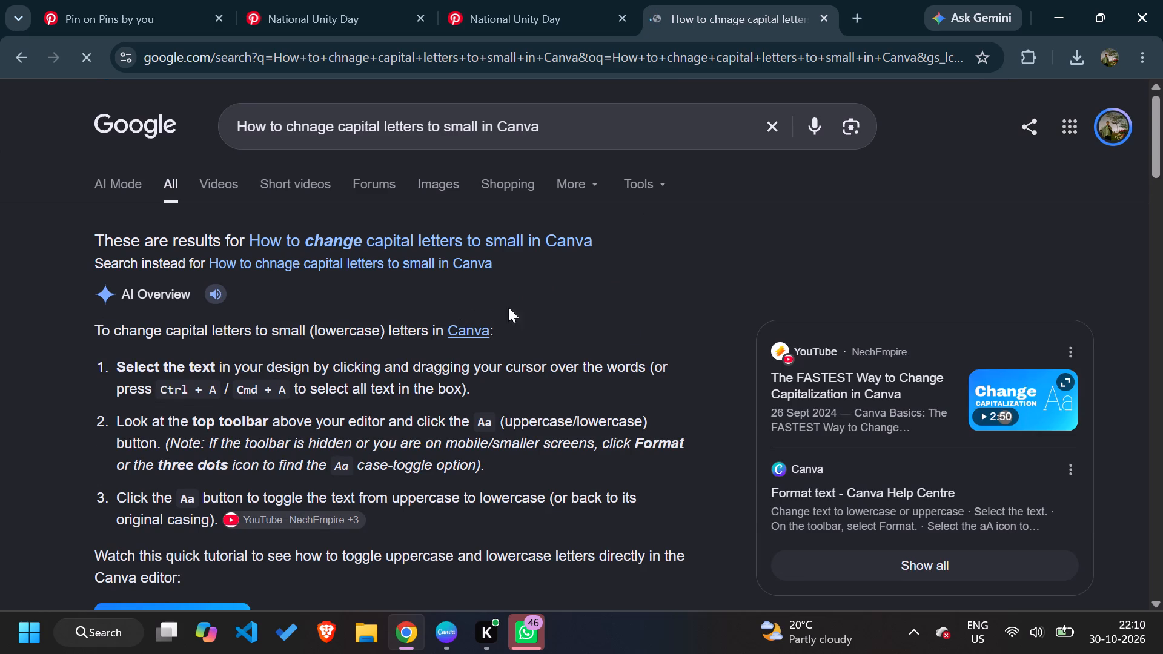
Return to Canva and turn off the all-capitals formatting on the whole quote beneath the statue.
click(437, 635)
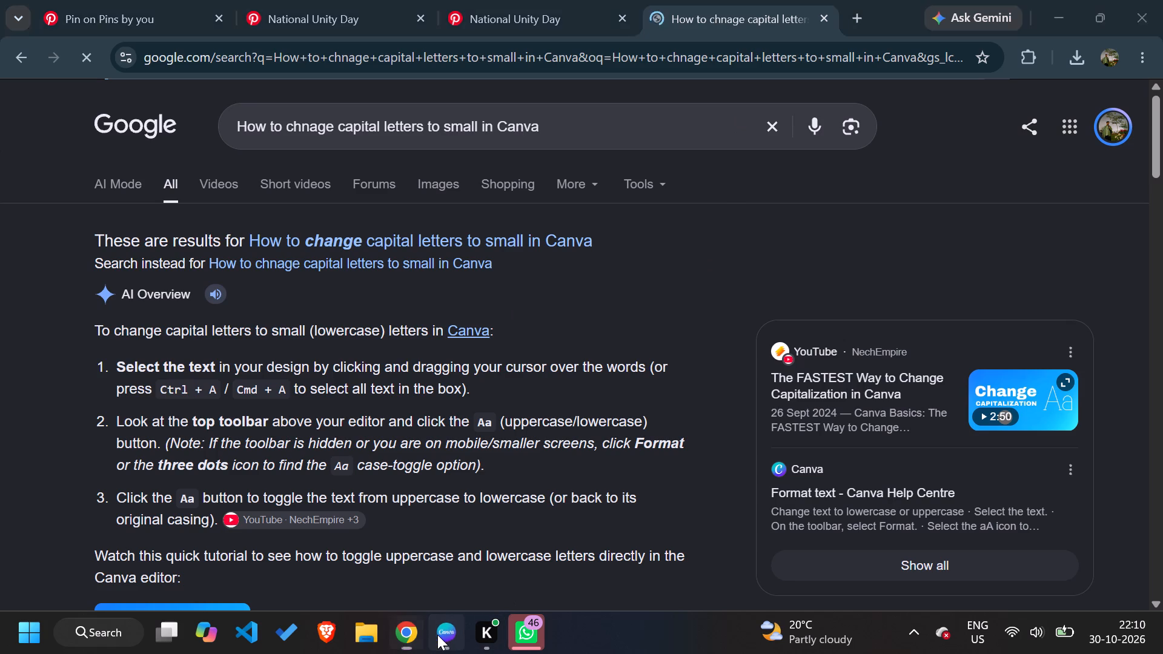
double_click(814, 461)
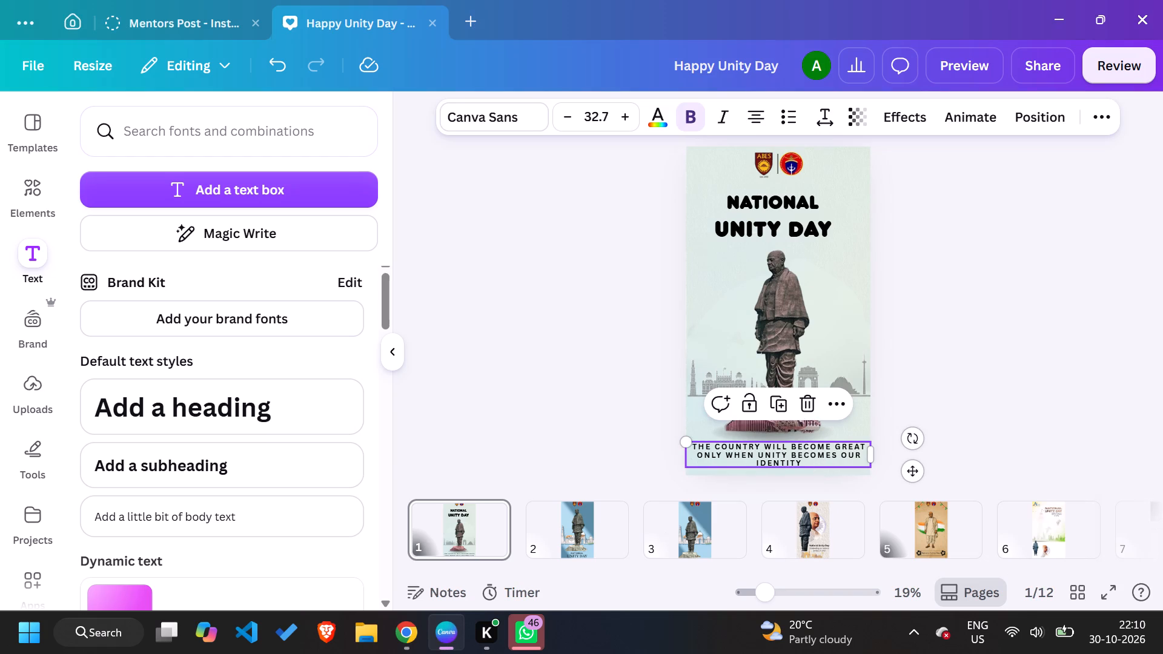
key(ctrl+a)
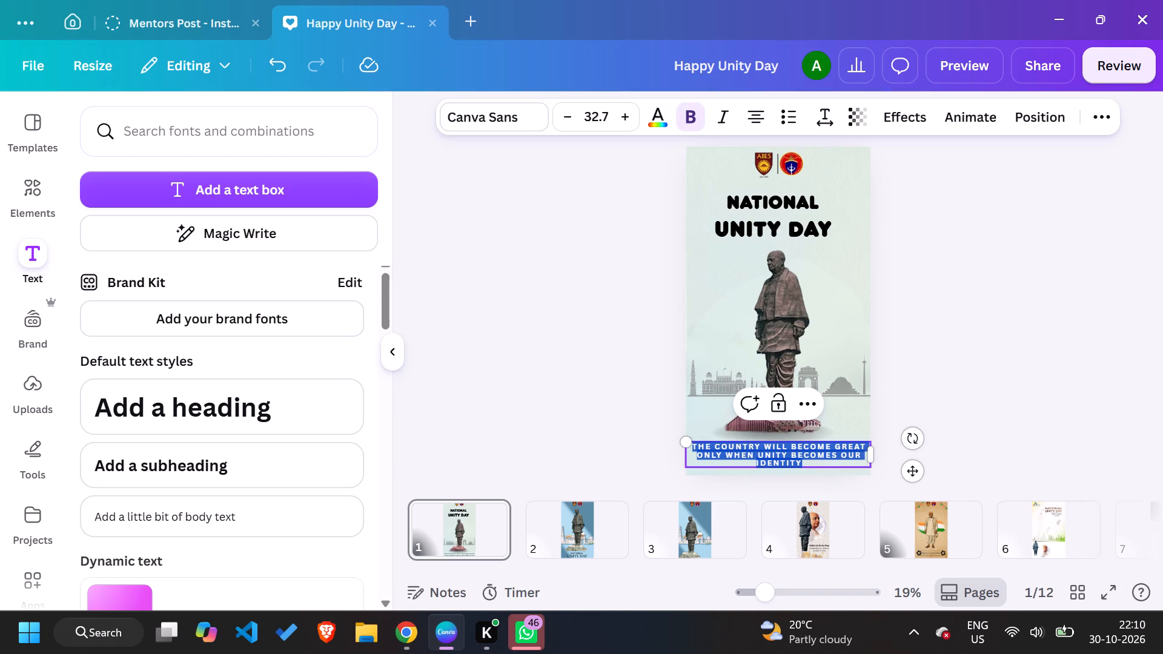
click(1099, 121)
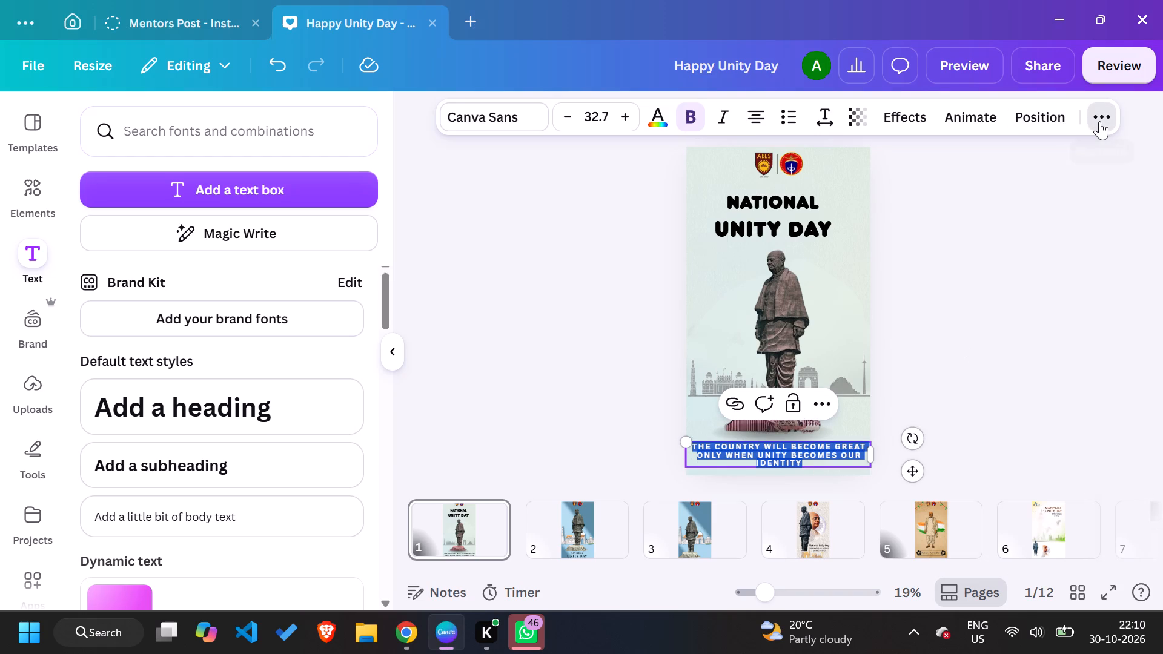
click(1064, 154)
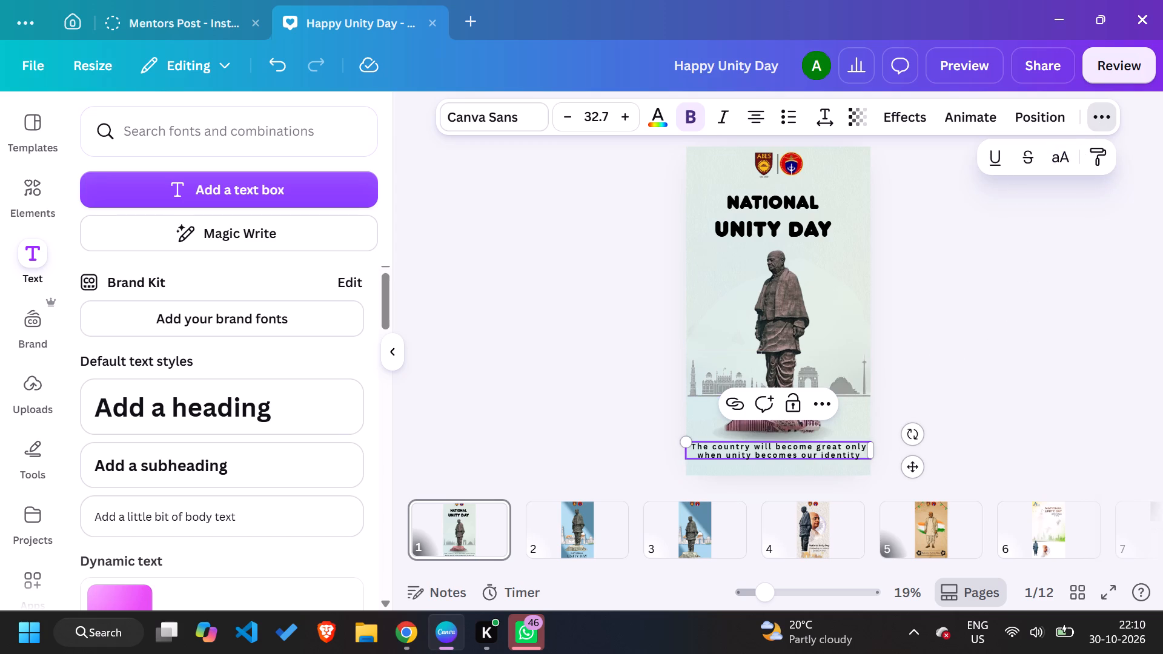
Enlarge the quote text to font size 39.7, keeping its box aligned with the page edges.
triple_click(626, 116)
click(626, 116)
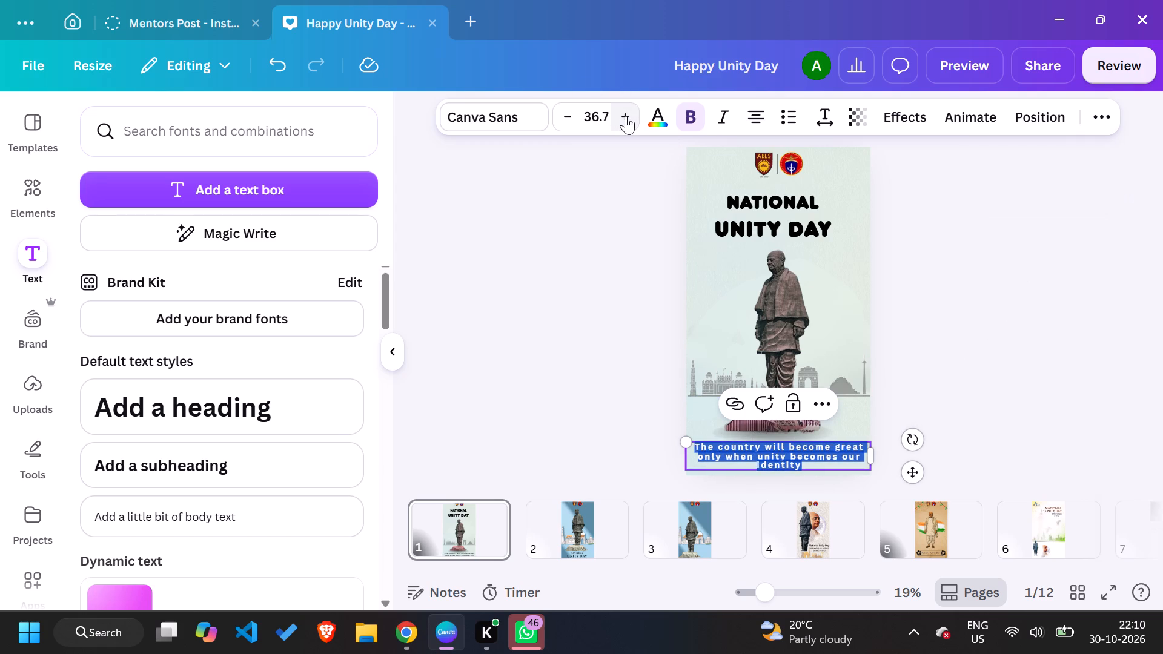
click(626, 116)
click(626, 116)
click(626, 116)
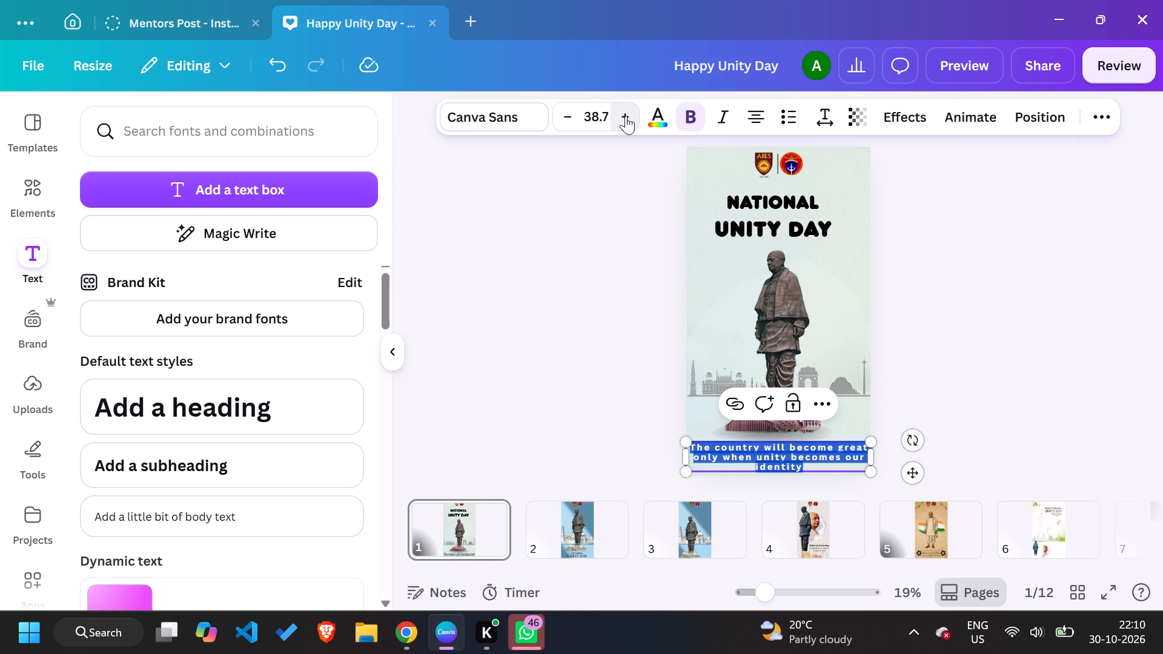
click(534, 272)
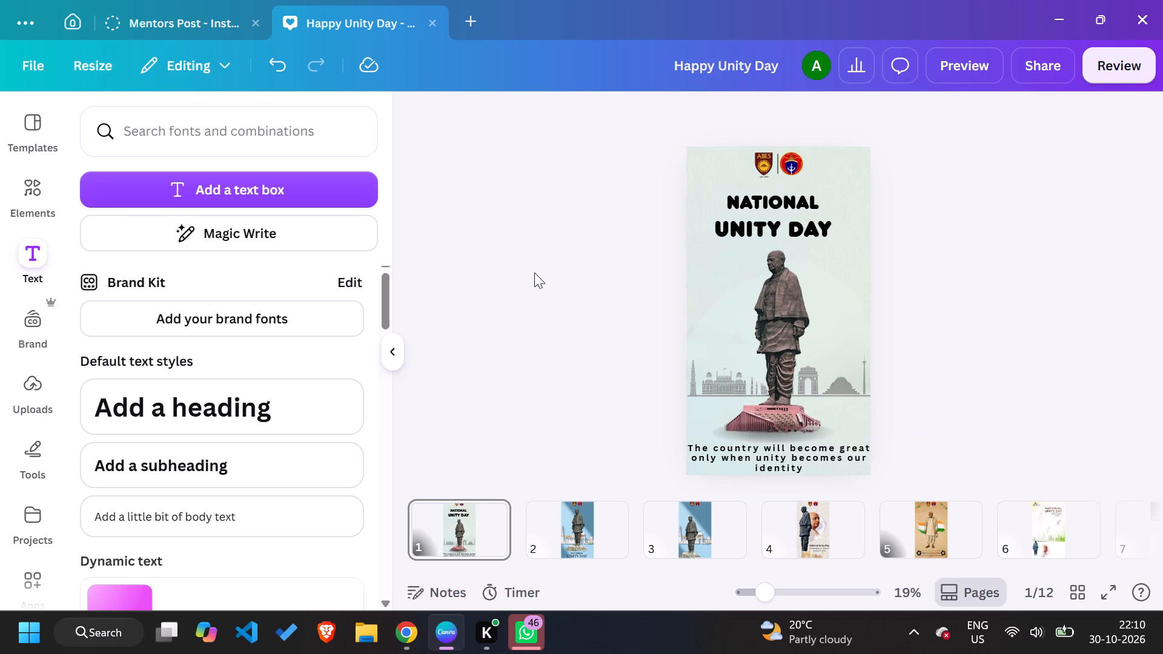
click(769, 454)
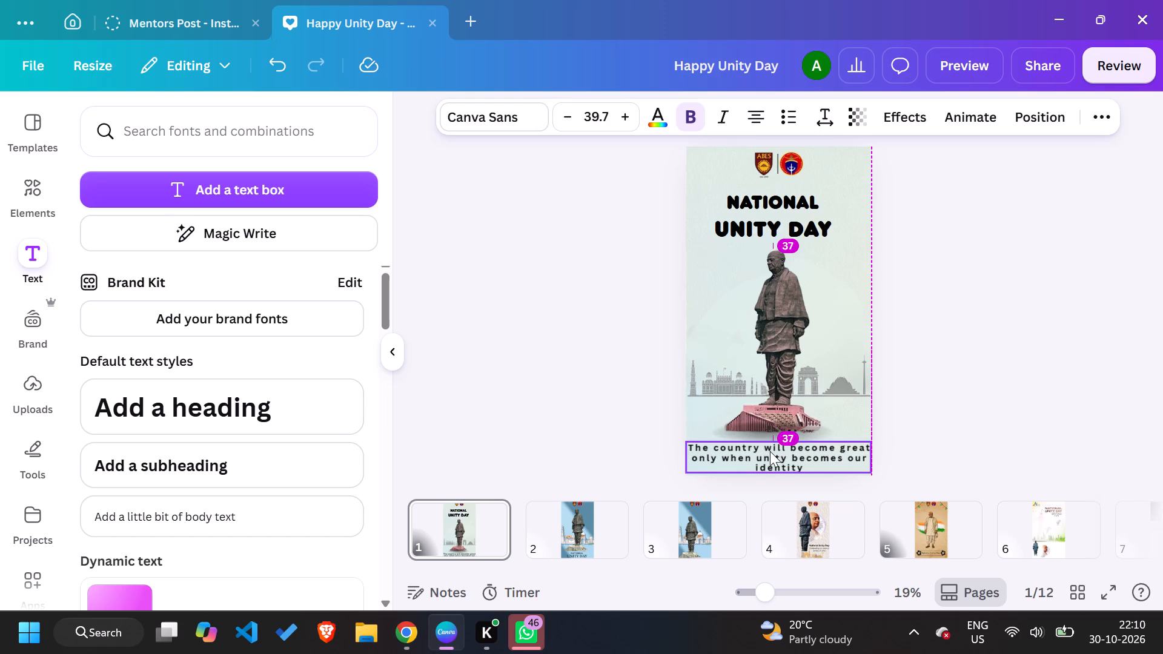
click(606, 422)
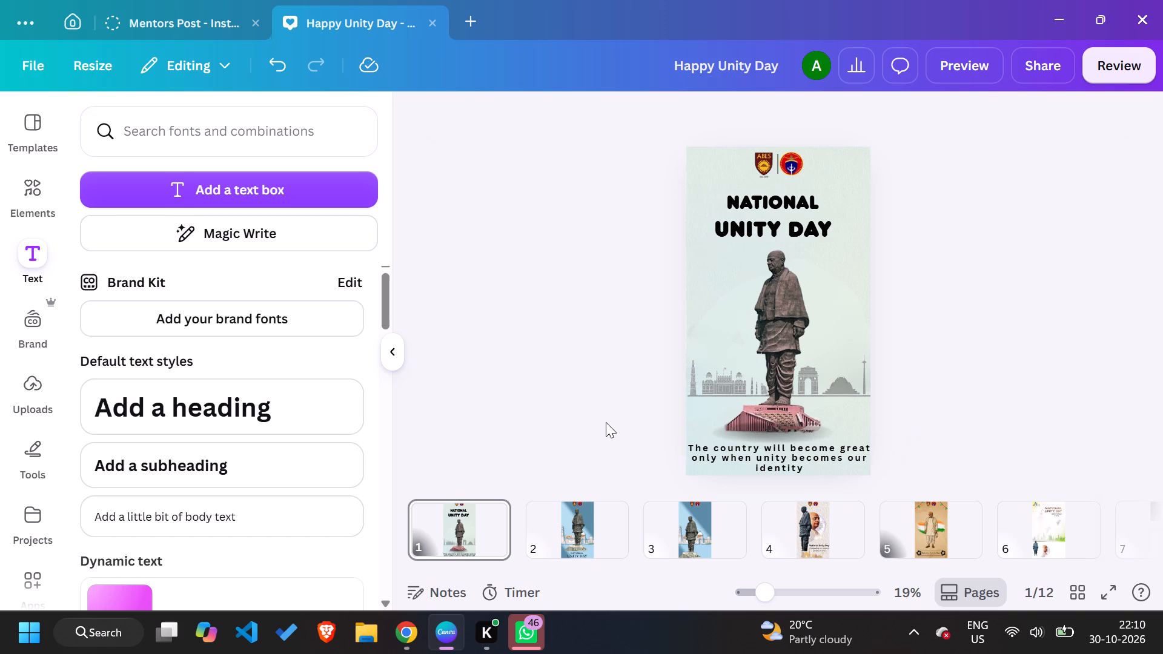
Raise the statue to sit closer beneath the "UNITY DAY" title and shrink it slightly.
drag(770, 413, 772, 407)
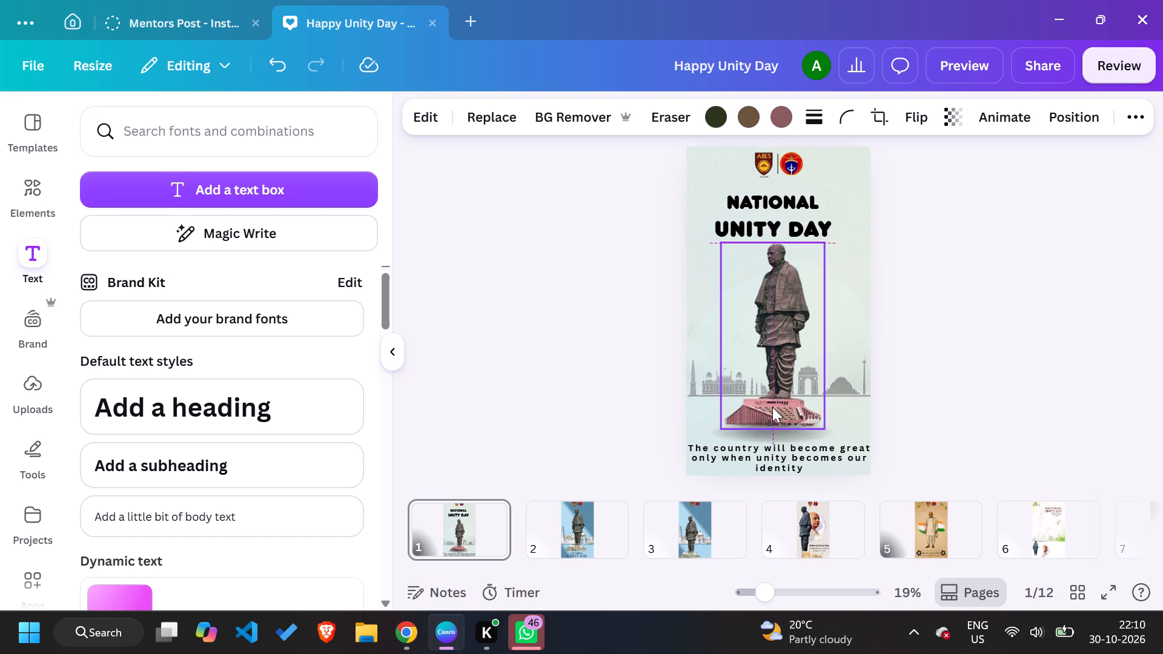
click(725, 431)
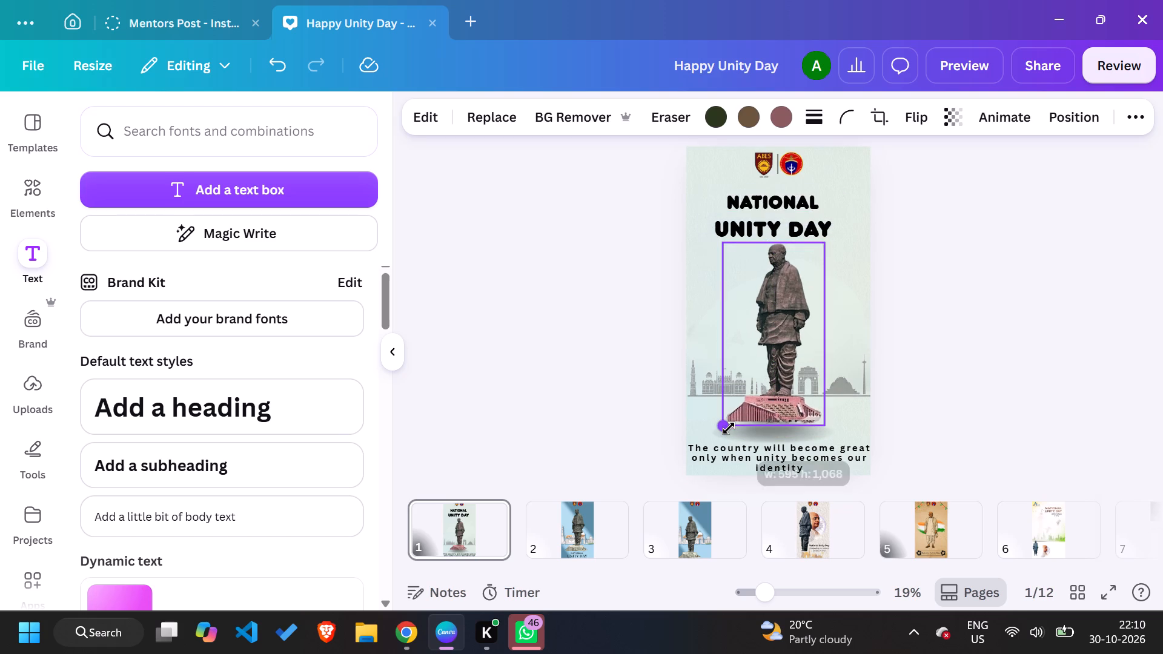
click(781, 417)
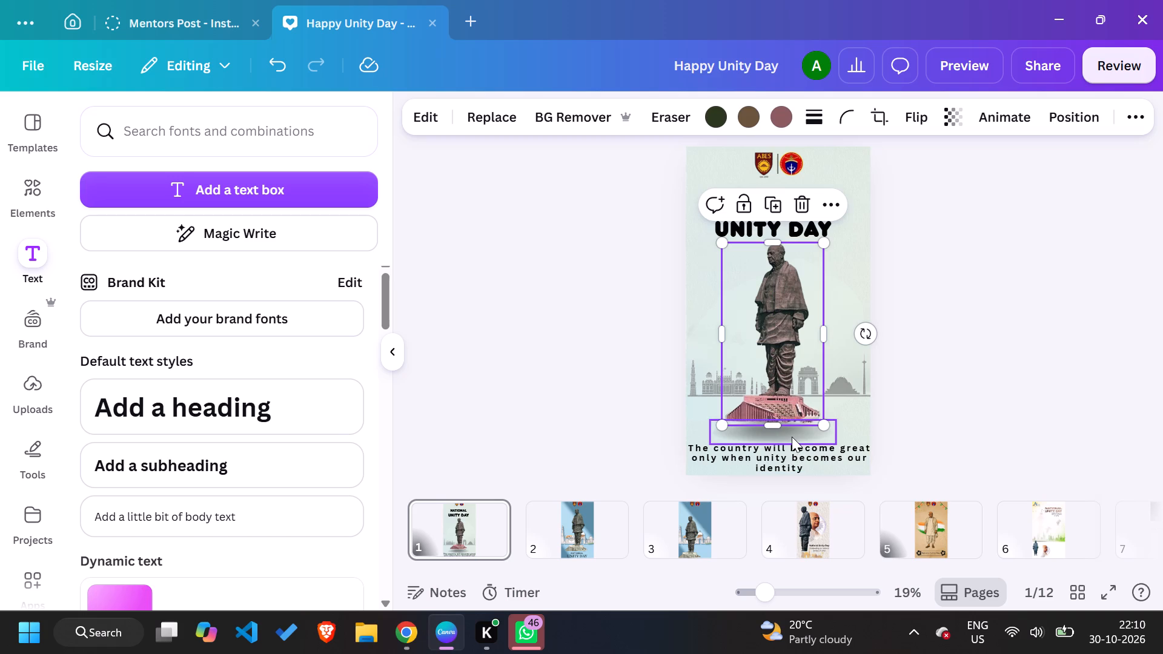
Move the shadow up under the statue's raised pedestal and shift the quote text up to follow it.
drag(792, 437, 793, 428)
click(1071, 446)
click(807, 460)
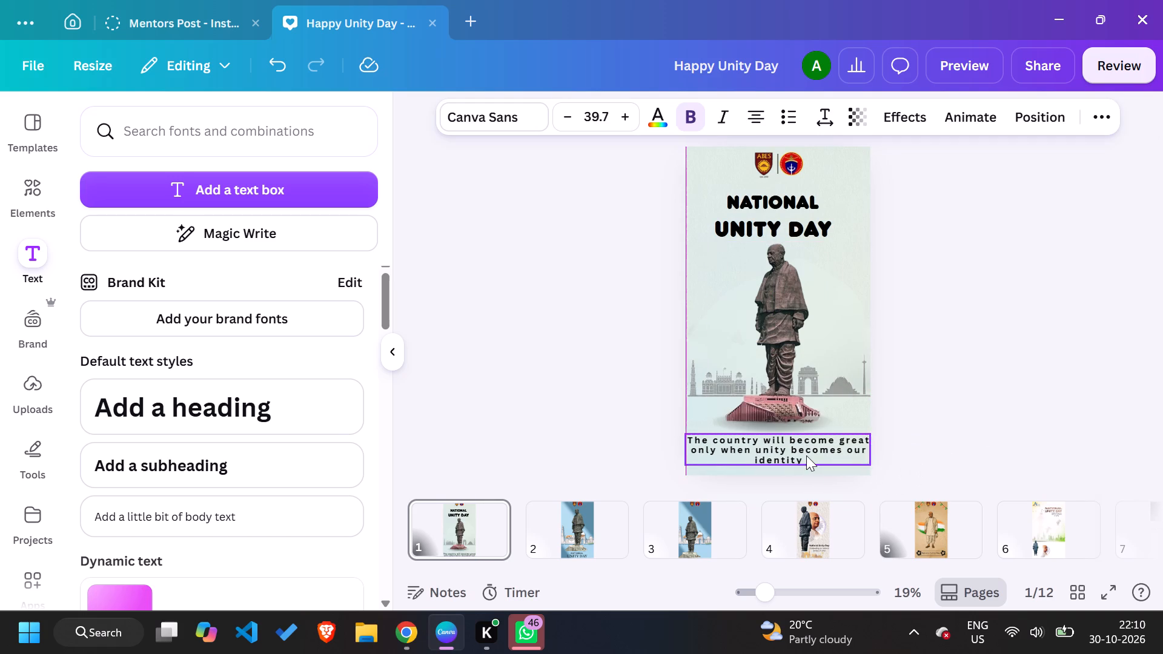
click(1032, 422)
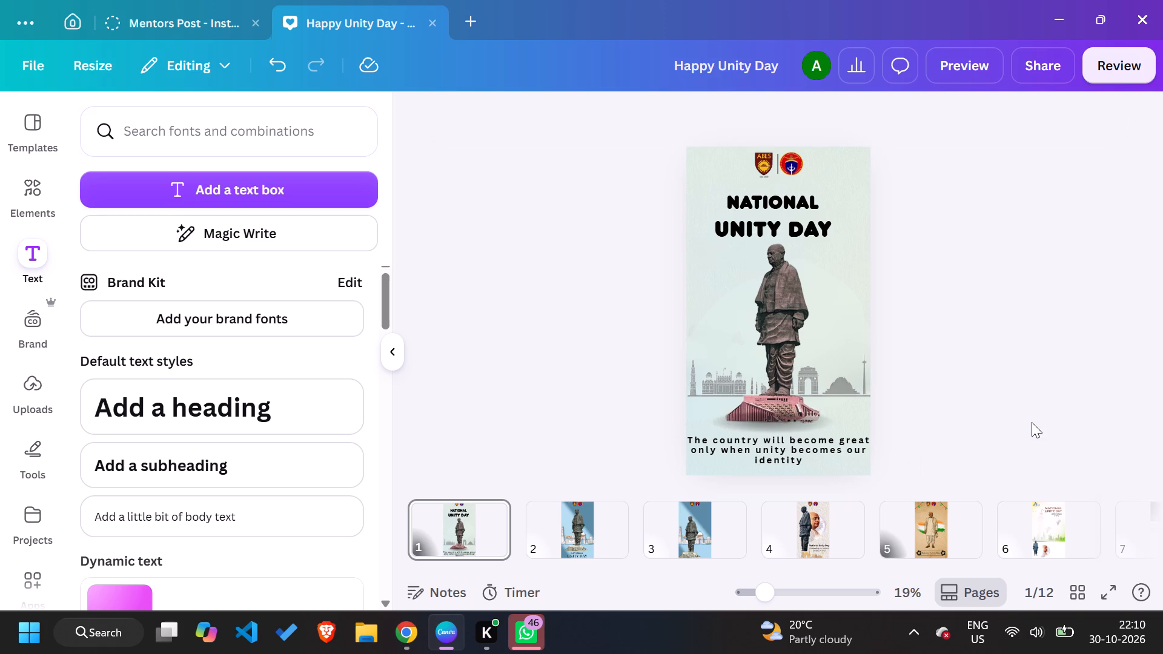
Change the quote's font to Inria Serif from the Paragraph font category.
click(820, 433)
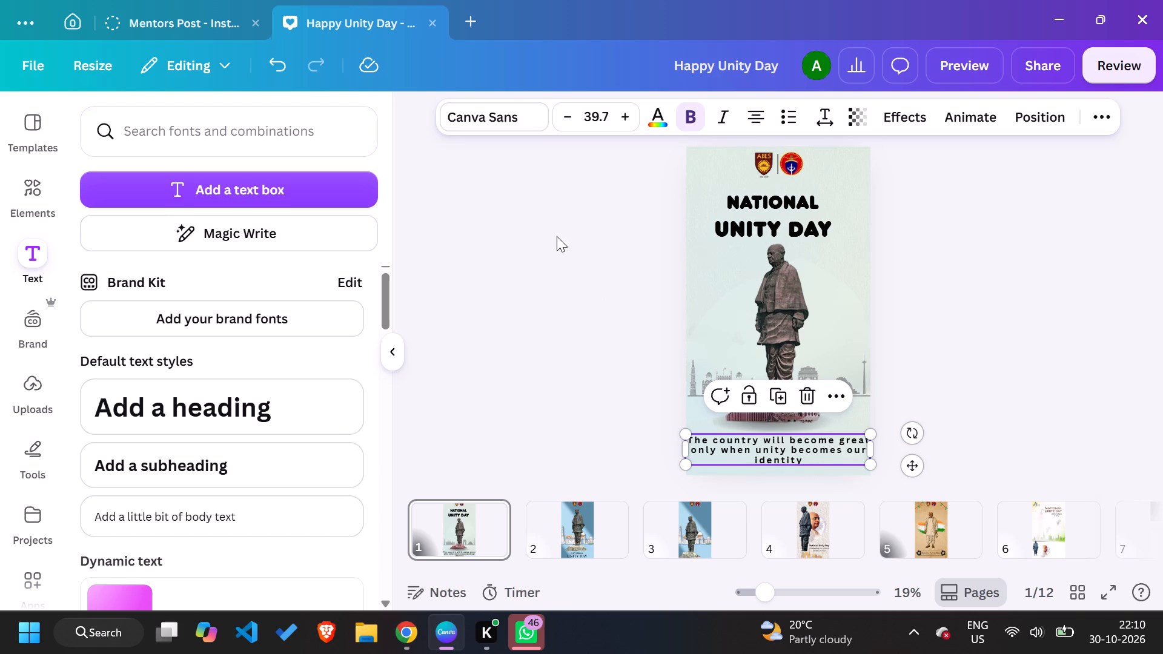
double_click(490, 119)
click(485, 128)
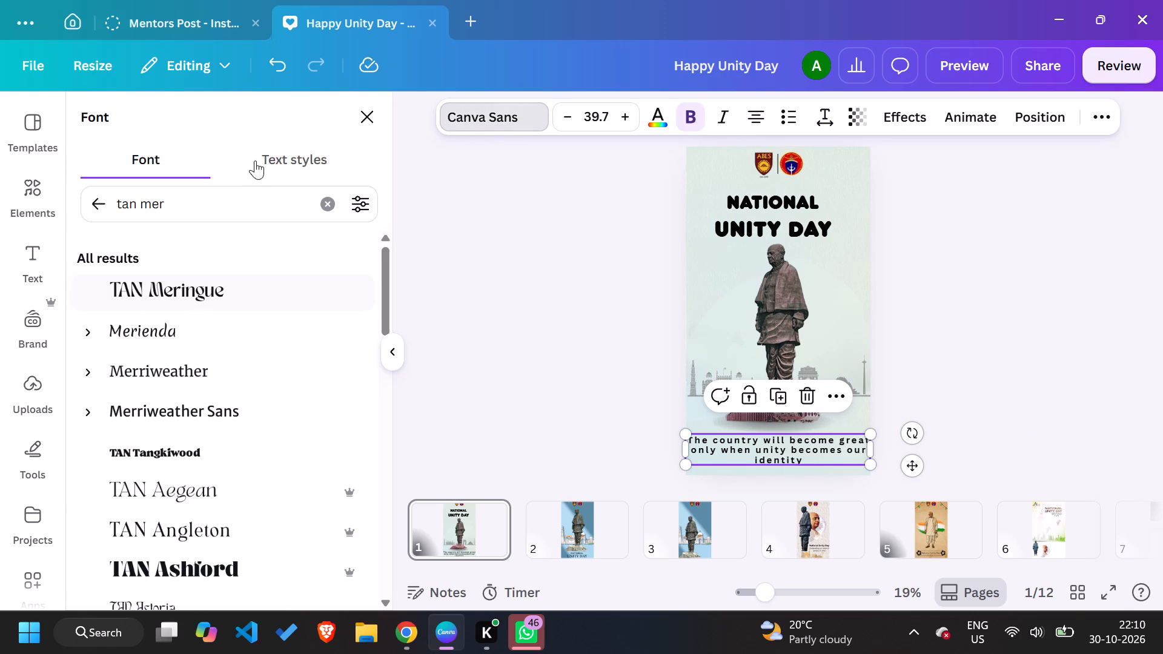
click(330, 211)
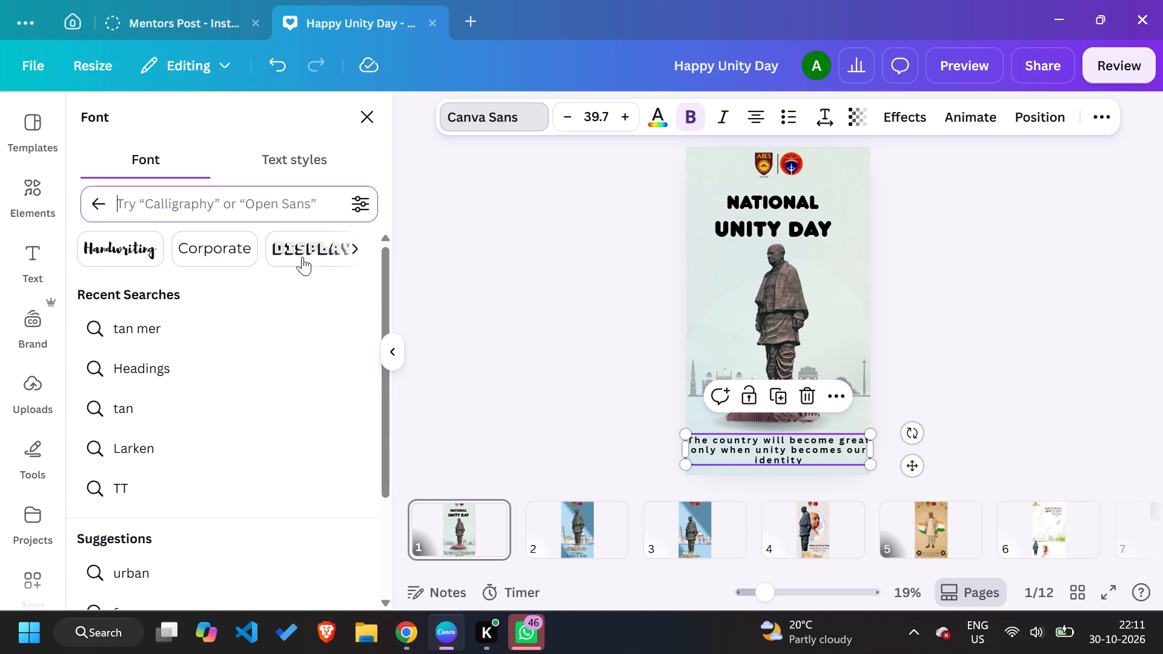
scroll(275, 300, up, 4)
scroll(213, 355, down, 6)
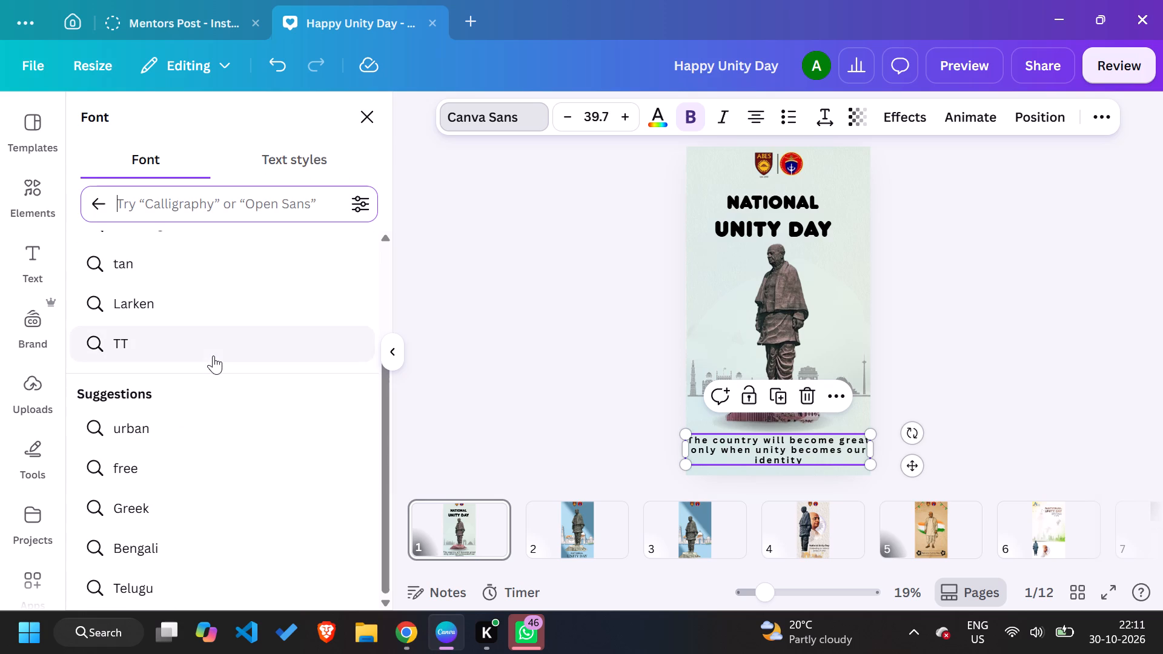
scroll(173, 558, down, 4)
scroll(173, 558, up, 4)
scroll(173, 558, down, 4)
scroll(173, 558, up, 4)
scroll(173, 558, down, 6)
click(310, 147)
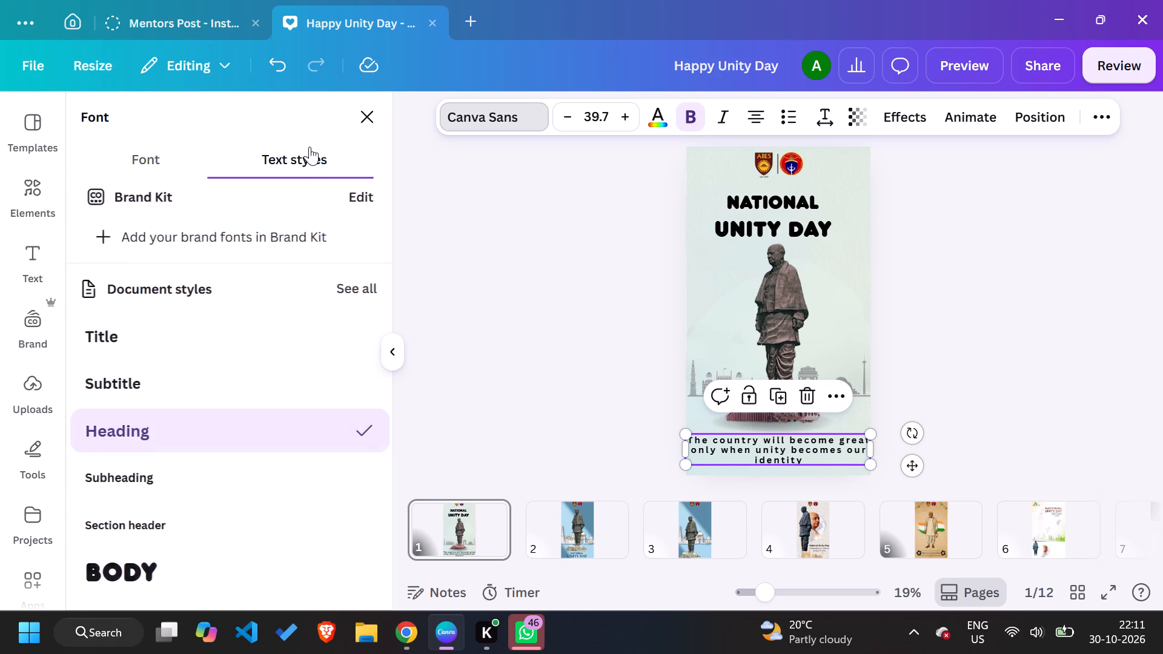
scroll(225, 368, down, 1)
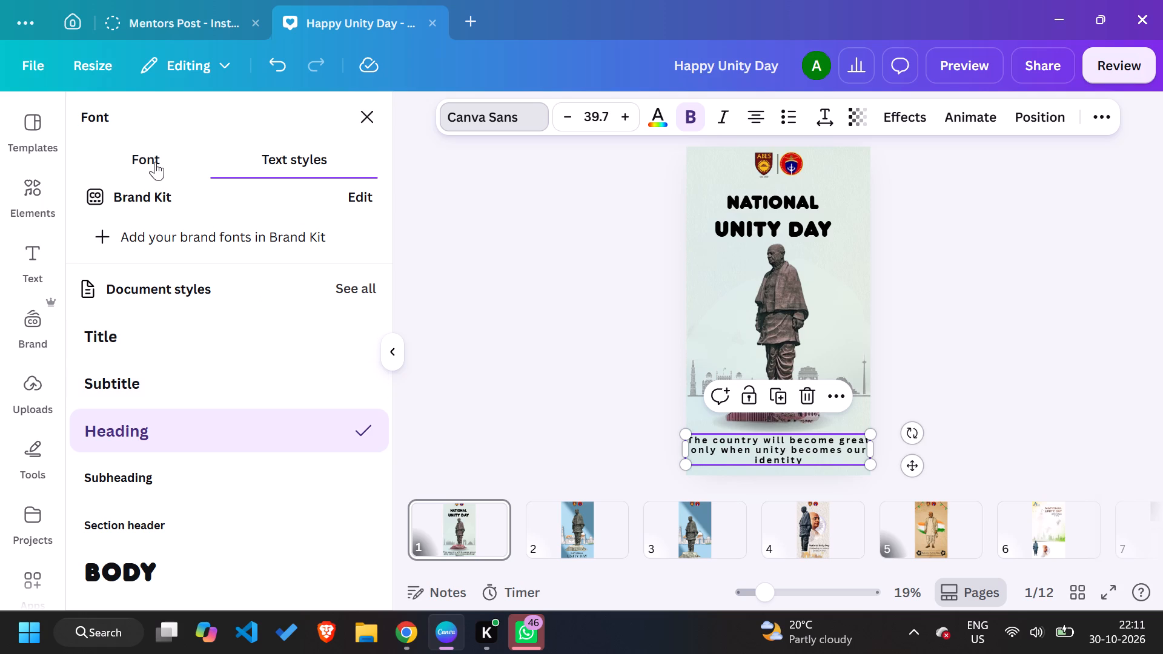
click(155, 162)
scroll(176, 435, down, 5)
scroll(176, 435, up, 4)
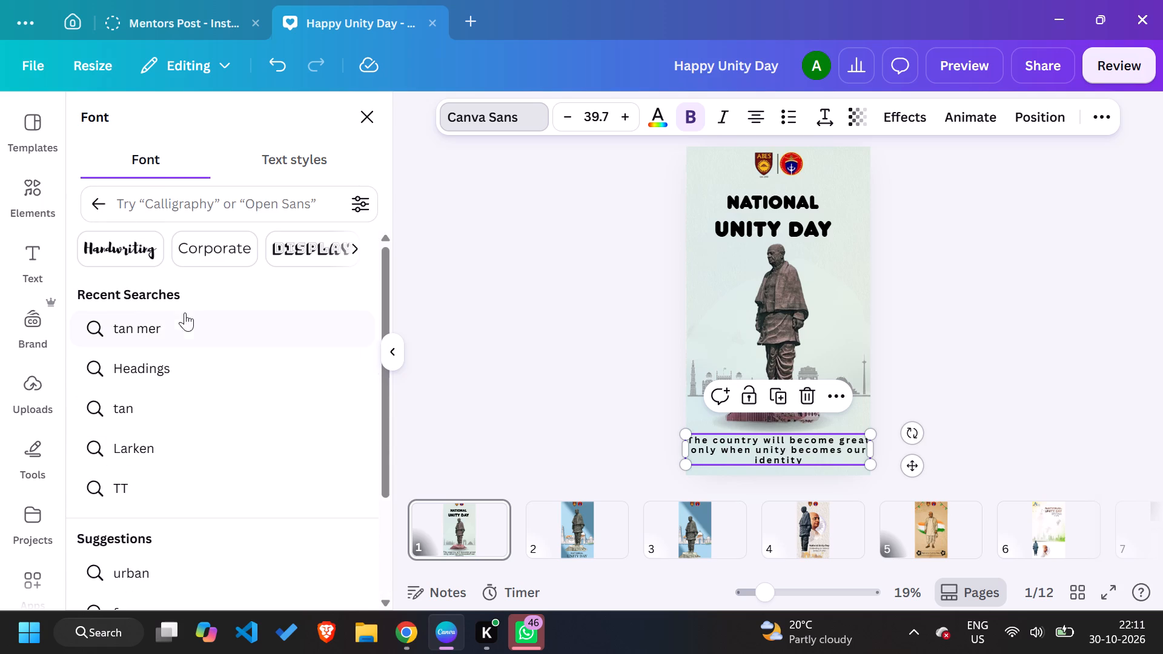
scroll(217, 254, left, 3)
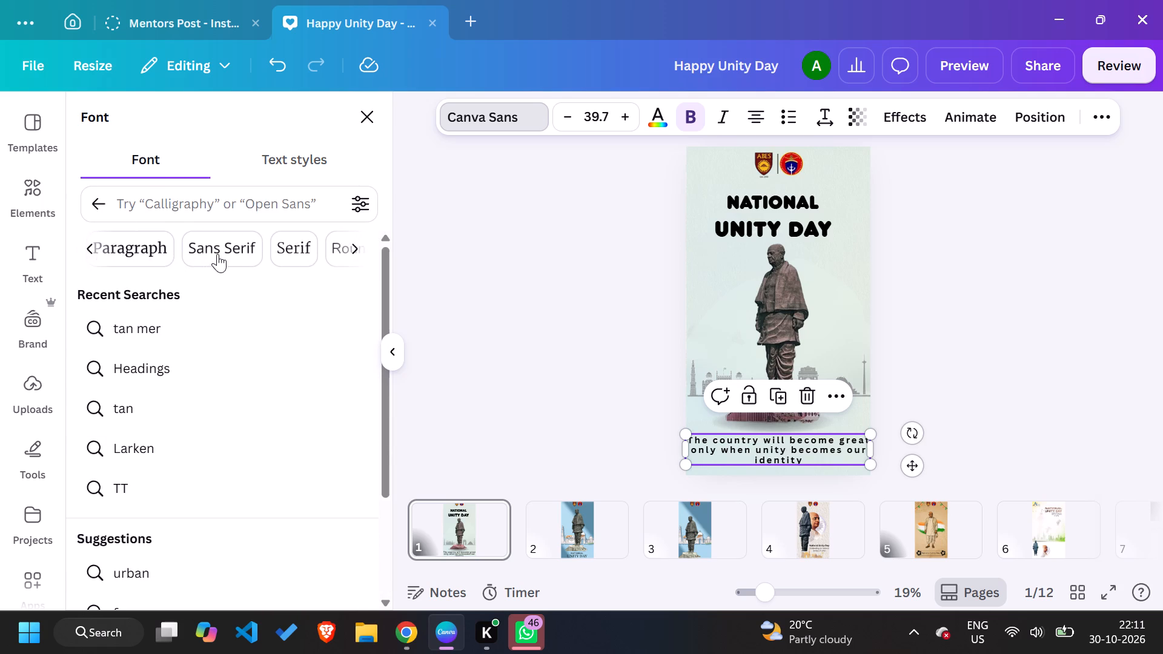
click(127, 246)
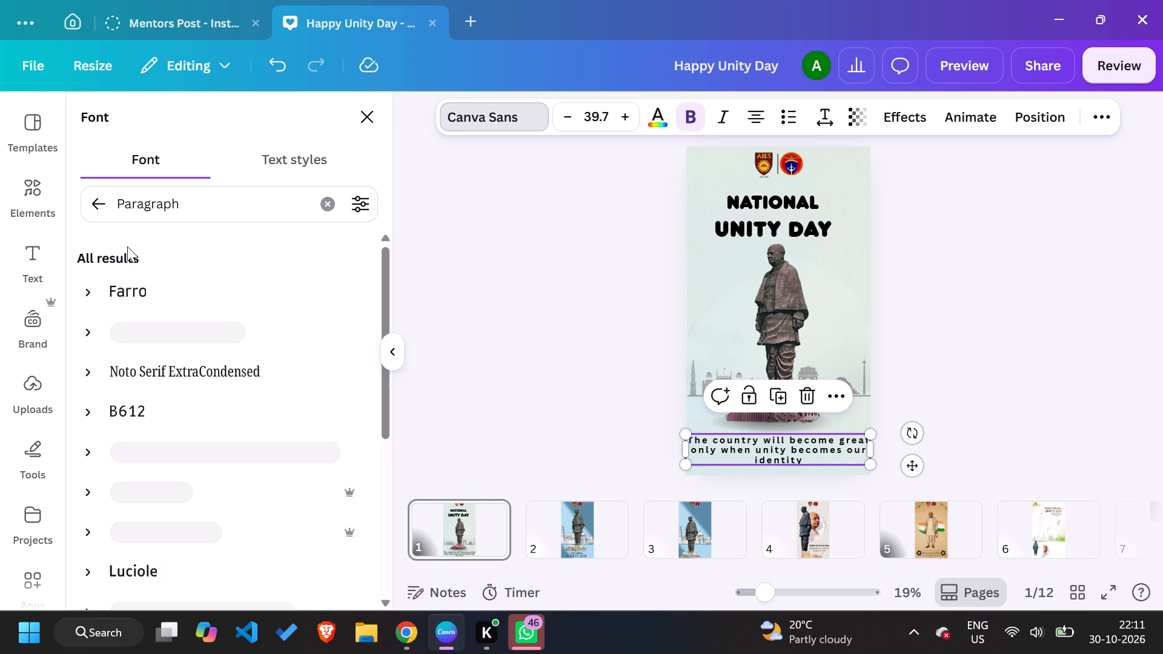
click(138, 345)
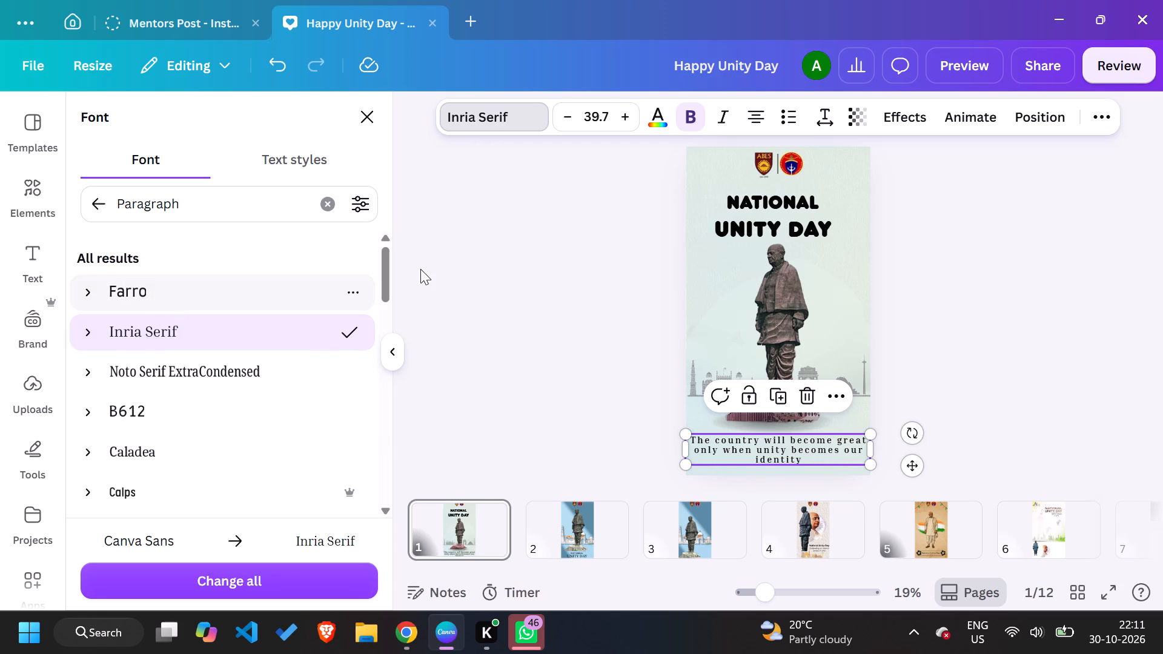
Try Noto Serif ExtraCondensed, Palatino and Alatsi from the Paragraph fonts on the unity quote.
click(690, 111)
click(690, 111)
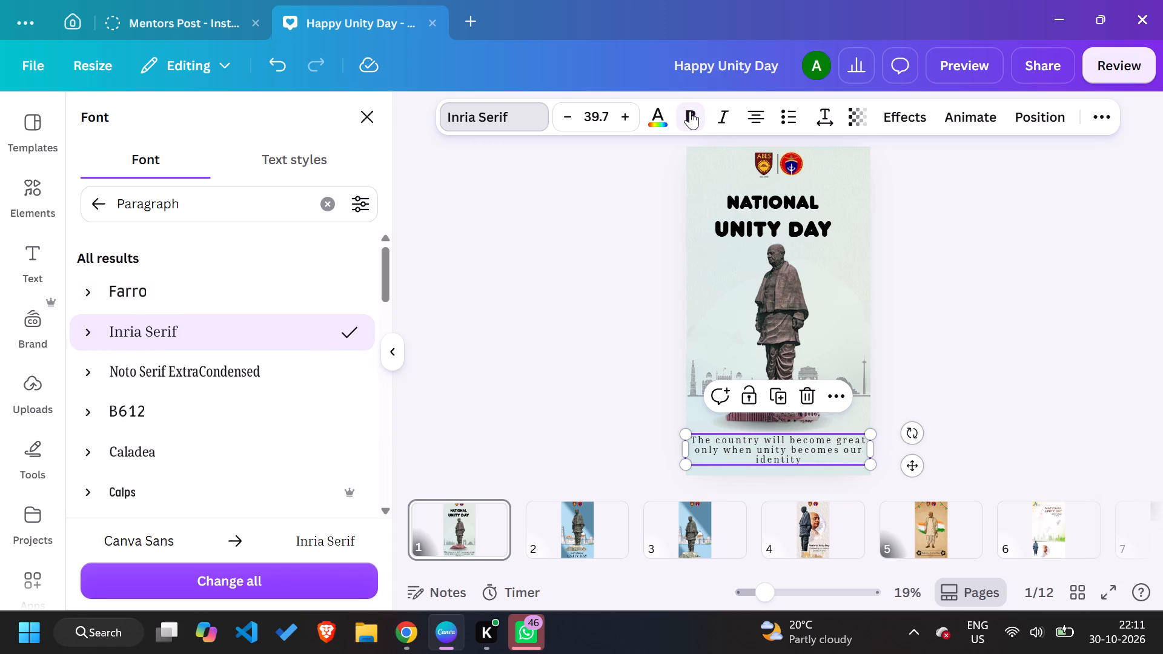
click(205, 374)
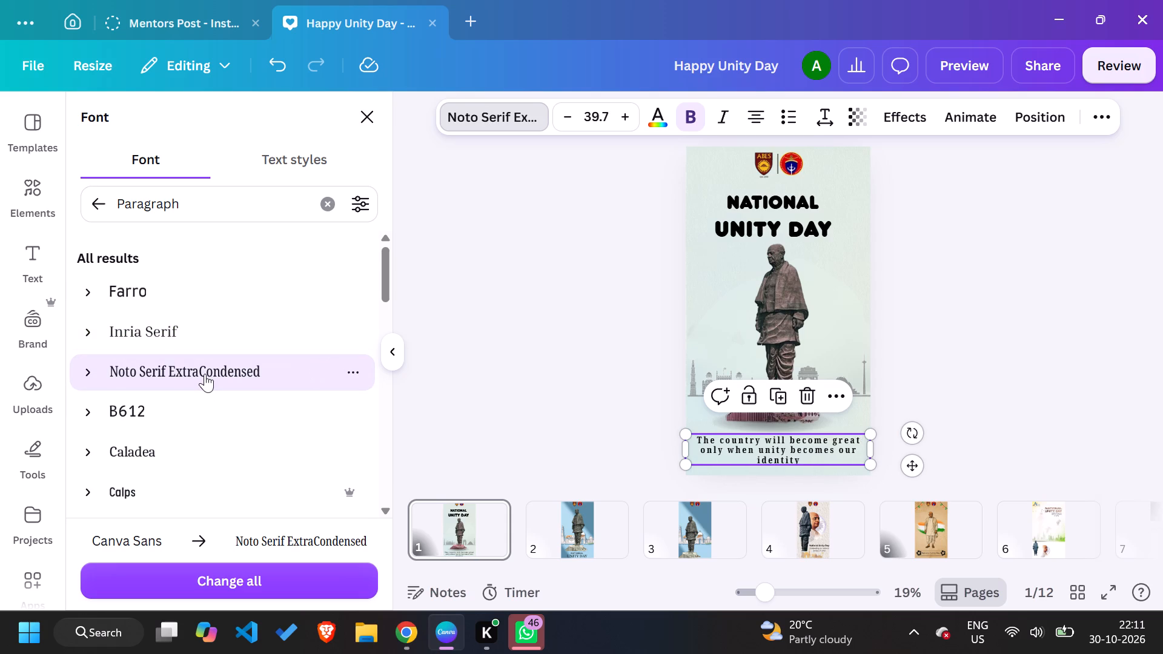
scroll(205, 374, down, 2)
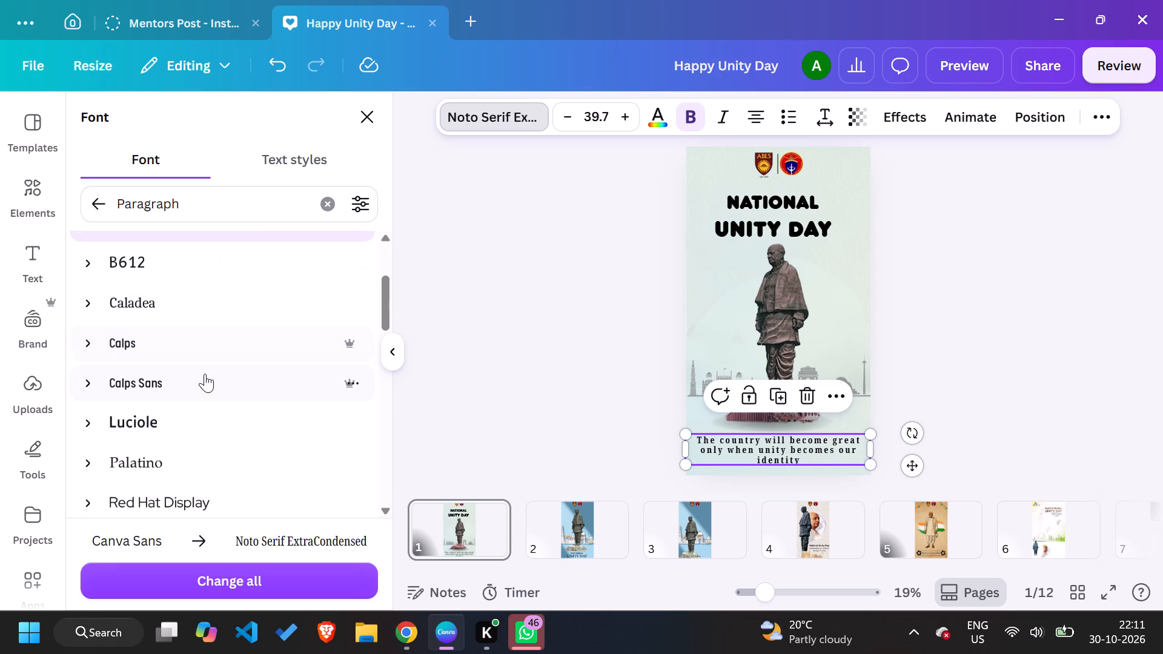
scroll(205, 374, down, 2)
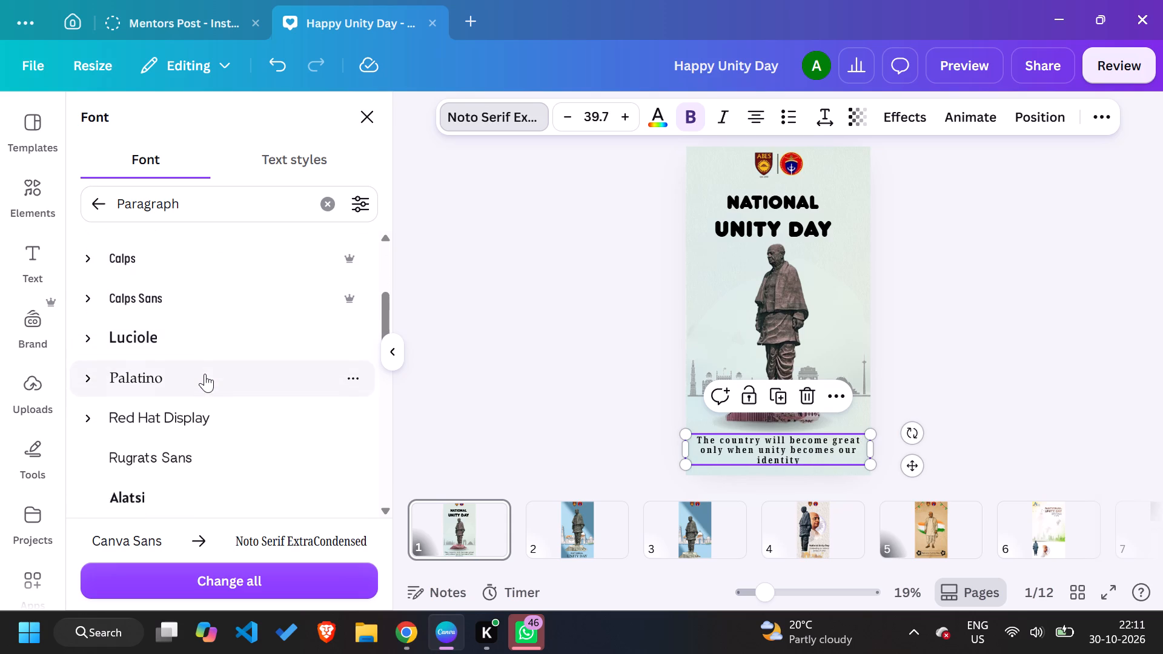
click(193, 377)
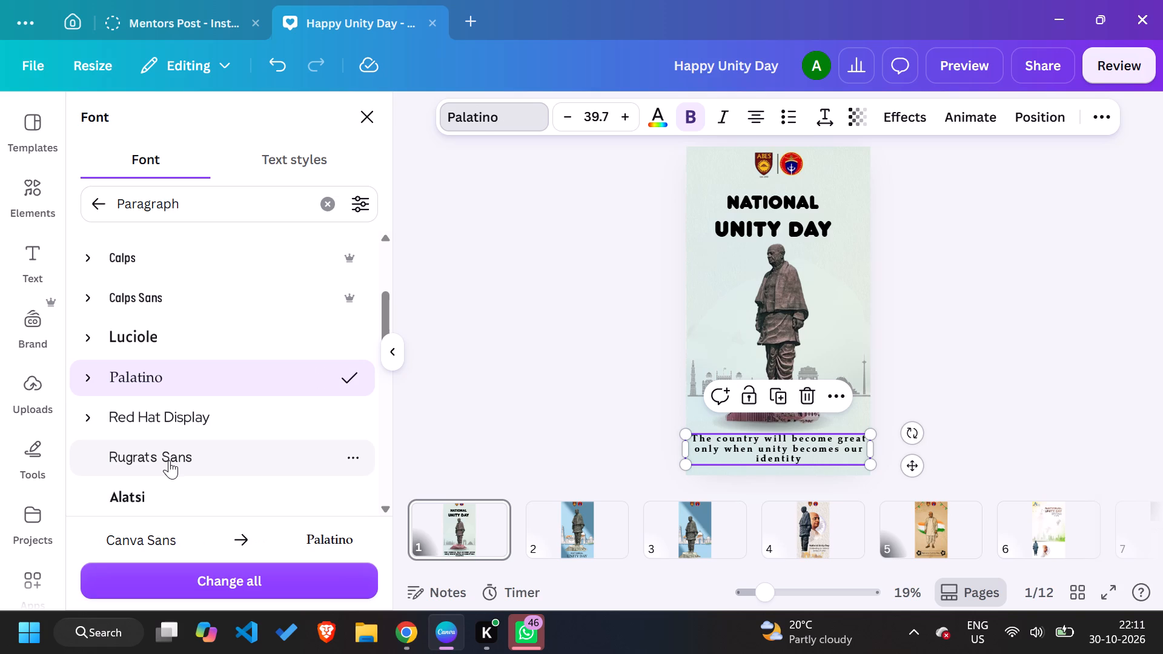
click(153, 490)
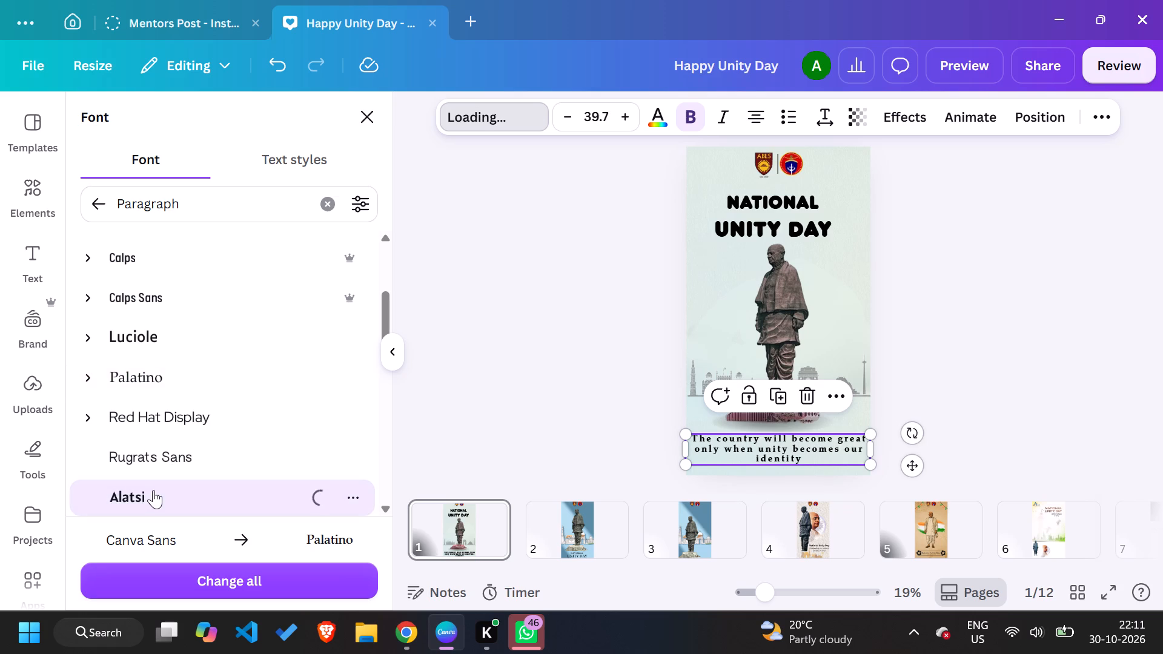
Change the quote's font to Ambiguity from the Paragraph font category.
scroll(153, 490, down, 3)
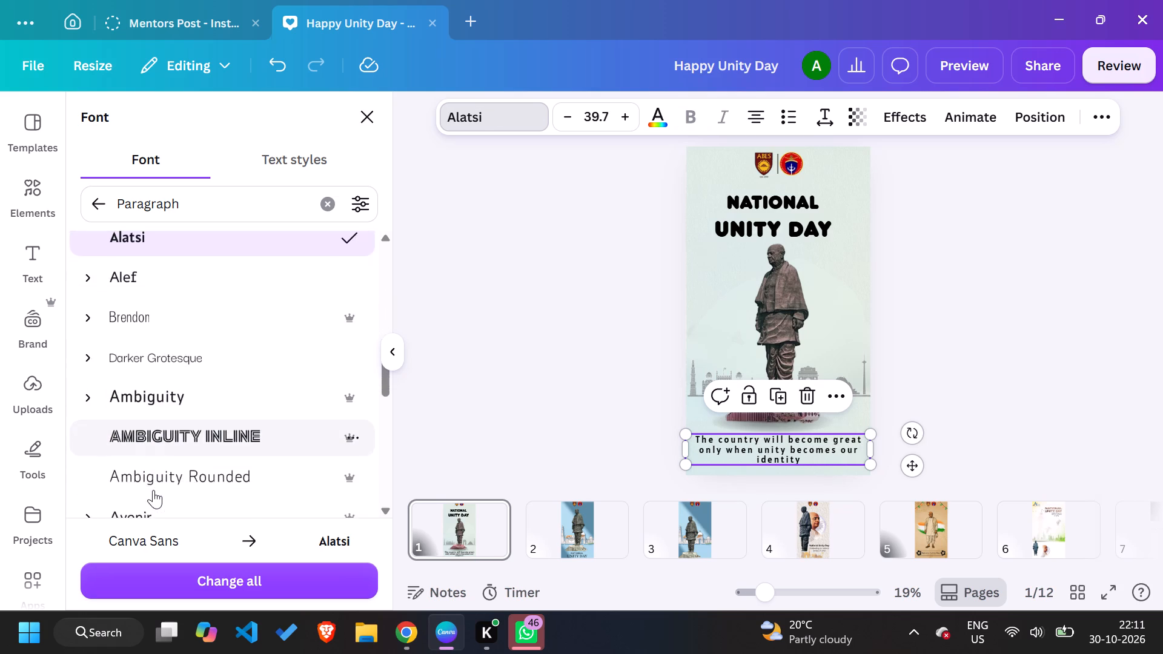
scroll(153, 490, down, 4)
scroll(153, 490, up, 1)
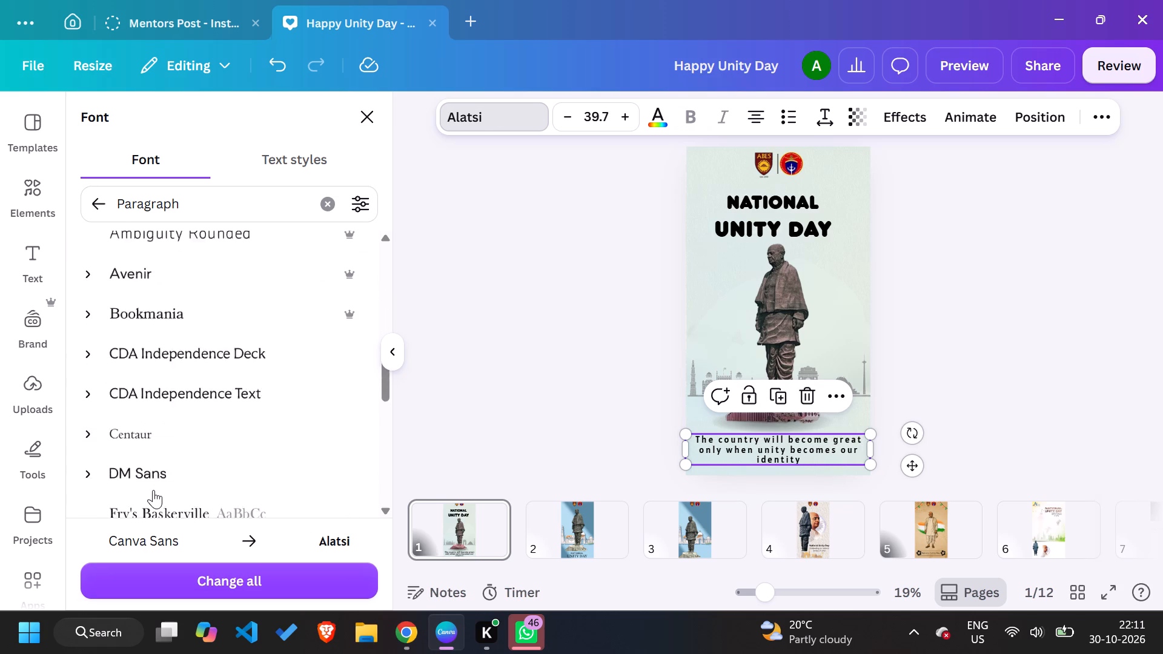
scroll(153, 490, up, 1)
click(203, 346)
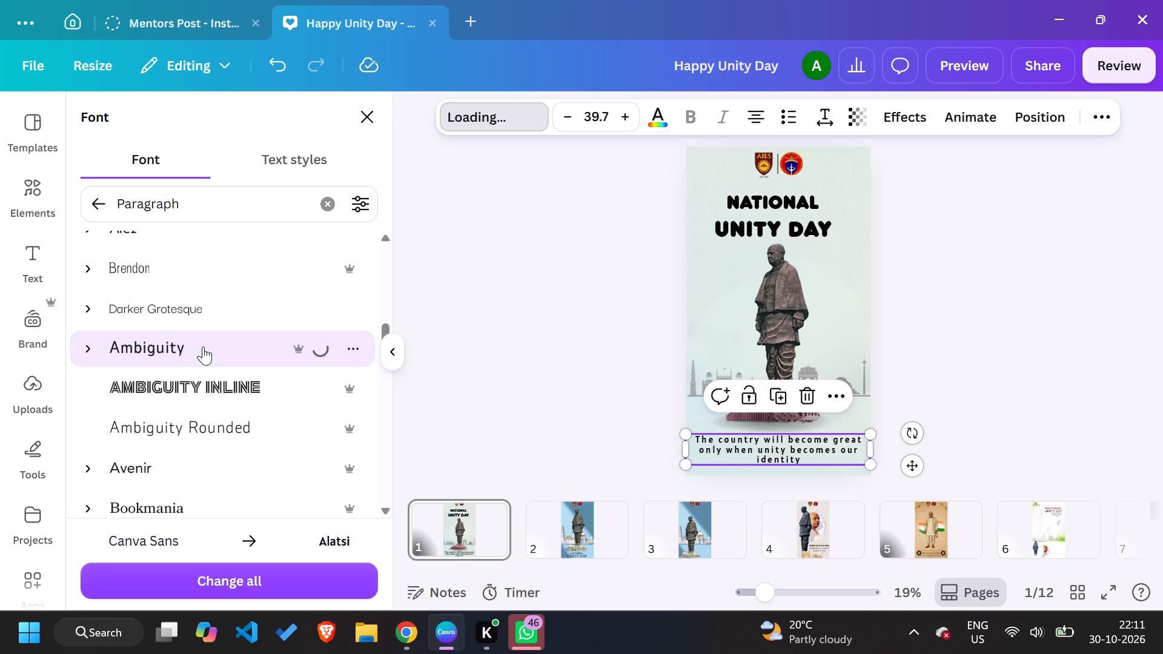
Browse the remaining Paragraph fonts and the other font style categories for alternatives for the quote.
scroll(260, 318, down, 2)
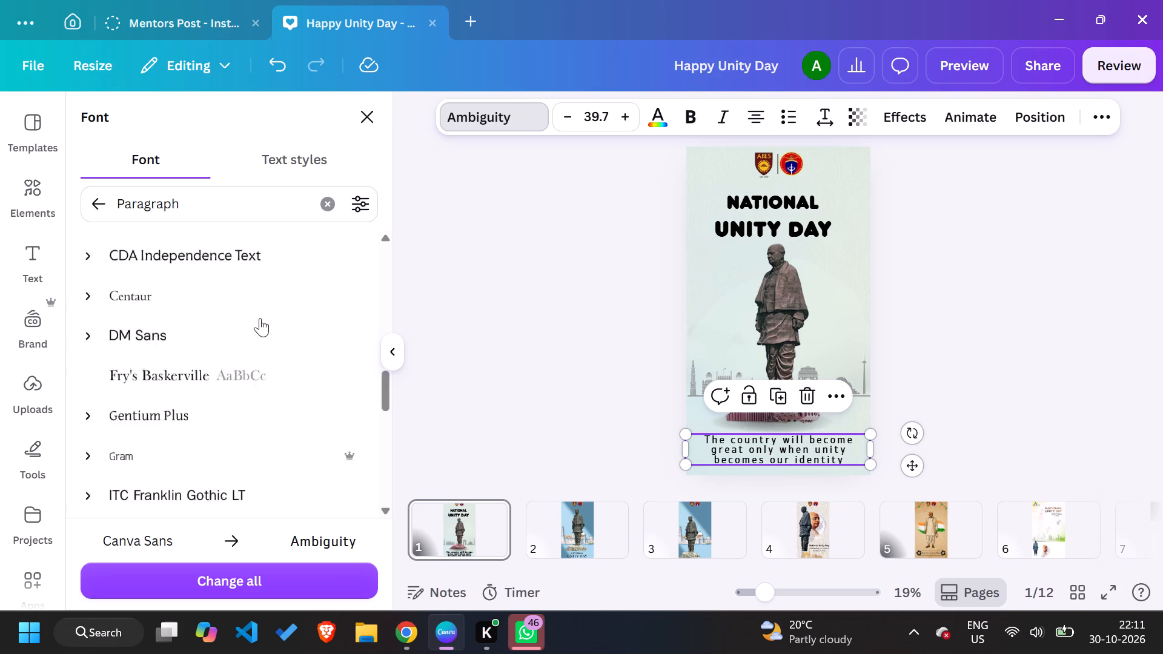
scroll(260, 318, down, 5)
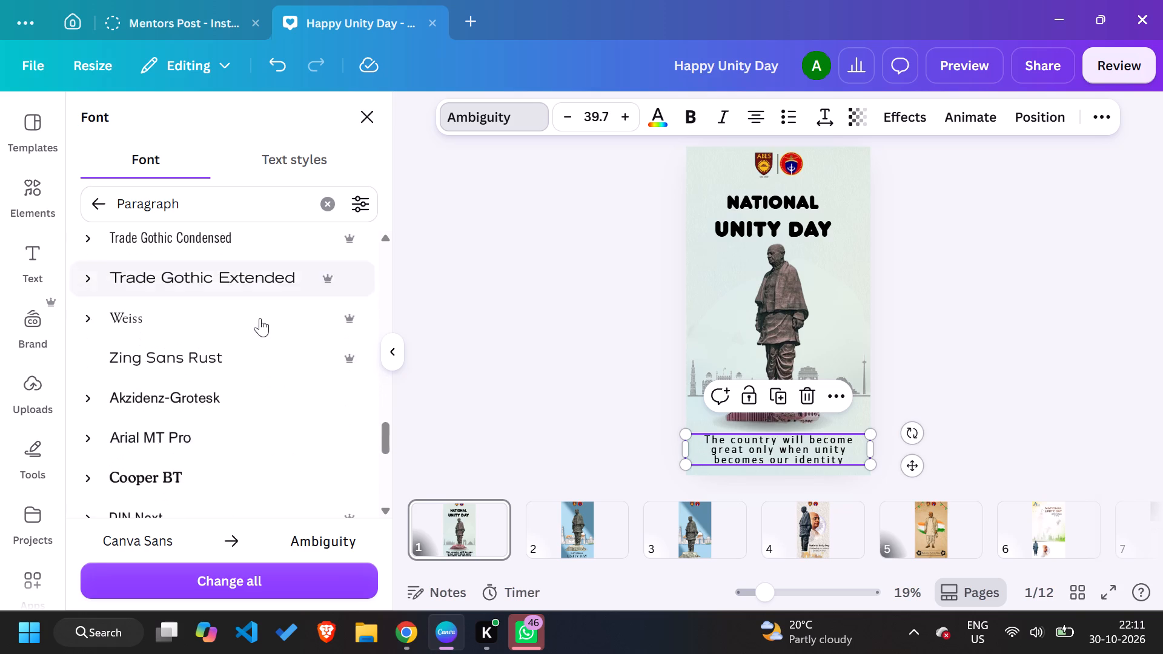
scroll(260, 318, down, 1)
scroll(260, 318, up, 19)
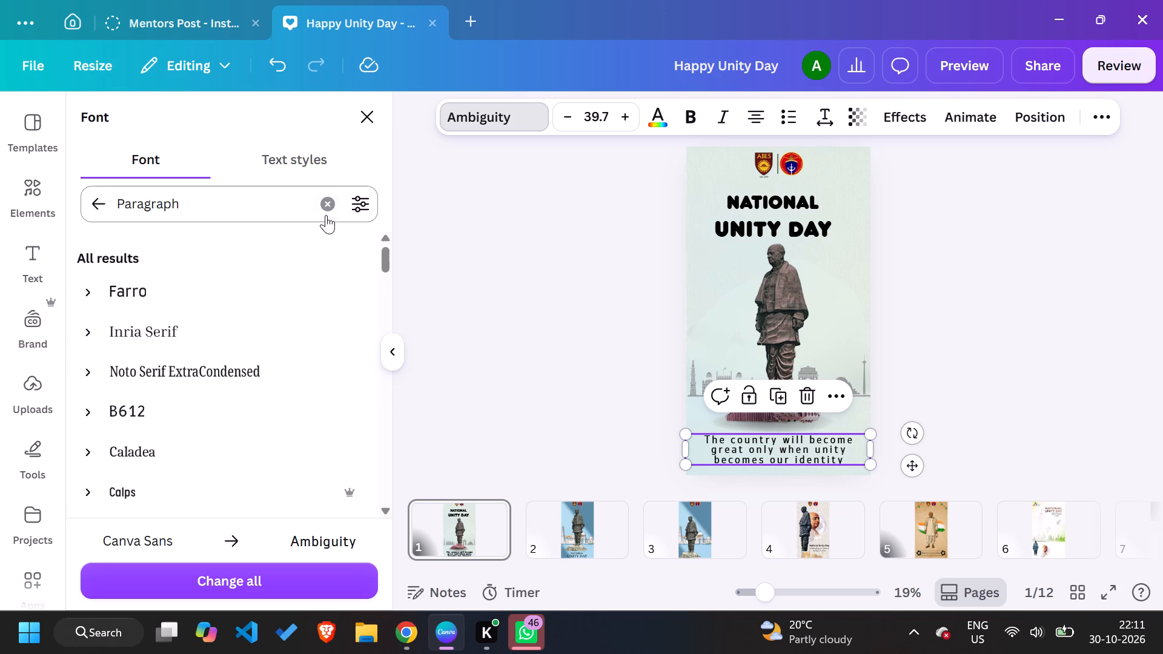
click(326, 212)
scroll(273, 244, left, 1)
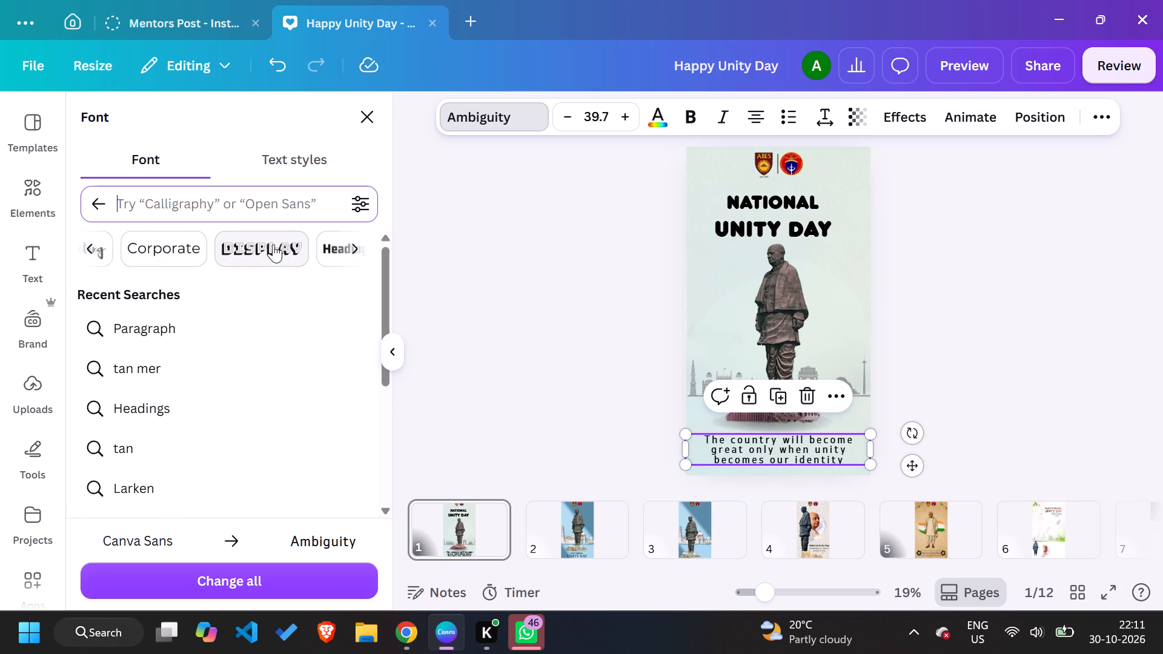
scroll(273, 244, left, 5)
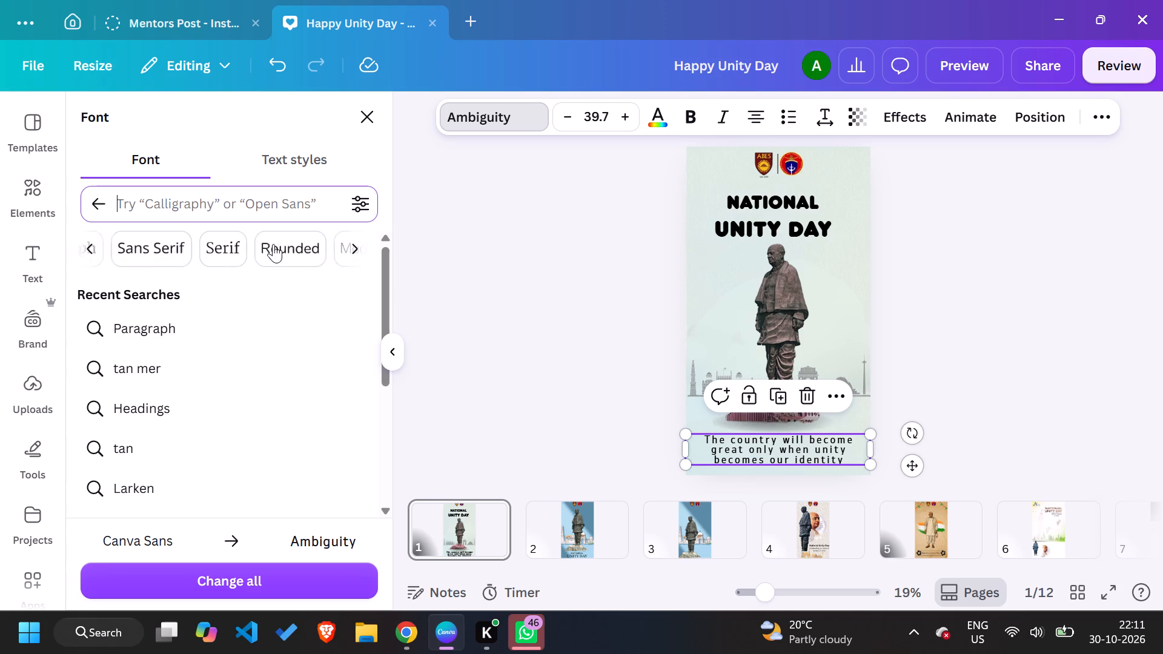
scroll(273, 244, left, 6)
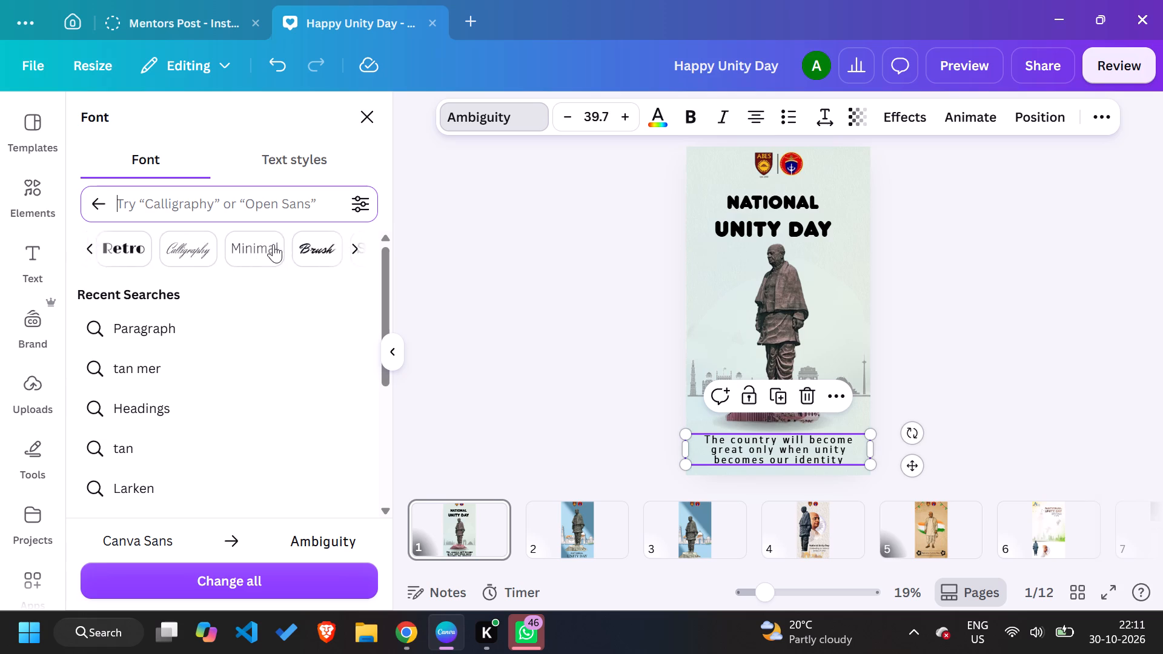
scroll(273, 244, left, 5)
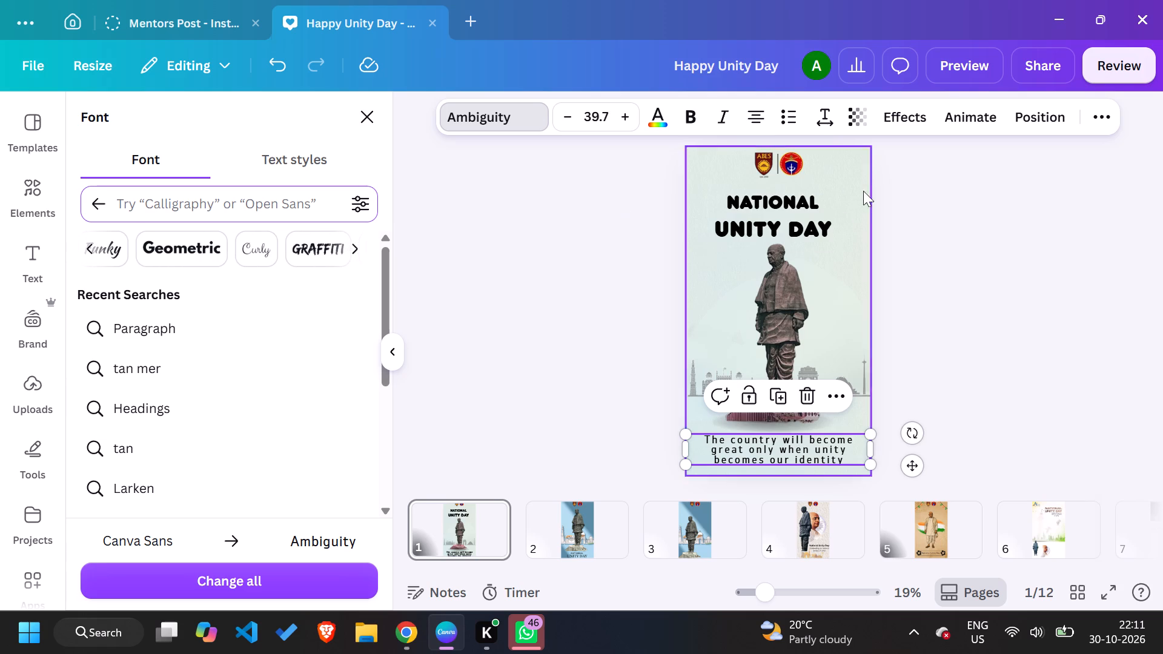
Try Zen Dots, CS Roger and Rowdies from the Headings fonts on the "NATIONAL UNITY DAY" title group, settling on Berthold Block.
click(811, 214)
click(451, 114)
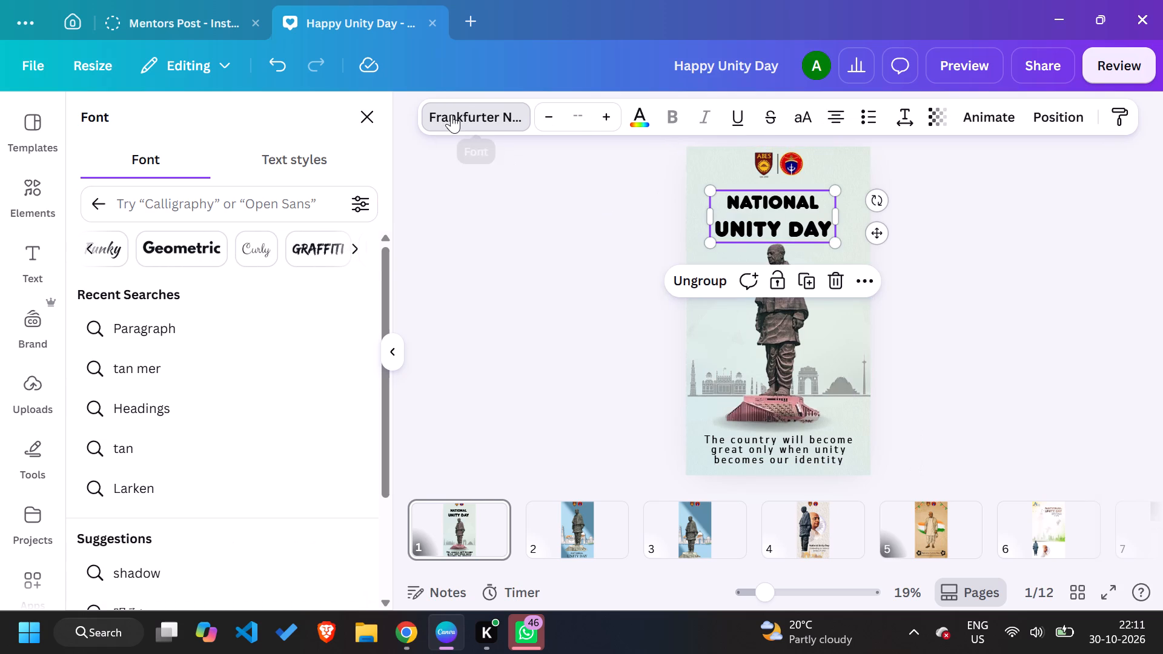
click(480, 119)
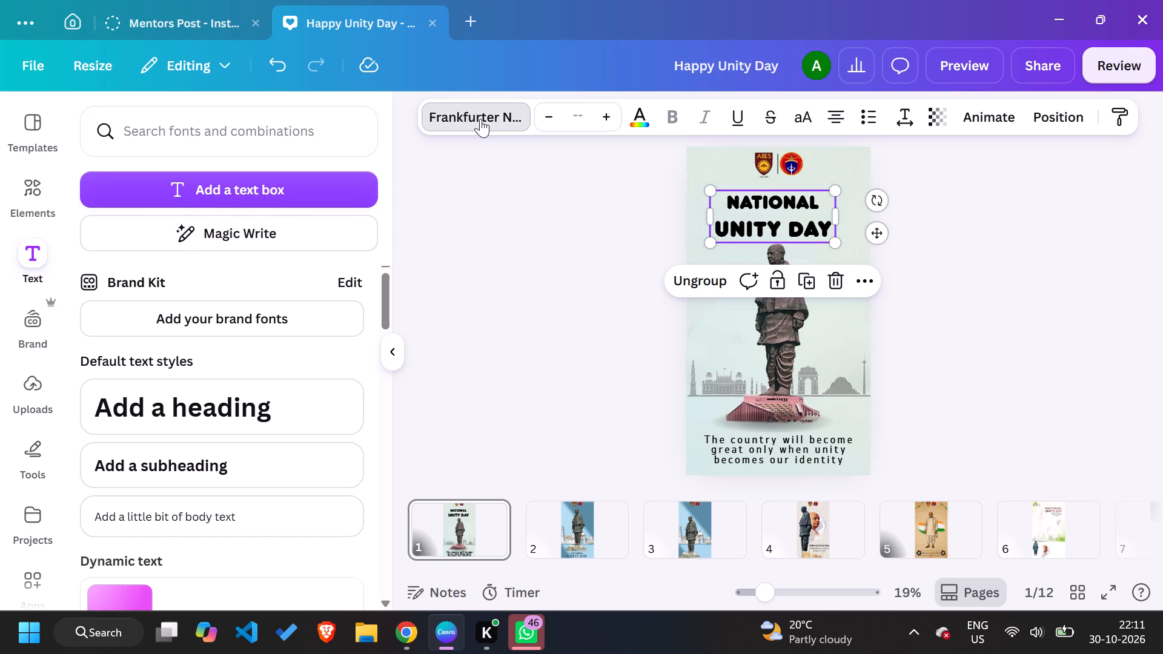
scroll(287, 262, left, 1)
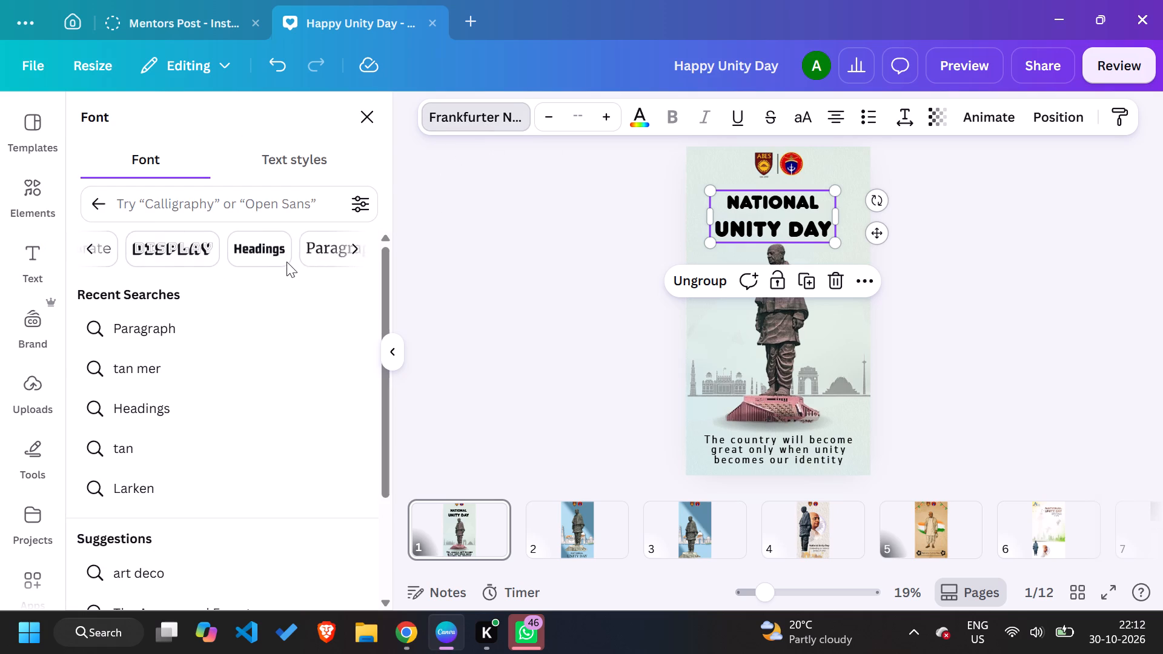
click(197, 248)
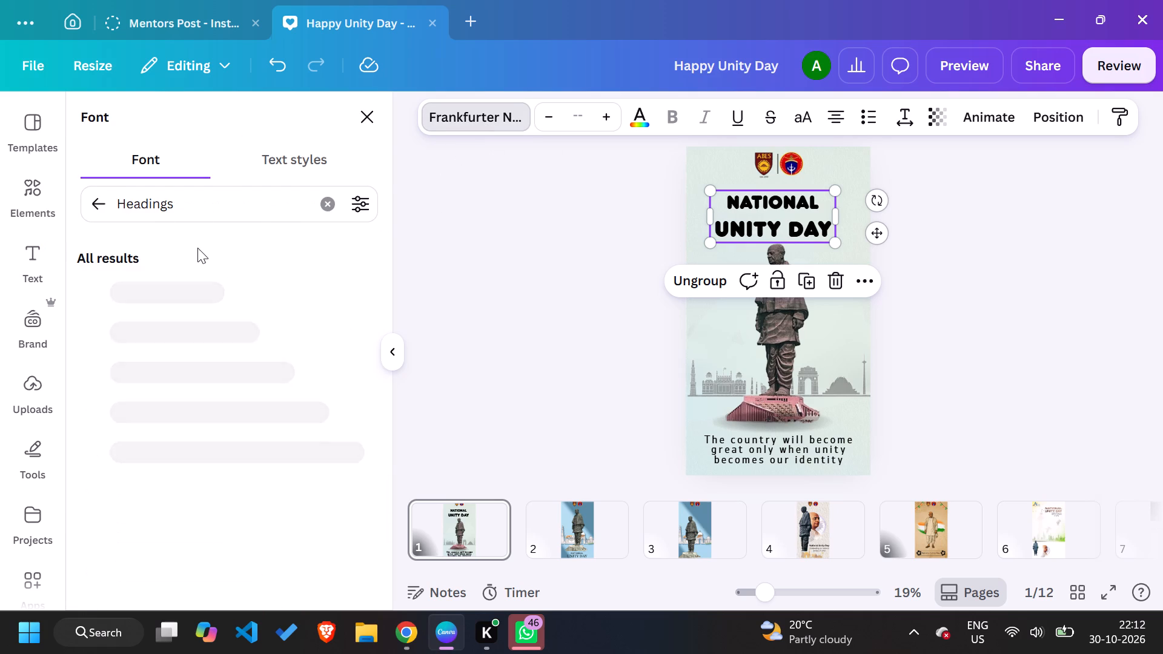
click(167, 294)
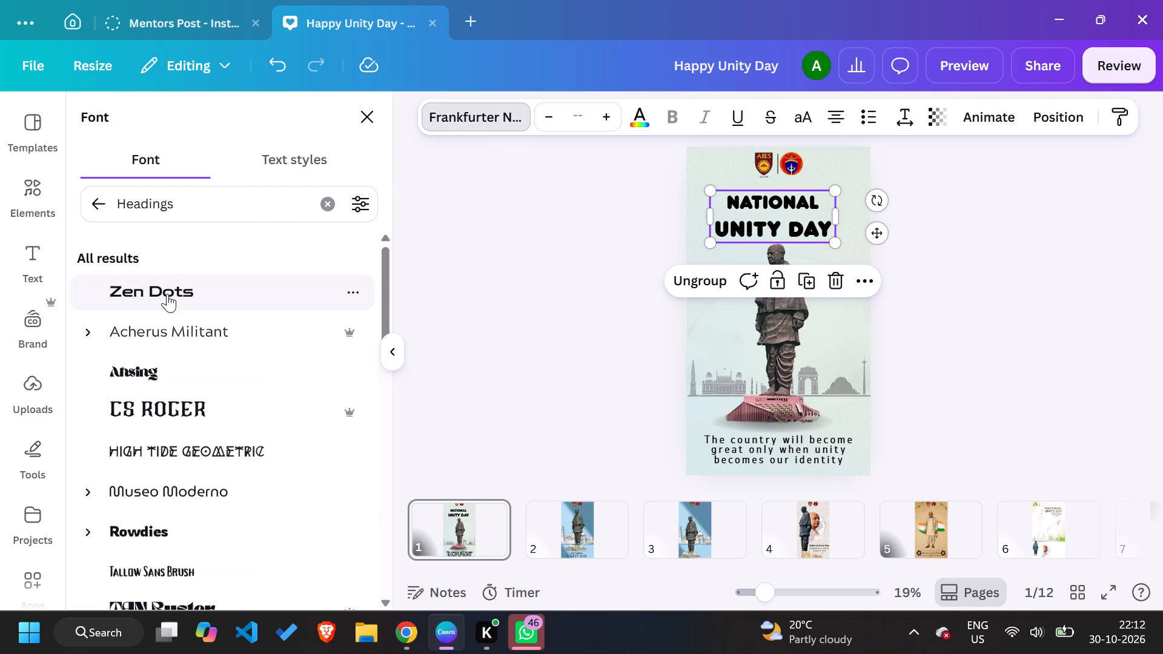
click(153, 402)
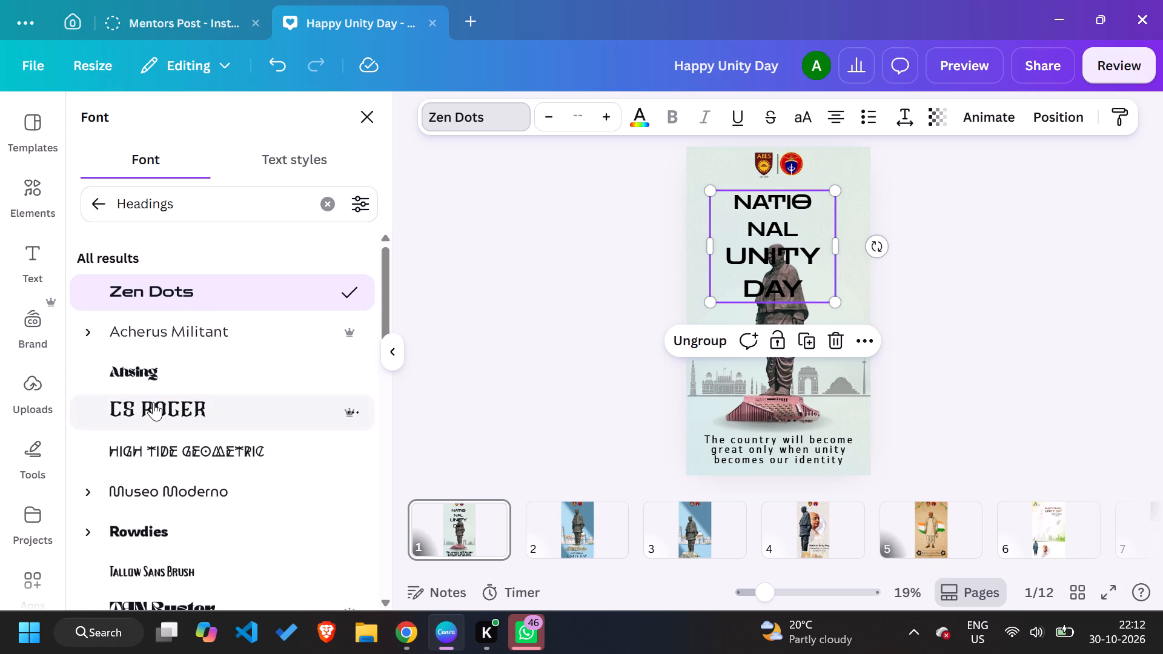
scroll(234, 458, down, 1)
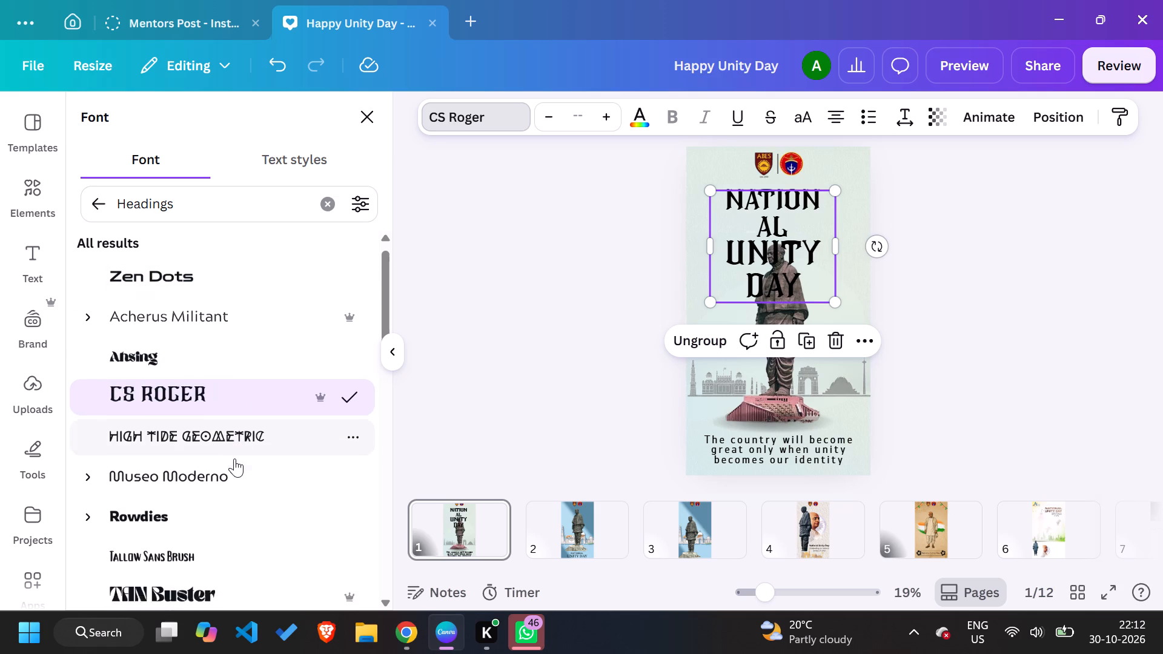
scroll(234, 458, down, 1)
click(202, 449)
scroll(202, 449, down, 1)
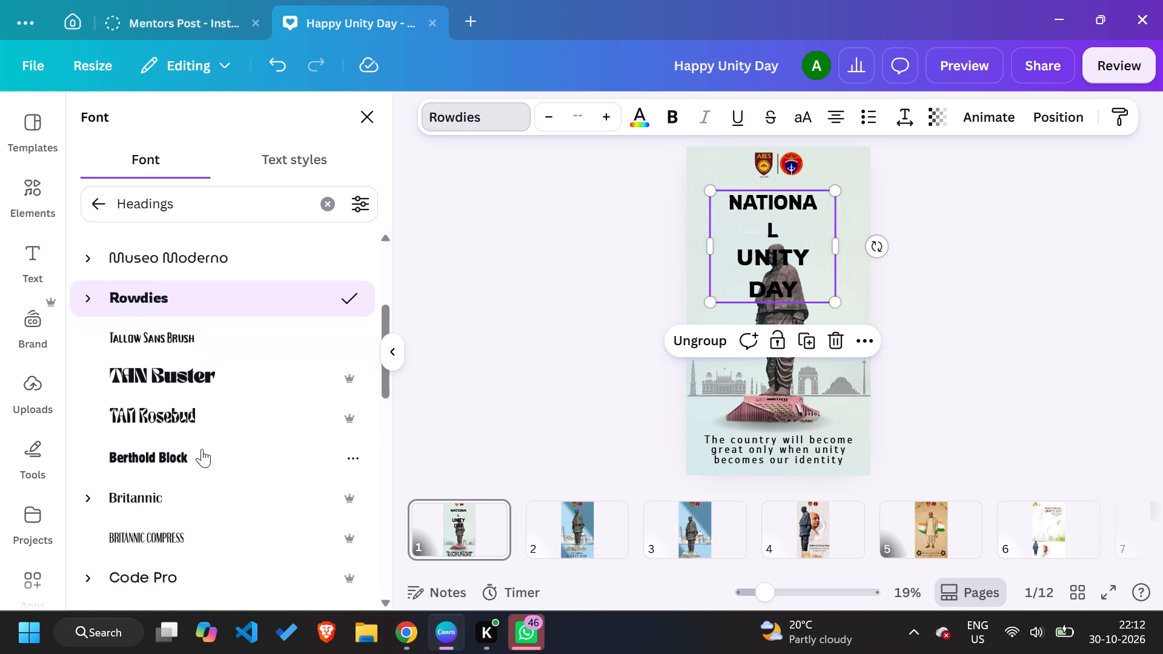
scroll(202, 449, down, 1)
click(174, 448)
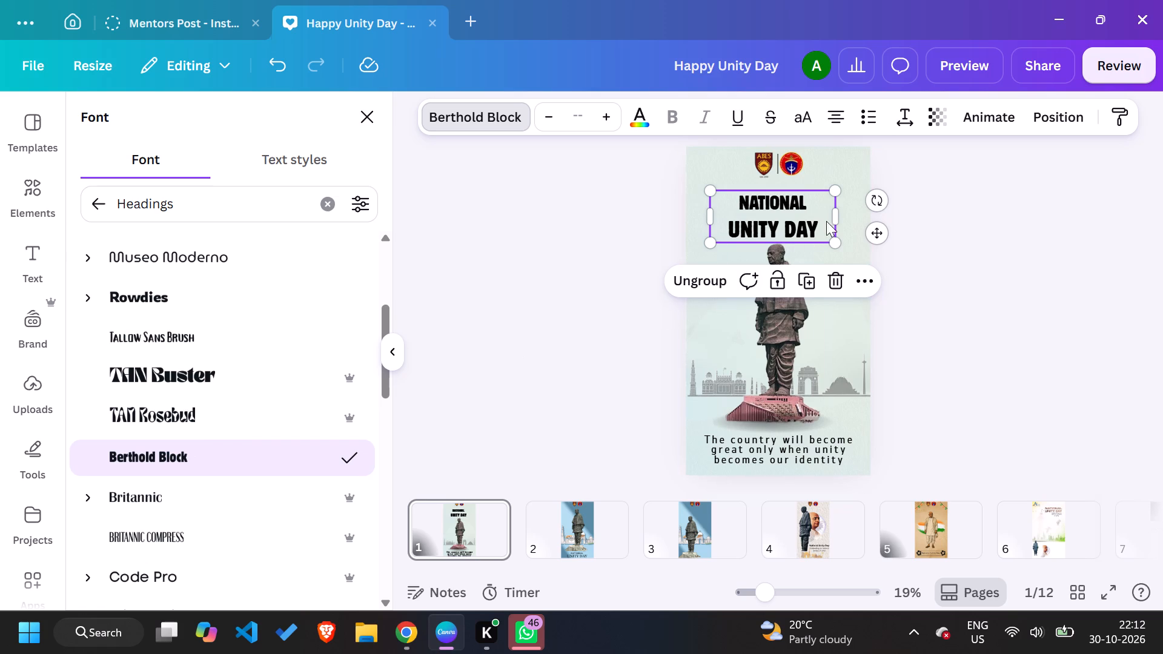
Widen the title group's box on both sides to span the page, about 1,076 wide, keeping the title centred.
drag(835, 212, 858, 210)
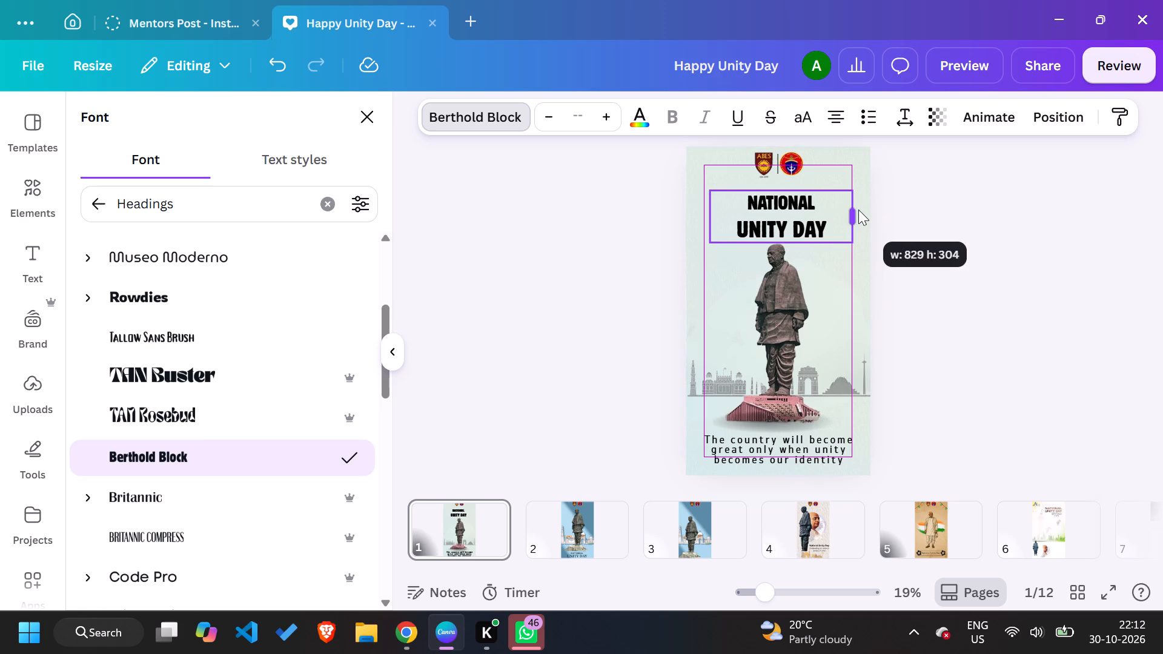
drag(858, 210, 867, 209)
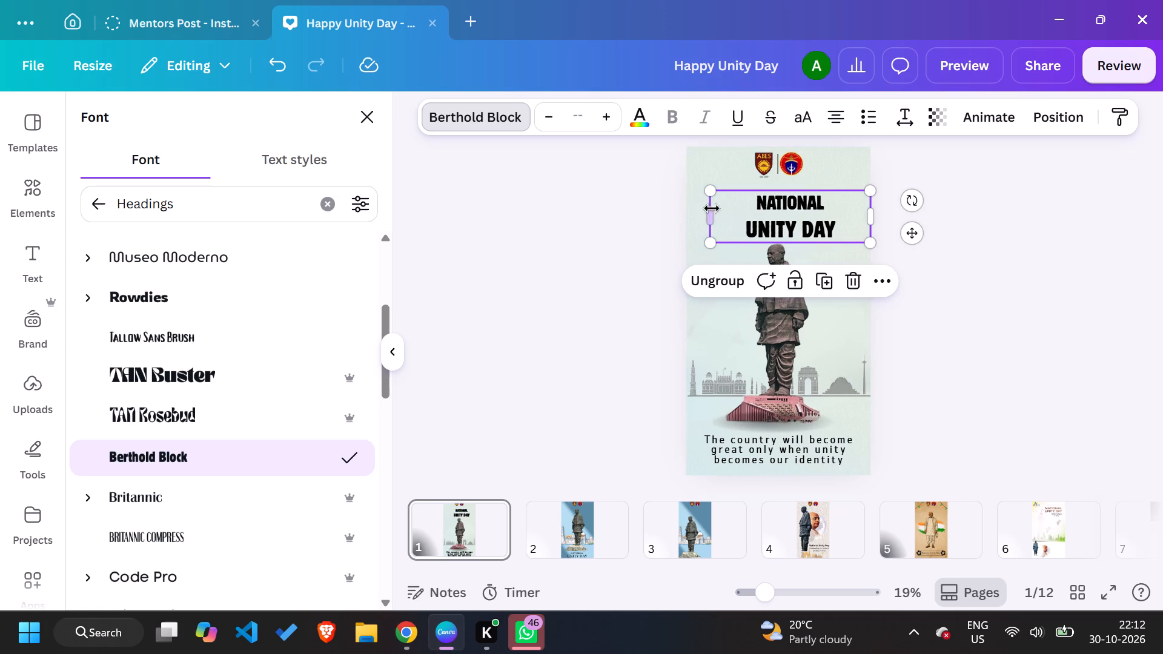
drag(714, 215, 694, 215)
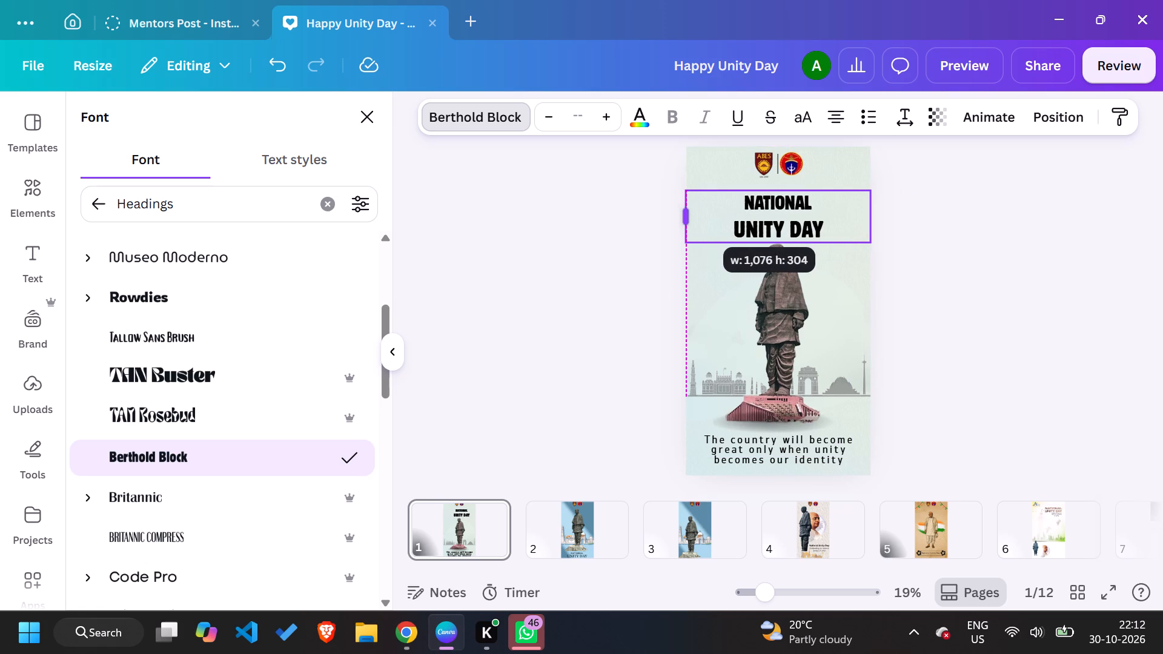
drag(694, 215, 694, 216)
click(529, 277)
click(529, 277)
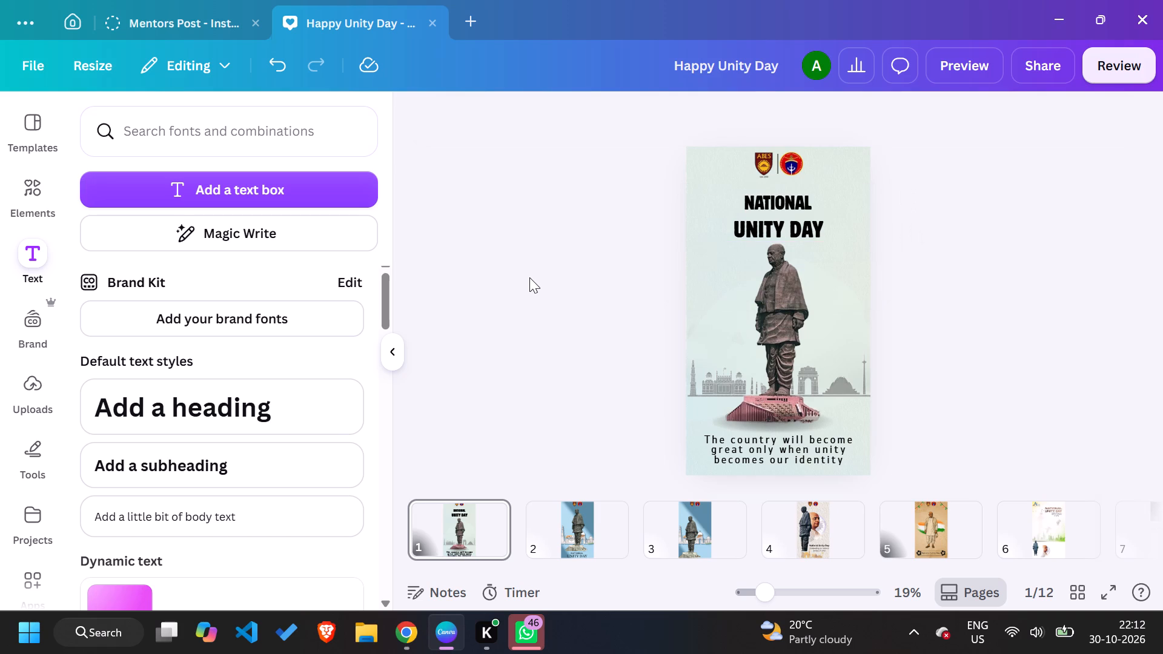
Apply the Typewriter animation to the quote text and slow its speed slightly.
click(789, 443)
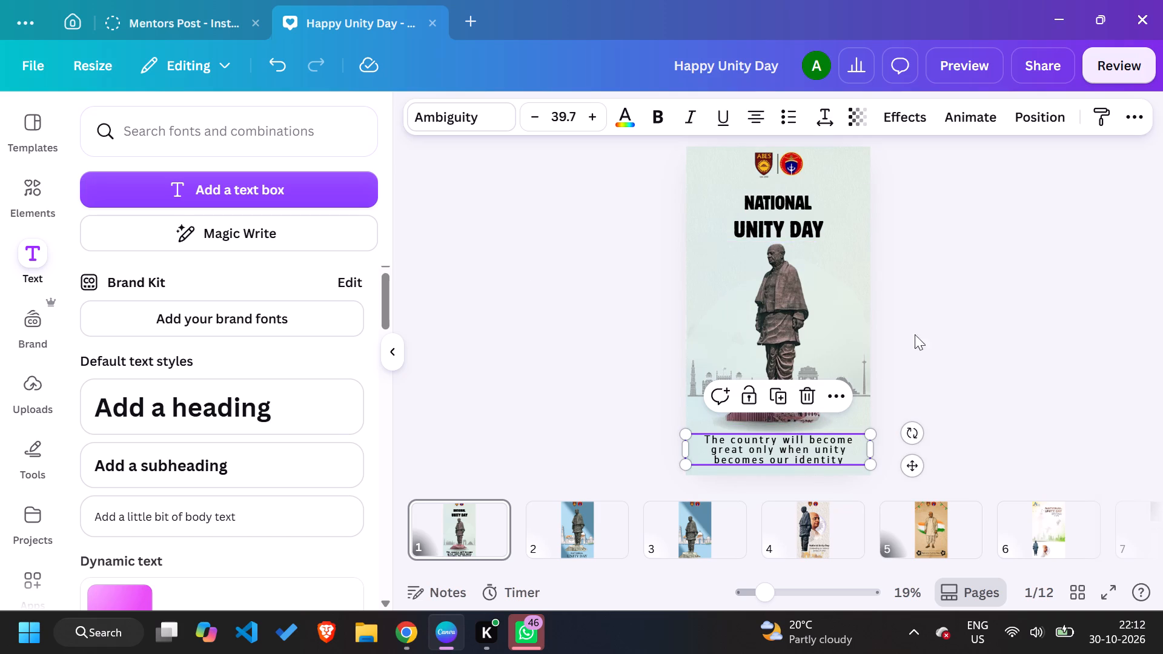
click(989, 114)
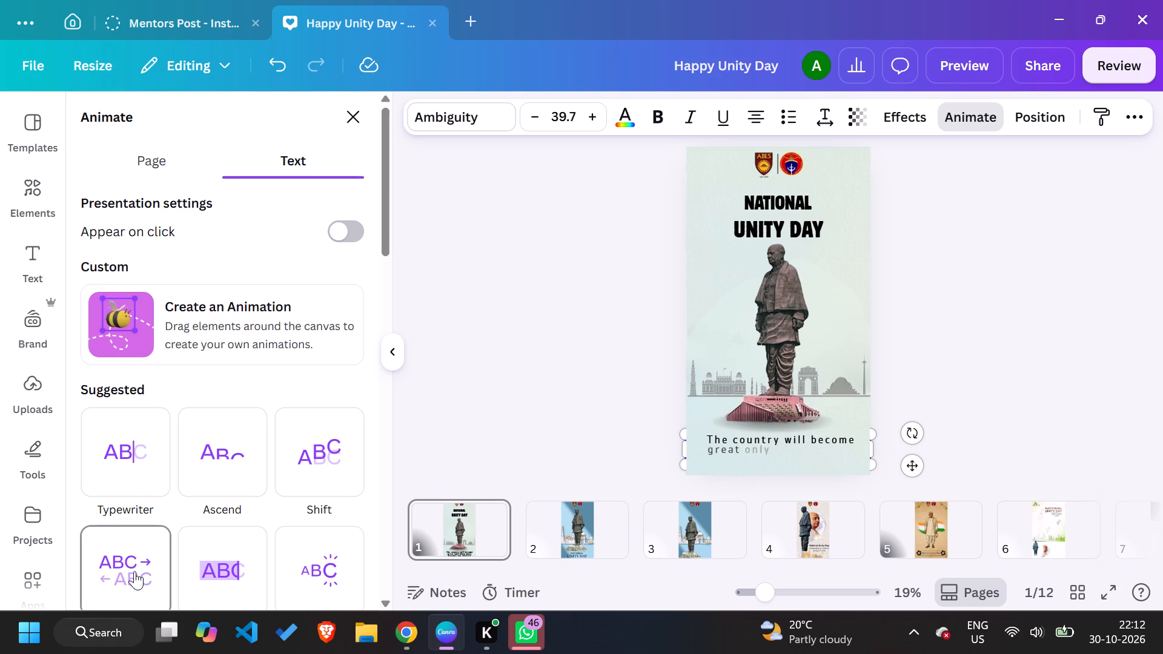
click(124, 481)
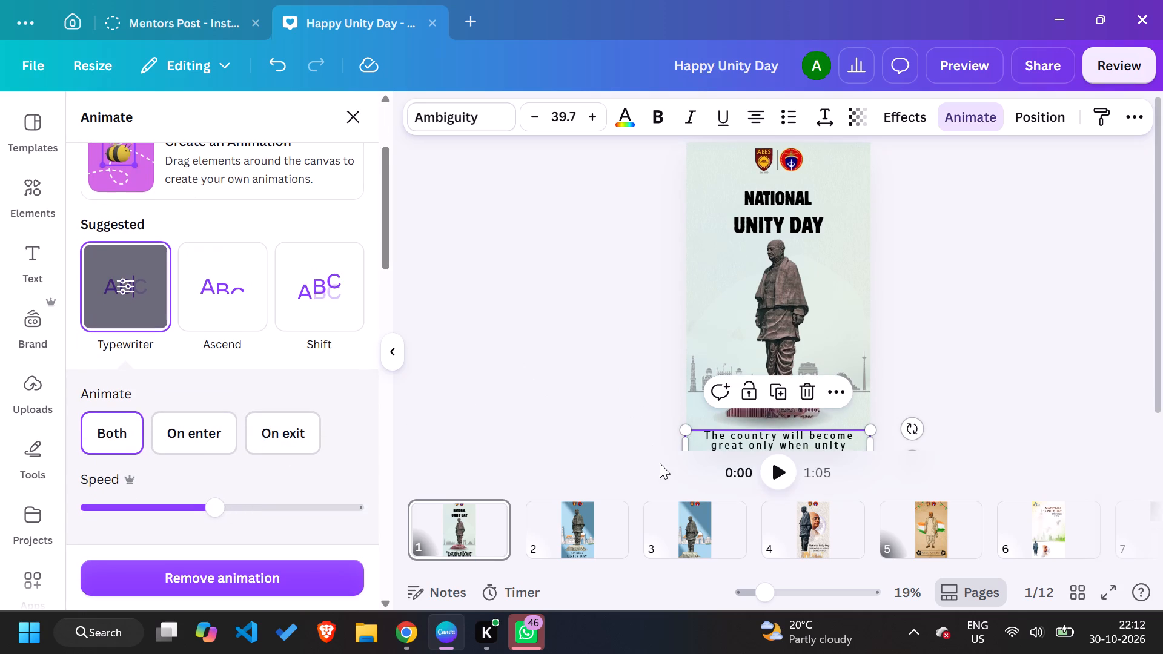
scroll(670, 520, up, 1)
scroll(220, 484, down, 1)
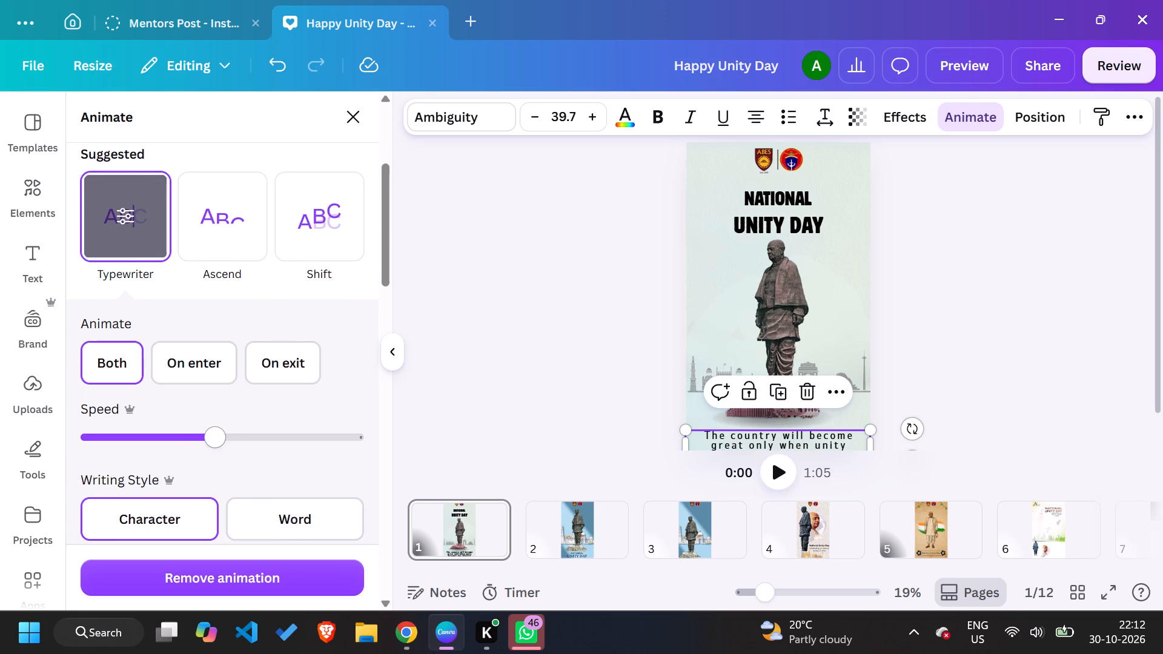
drag(214, 443, 199, 445)
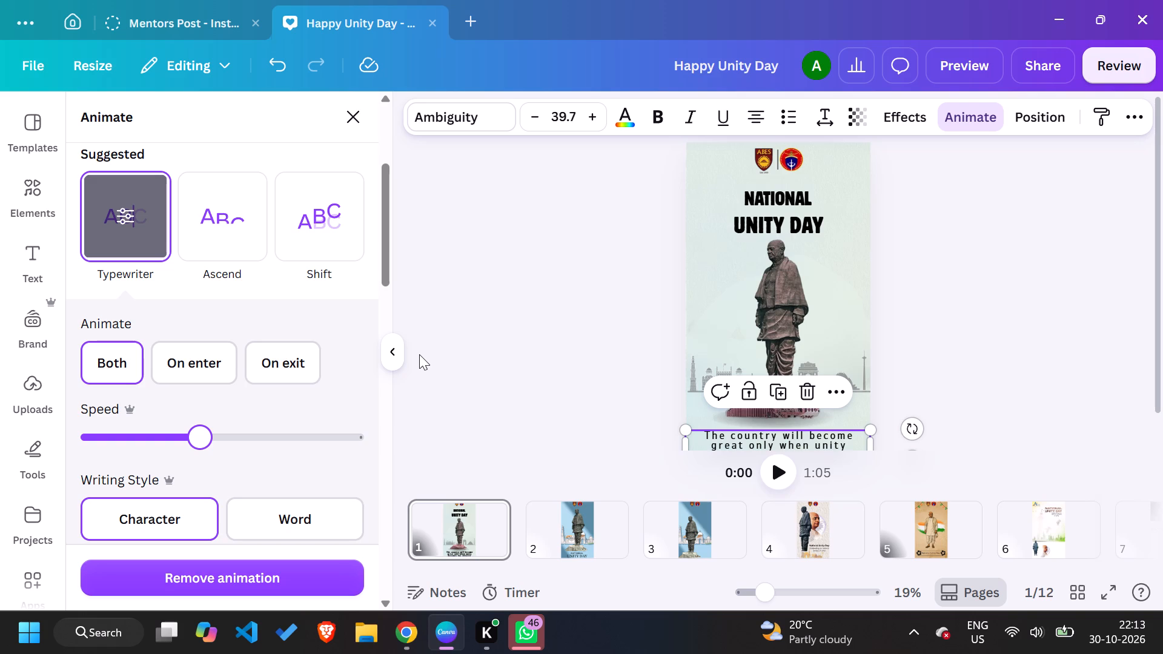
Deselect everything, collapse the side panel and play the story from page 1 to preview the quote's Typewriter animation.
click(986, 337)
click(986, 337)
click(993, 366)
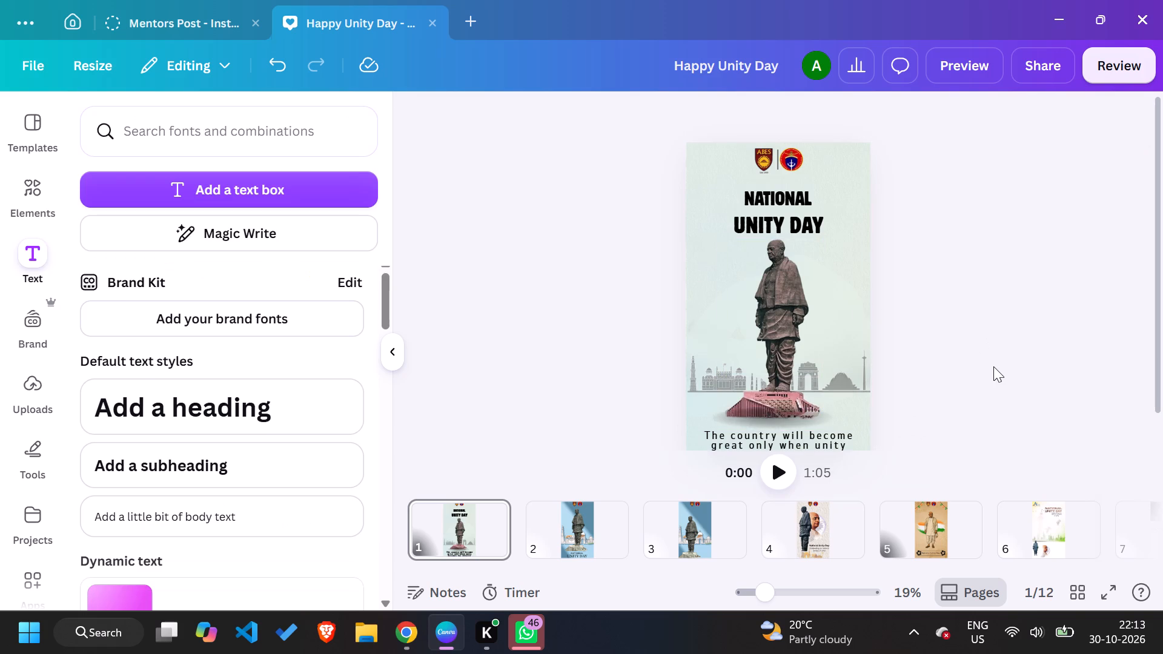
click(826, 268)
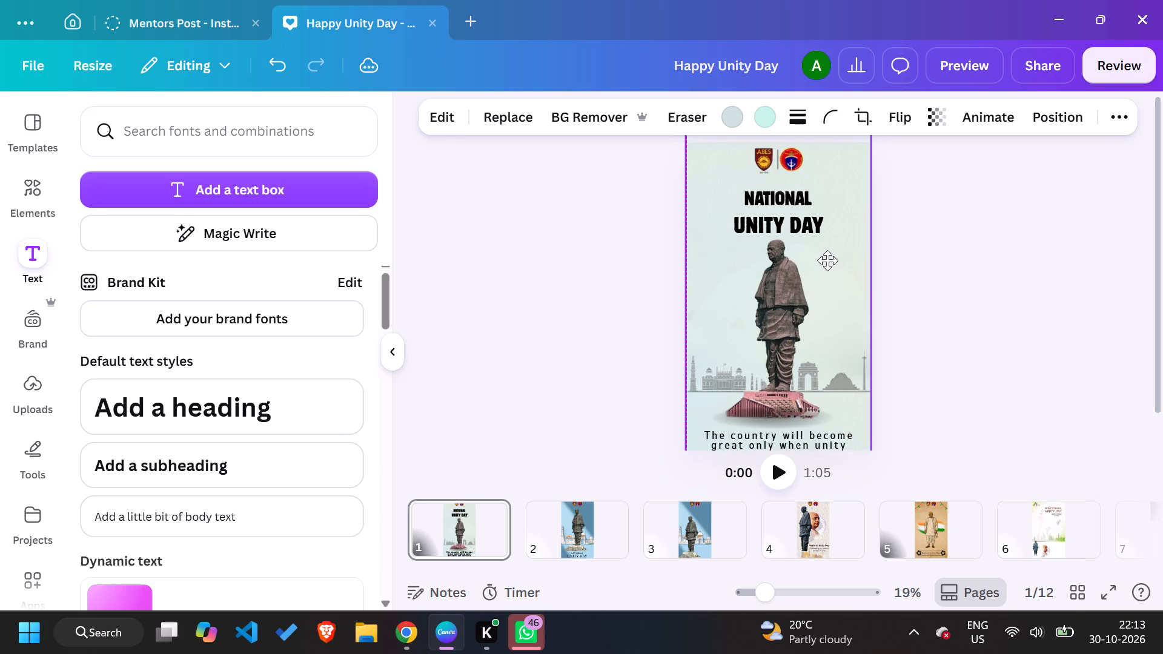
click(952, 286)
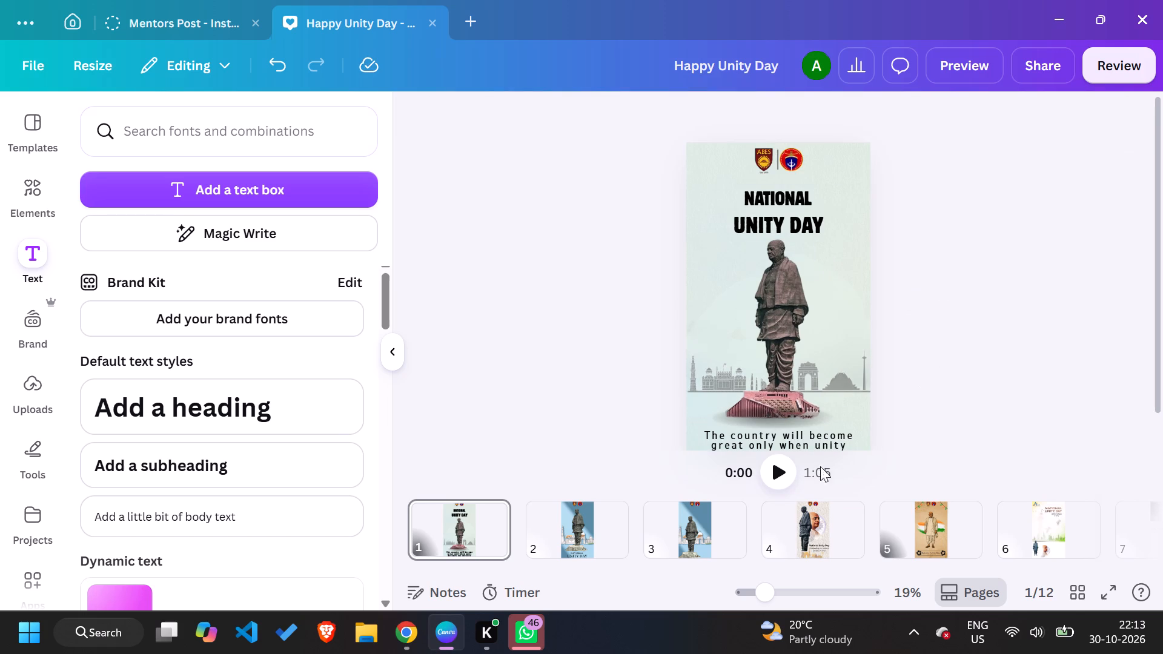
click(523, 592)
click(523, 592)
click(388, 357)
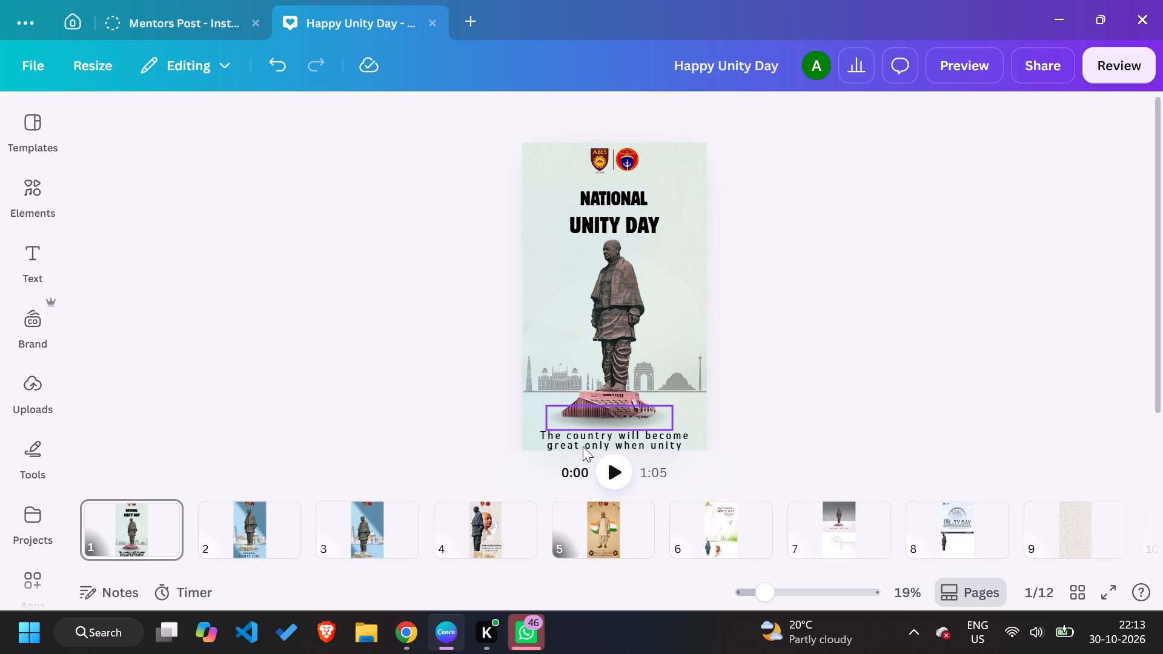
click(620, 472)
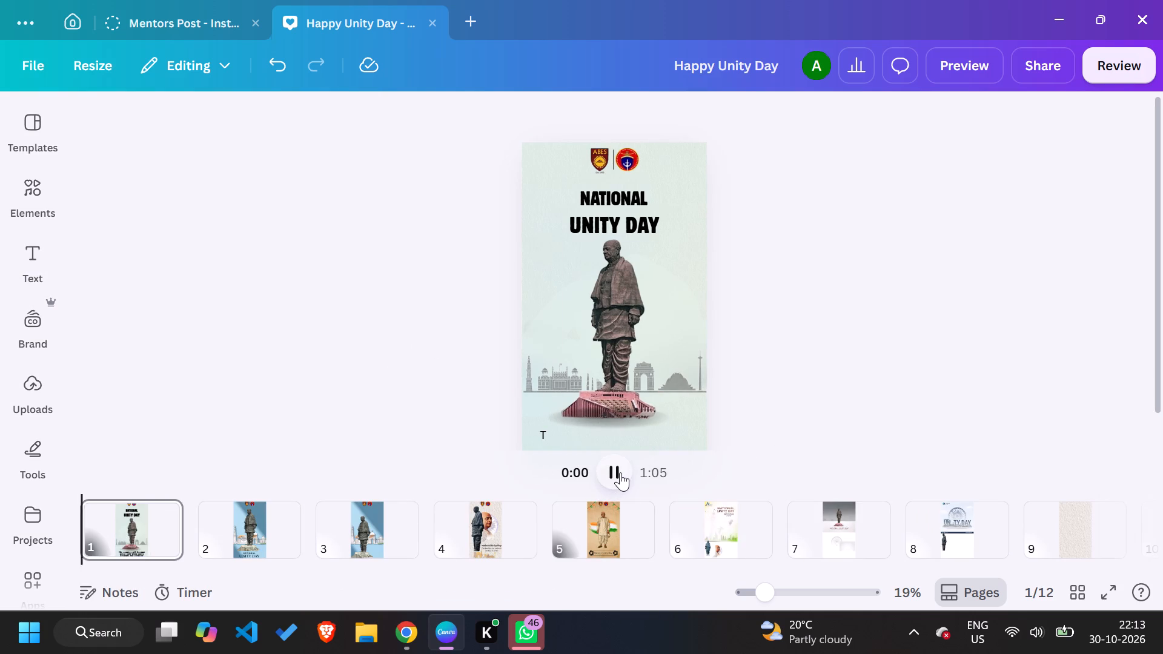
Look over the whole layouts of pages 2 and 1 with the page thumbnails hidden, and return to page 1's thumbnail view.
click(270, 523)
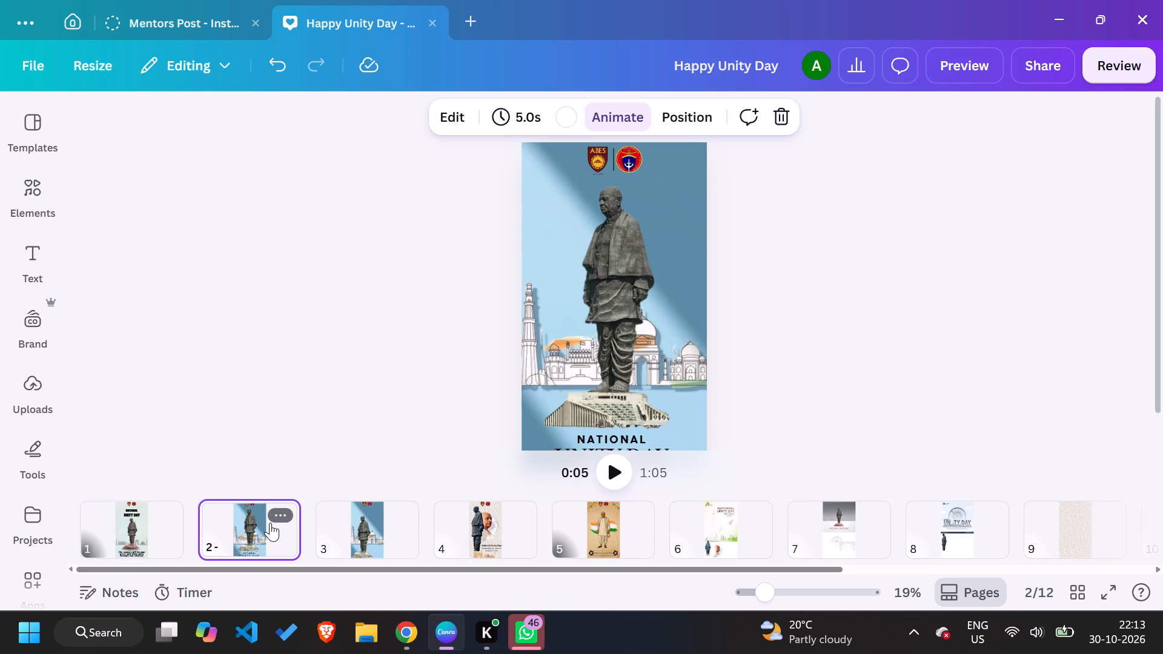
click(570, 421)
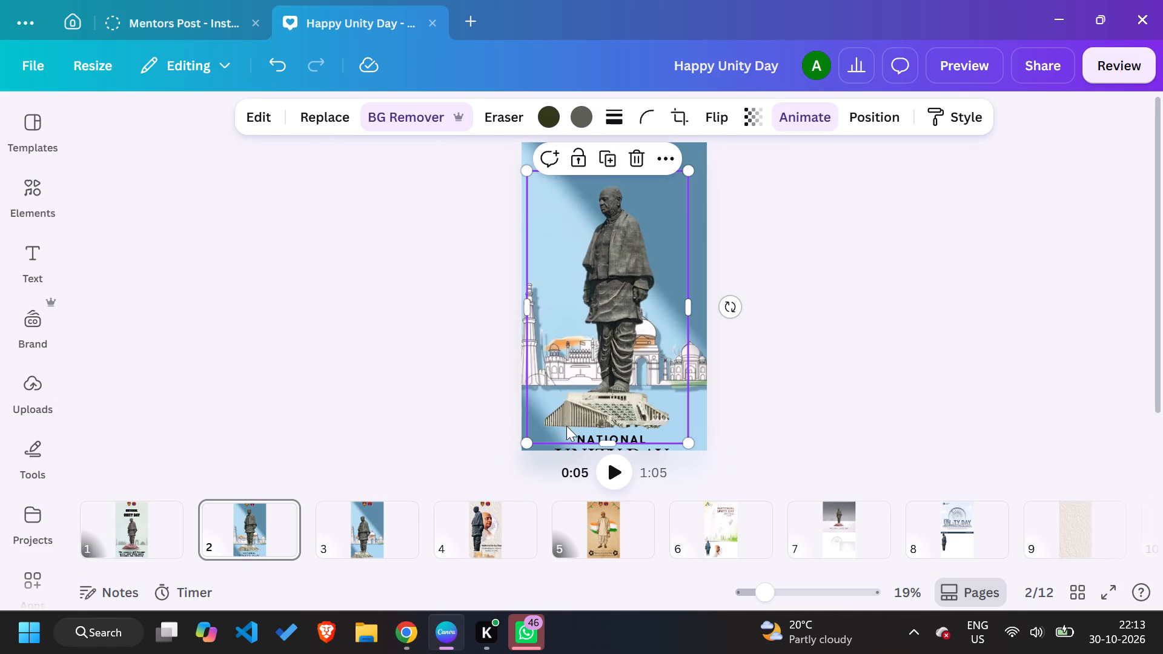
click(882, 360)
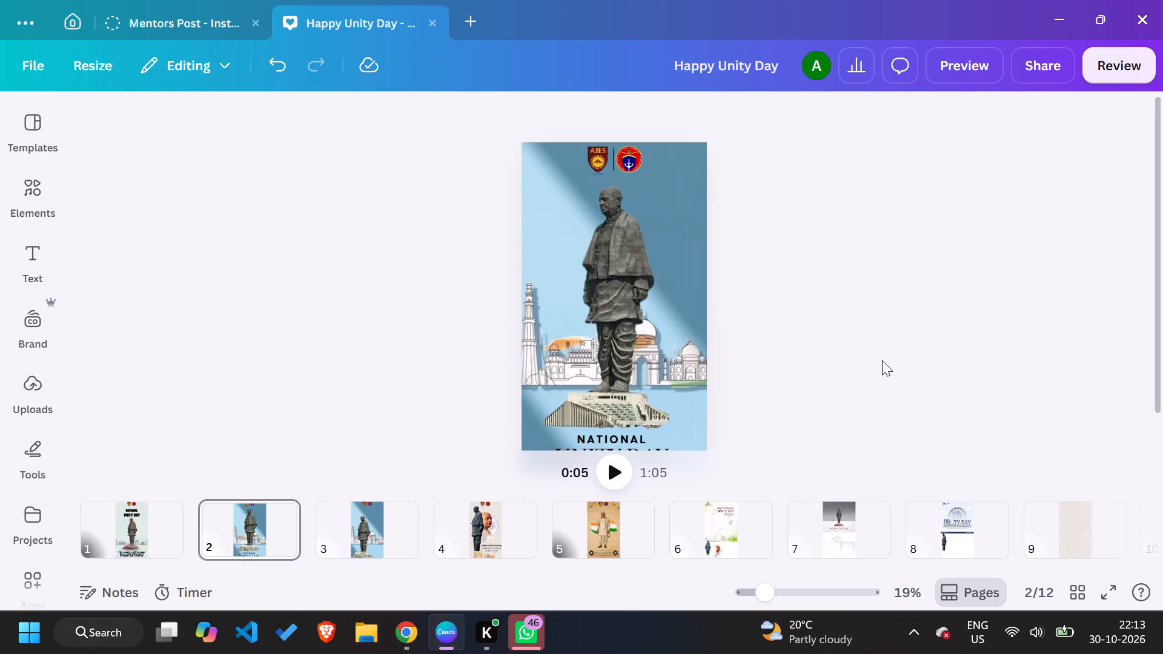
click(956, 603)
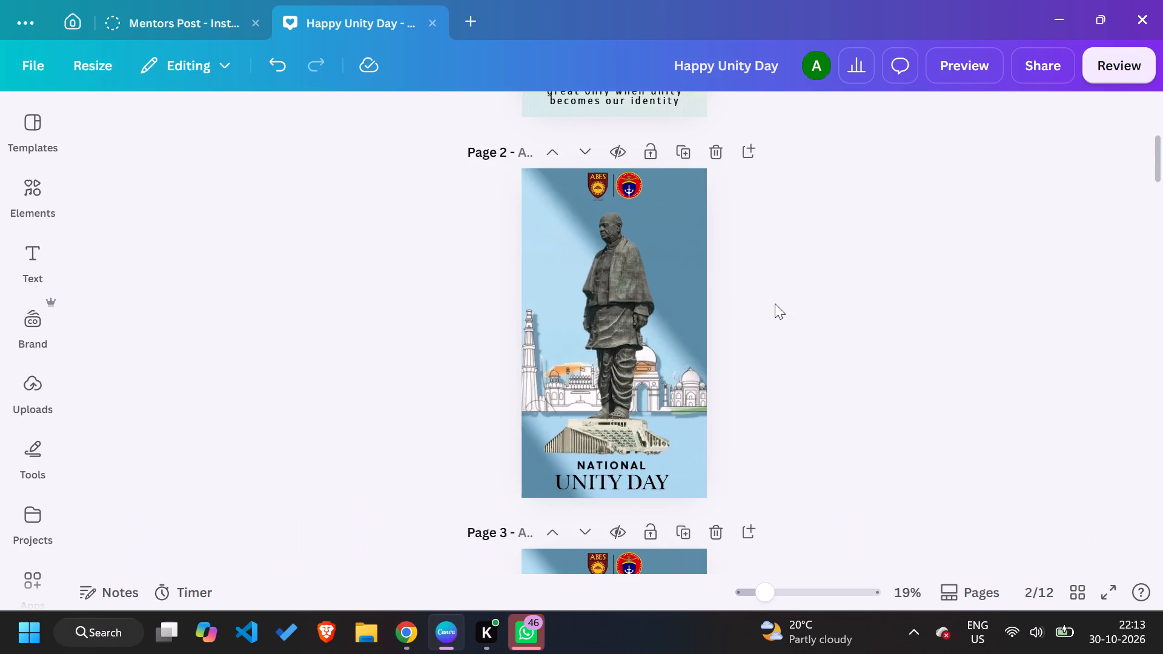
scroll(775, 303, up, 5)
click(556, 368)
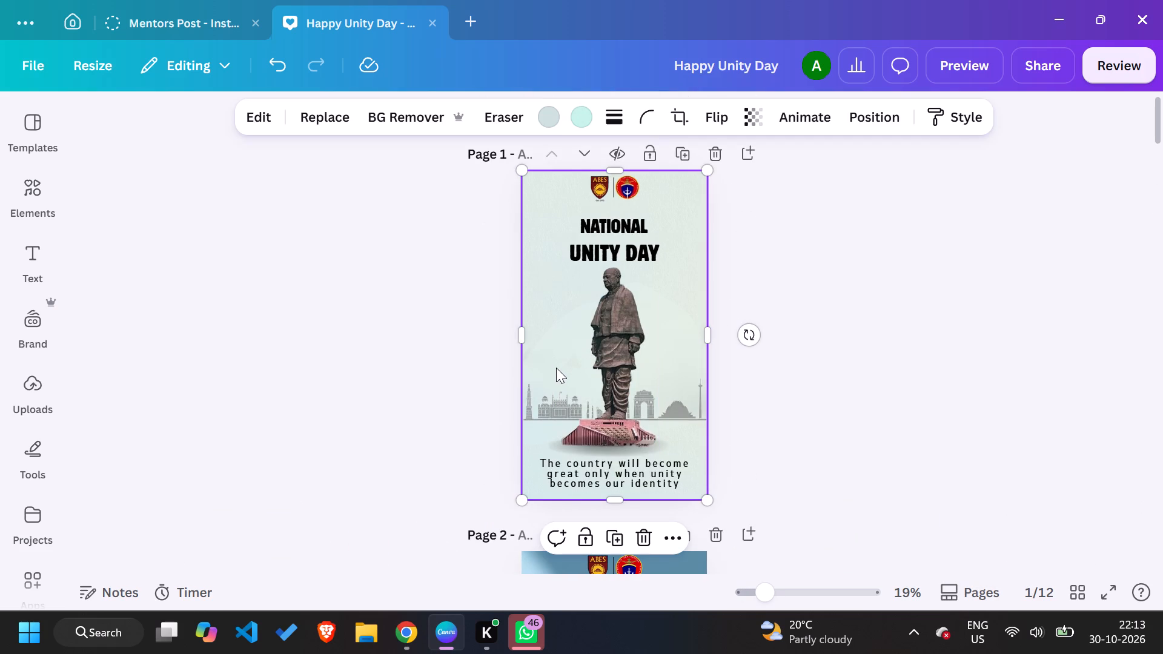
click(971, 601)
click(429, 319)
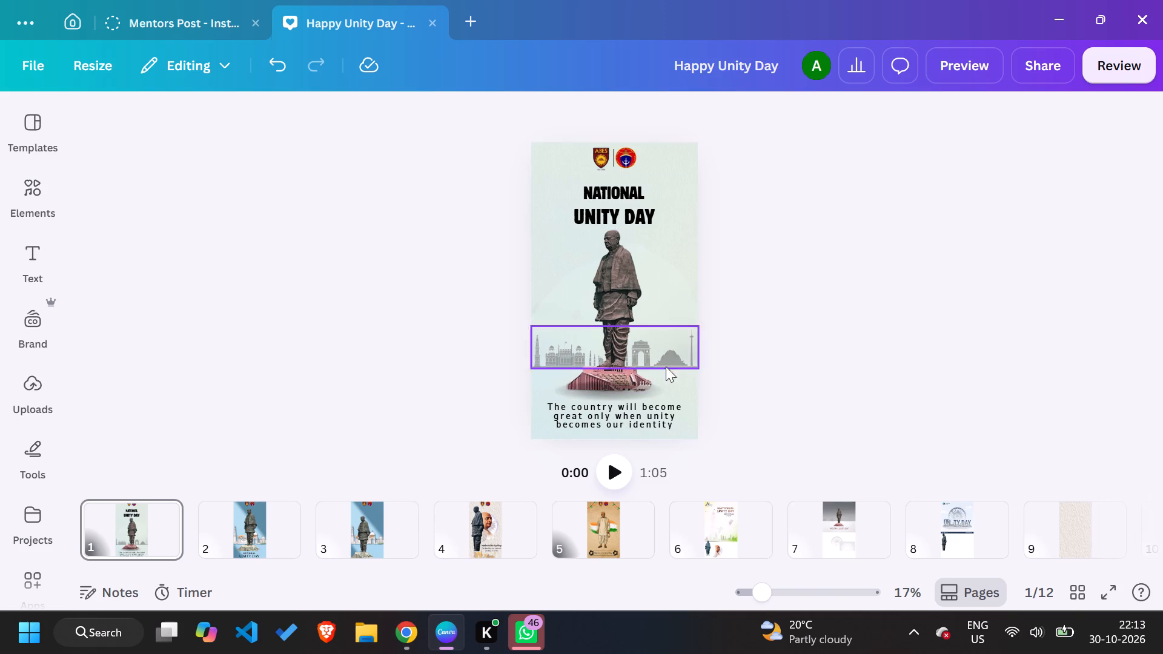
Open the font list for the unity quote on page 1.
click(632, 416)
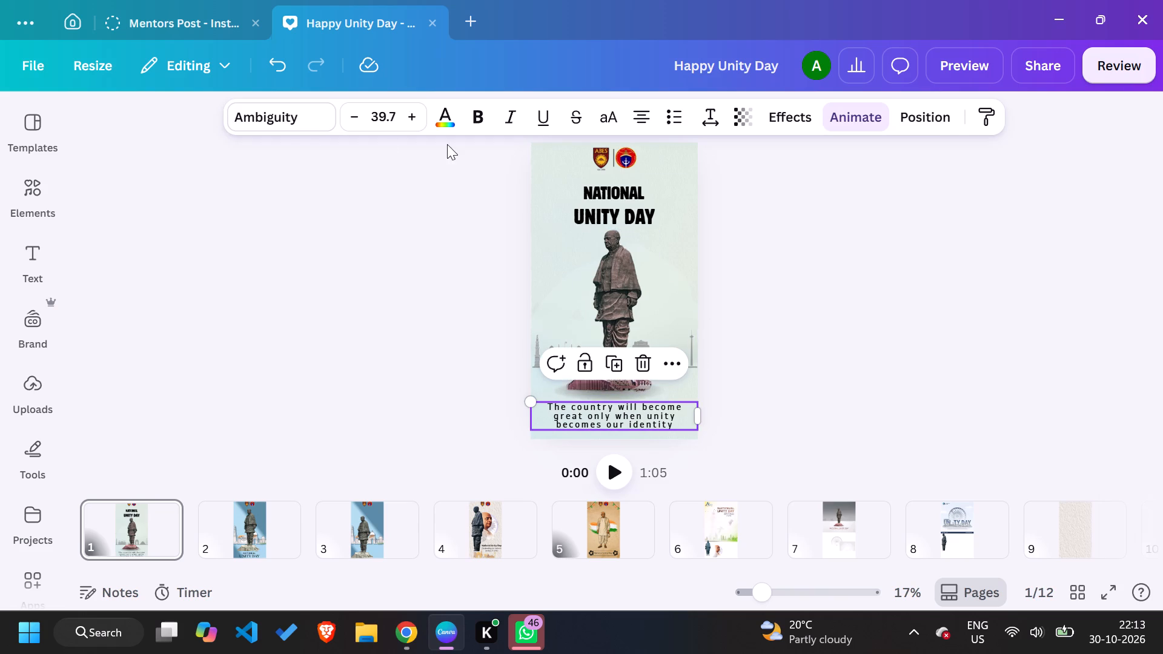
click(268, 120)
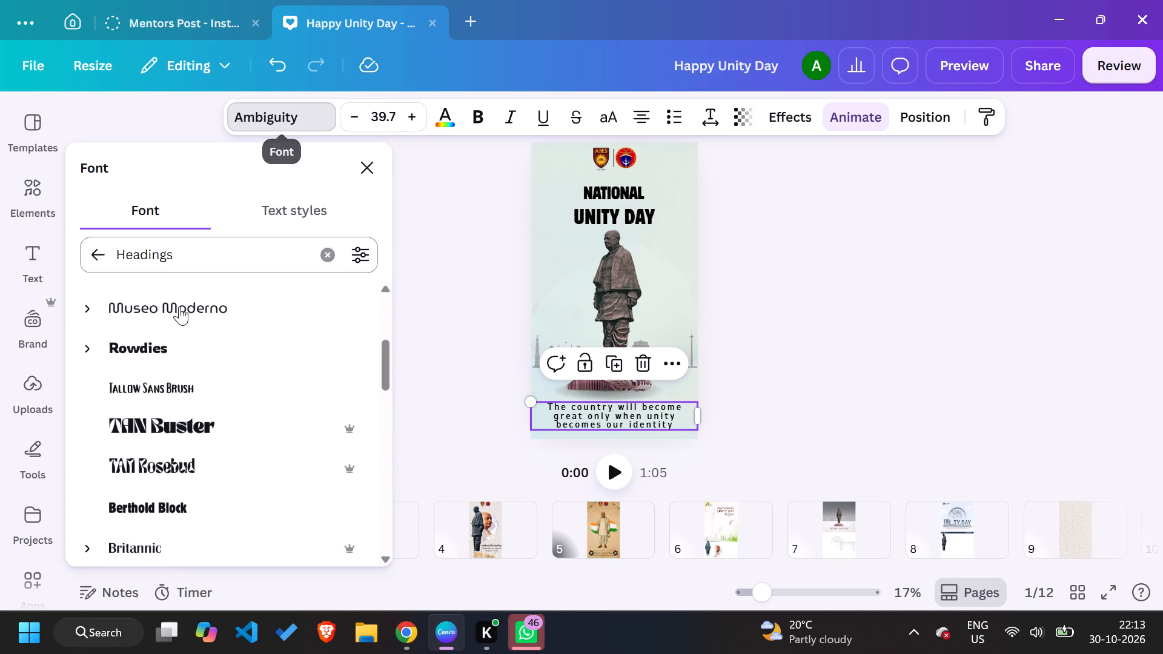
Switch to the Pinterest page in Chrome and search for "Fonts for heading".
click(402, 637)
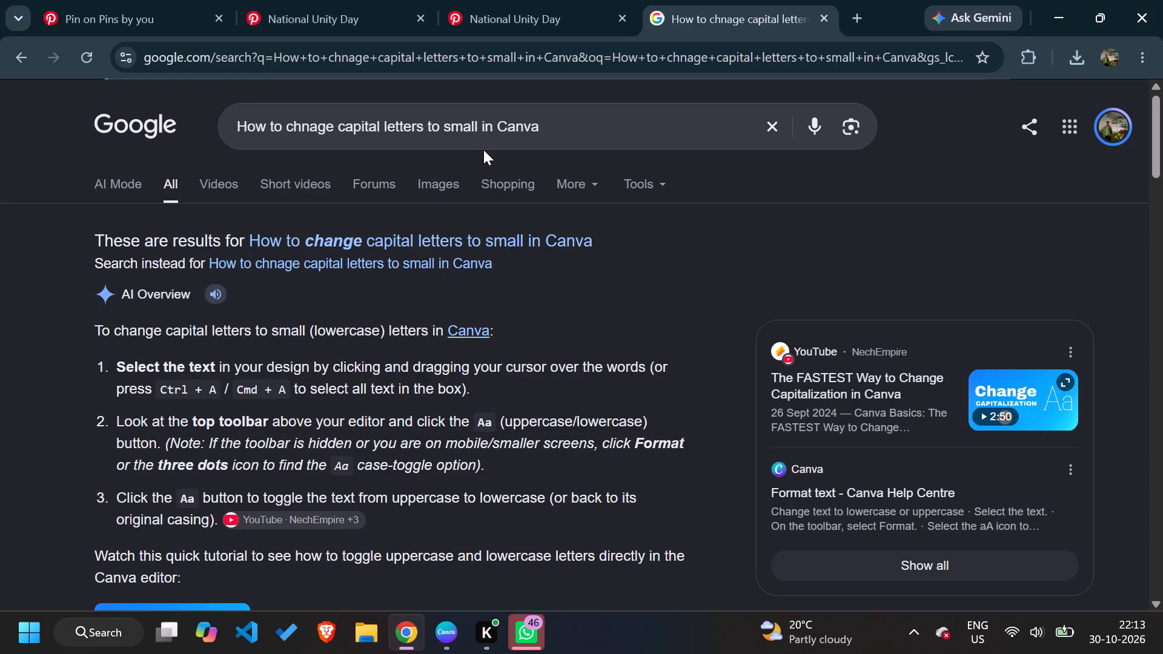
click(495, 3)
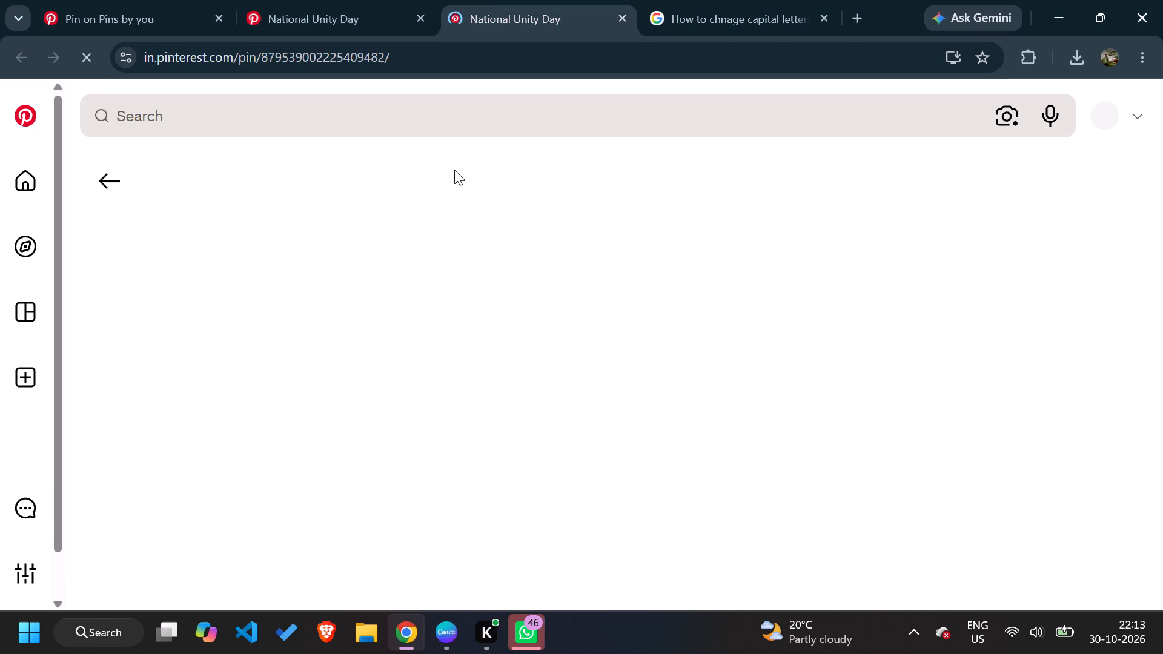
click(362, 126)
text(Fonts for heading)
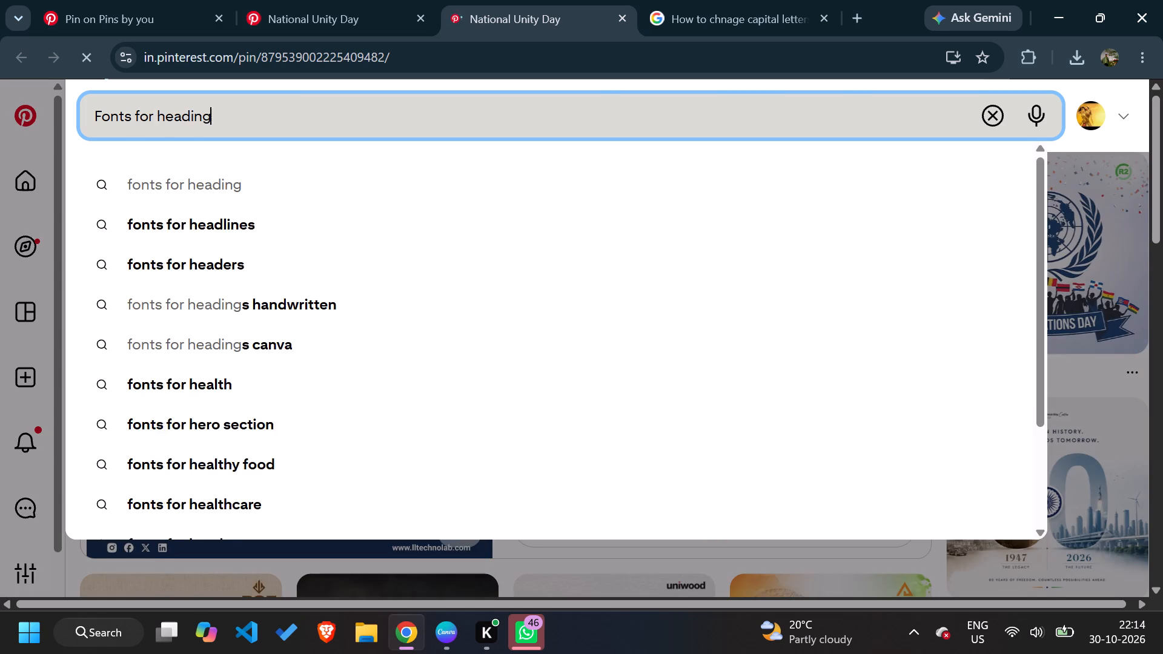
key(Return)
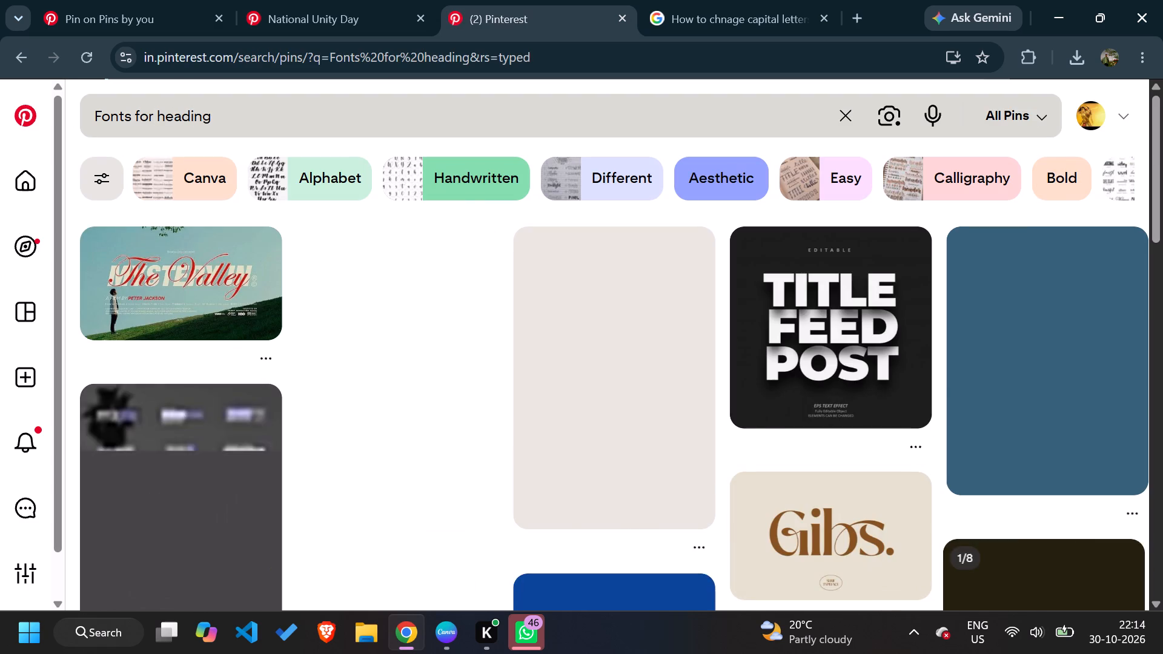
Browse the Pinterest heading-font pins for a lettering style that could suit the title.
scroll(461, 335, down, 1)
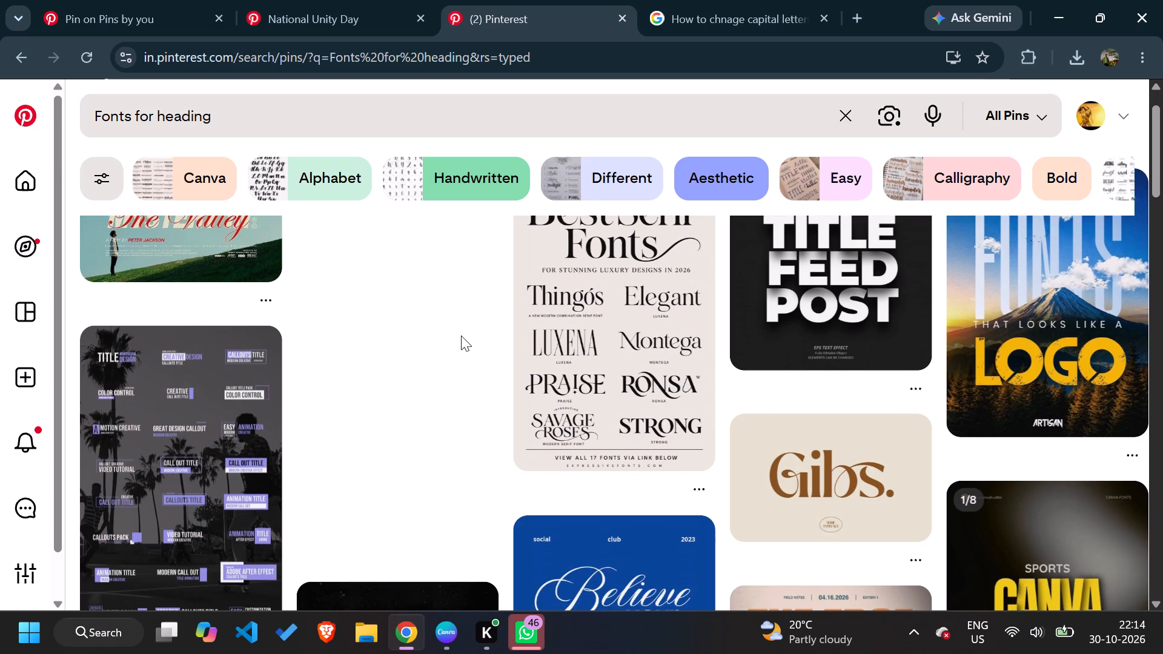
scroll(461, 335, down, 1)
scroll(502, 302, down, 2)
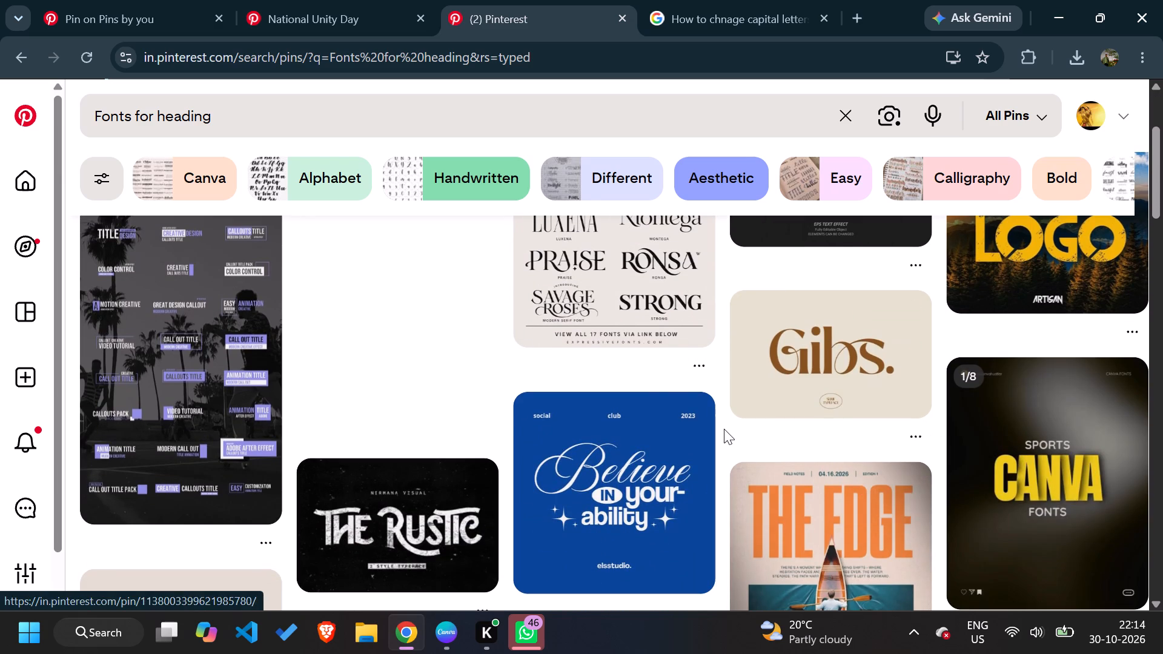
scroll(724, 429, up, 3)
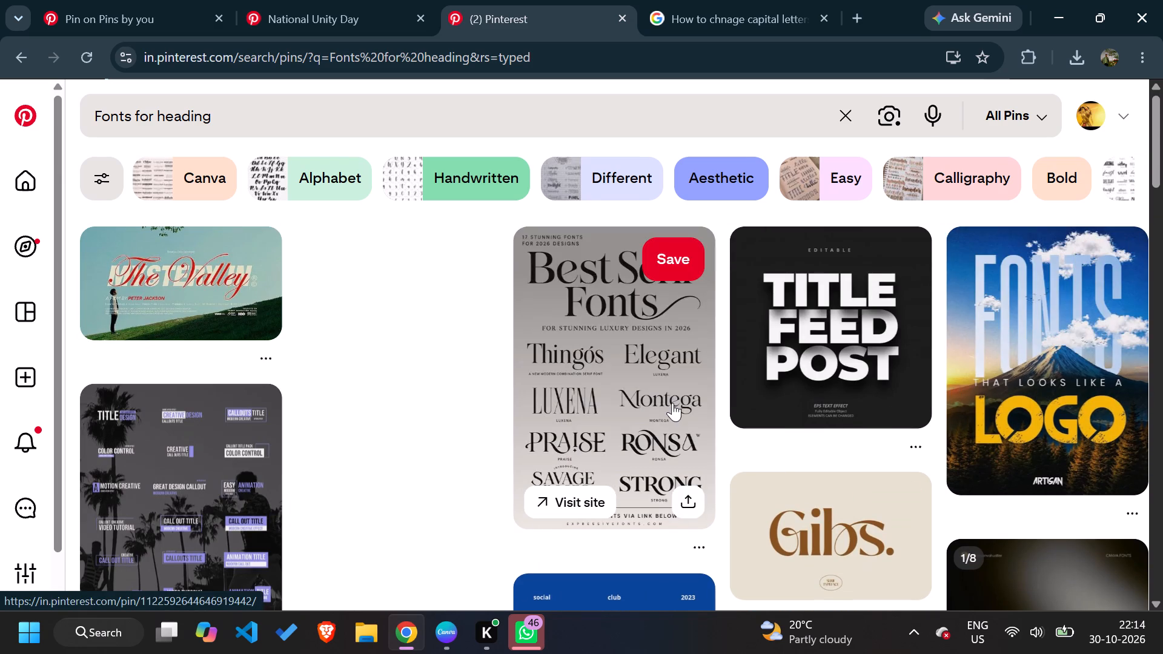
scroll(672, 403, down, 2)
scroll(1083, 420, down, 1)
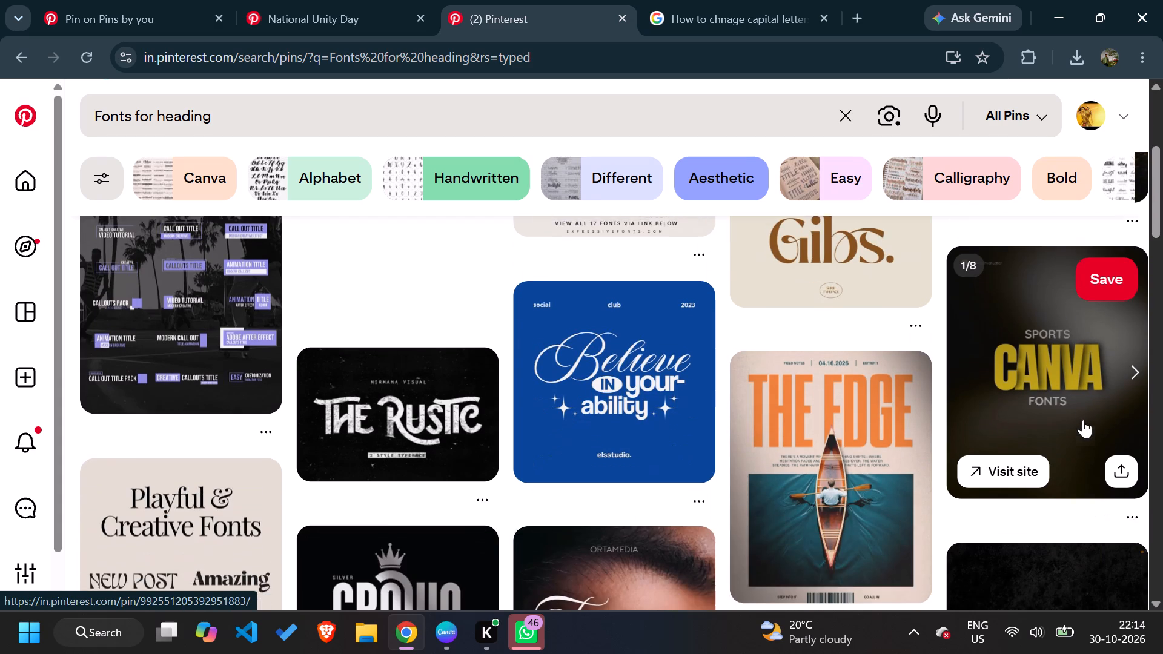
scroll(1083, 420, down, 6)
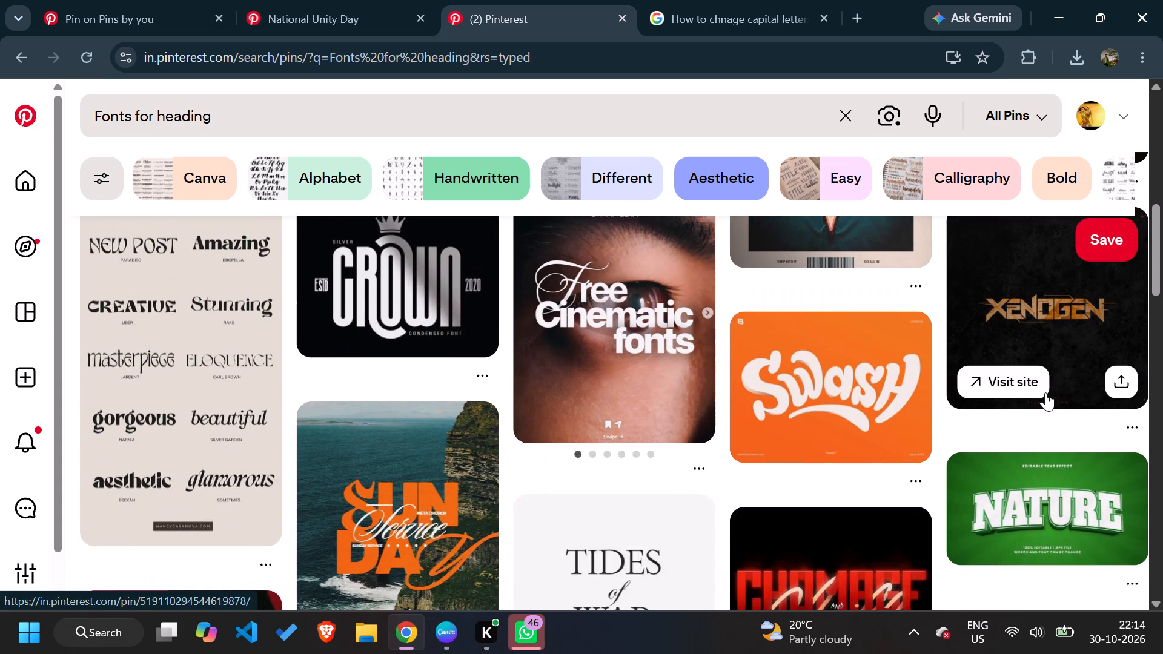
scroll(1045, 392, down, 2)
scroll(1045, 392, up, 6)
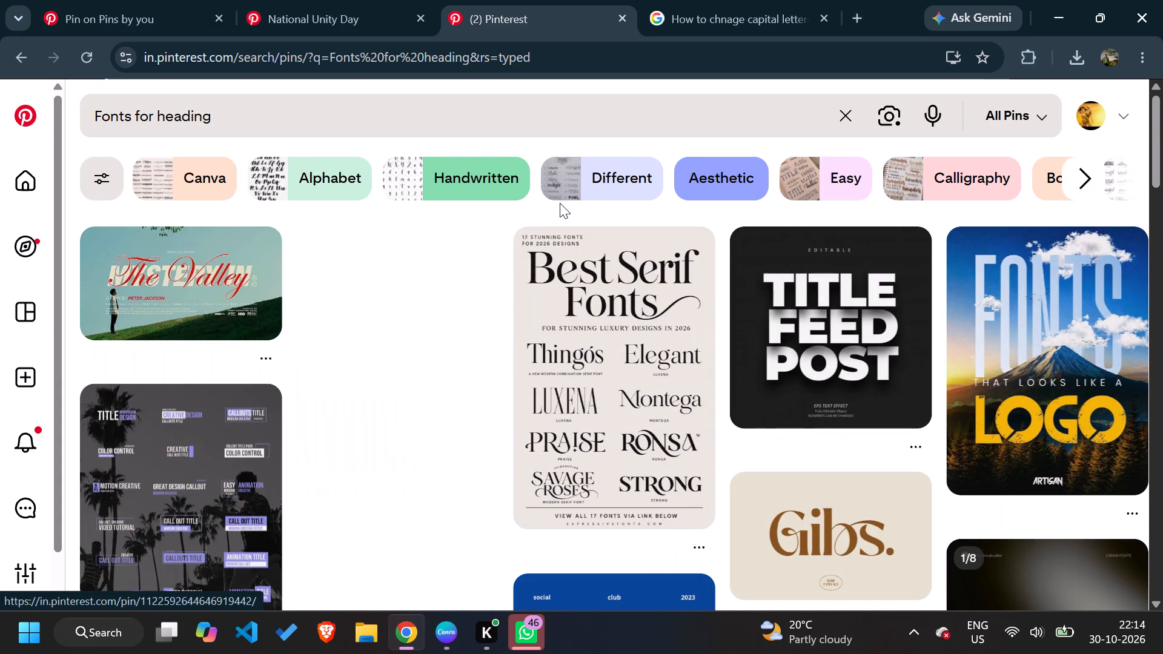
Refine the Pinterest search to the suggested "fonts for headings canva".
click(401, 104)
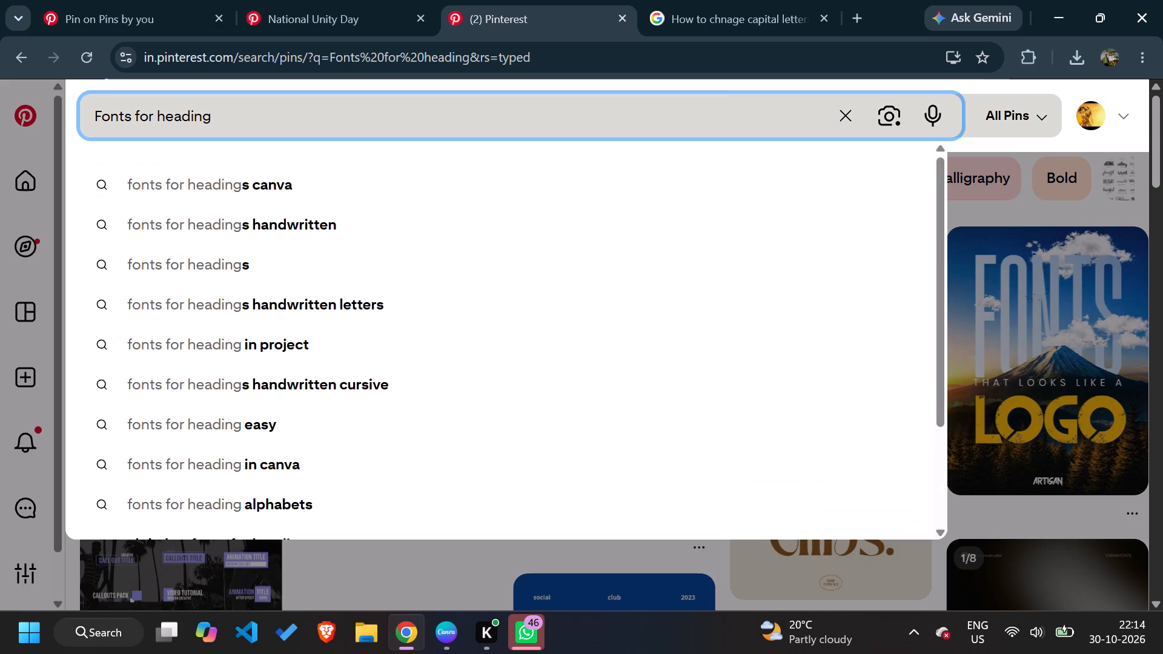
key(Down)
key(Return)
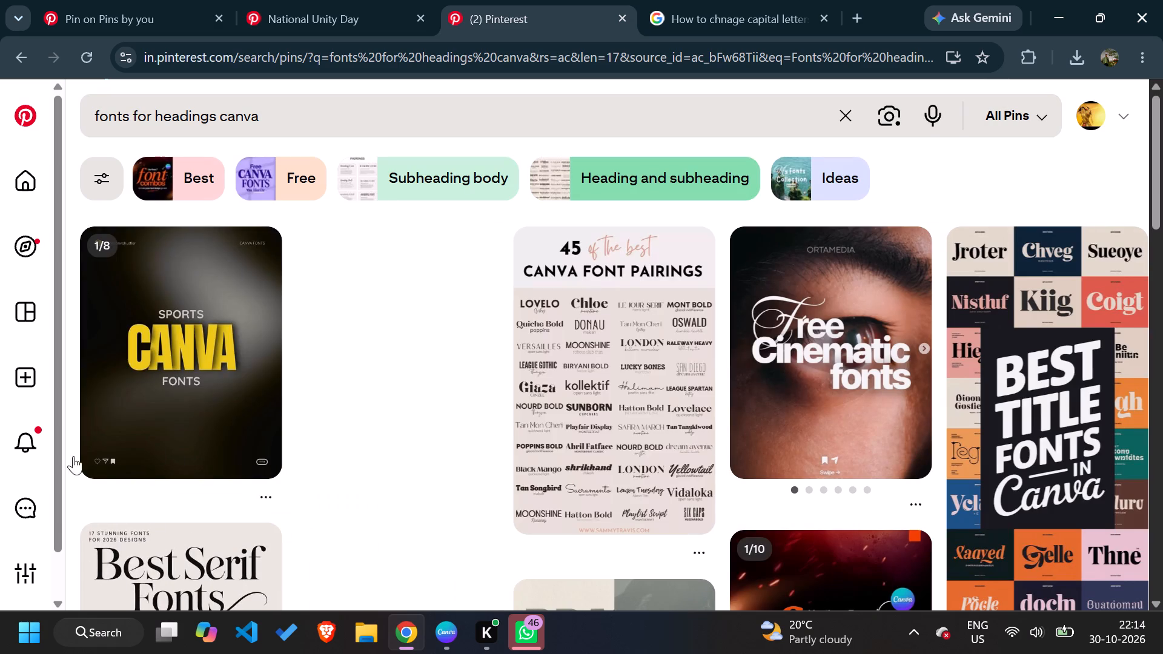
Open the "Sports Canva Fonts" pin and go through its slides to examine the sample fonts and their names.
click(180, 366)
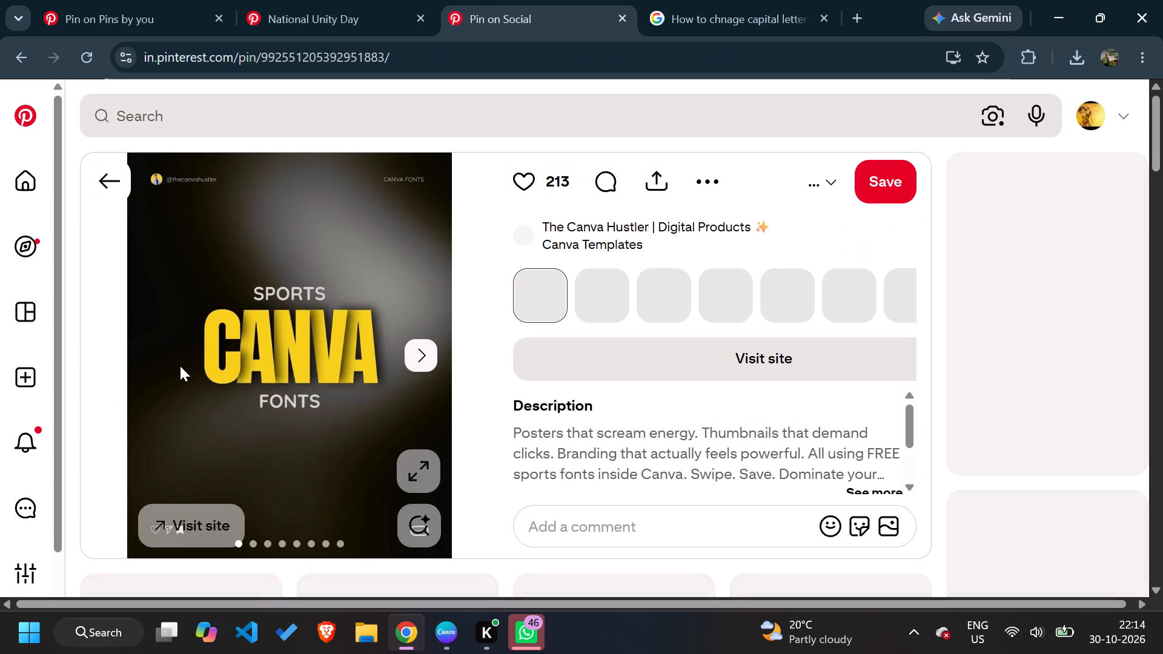
click(423, 355)
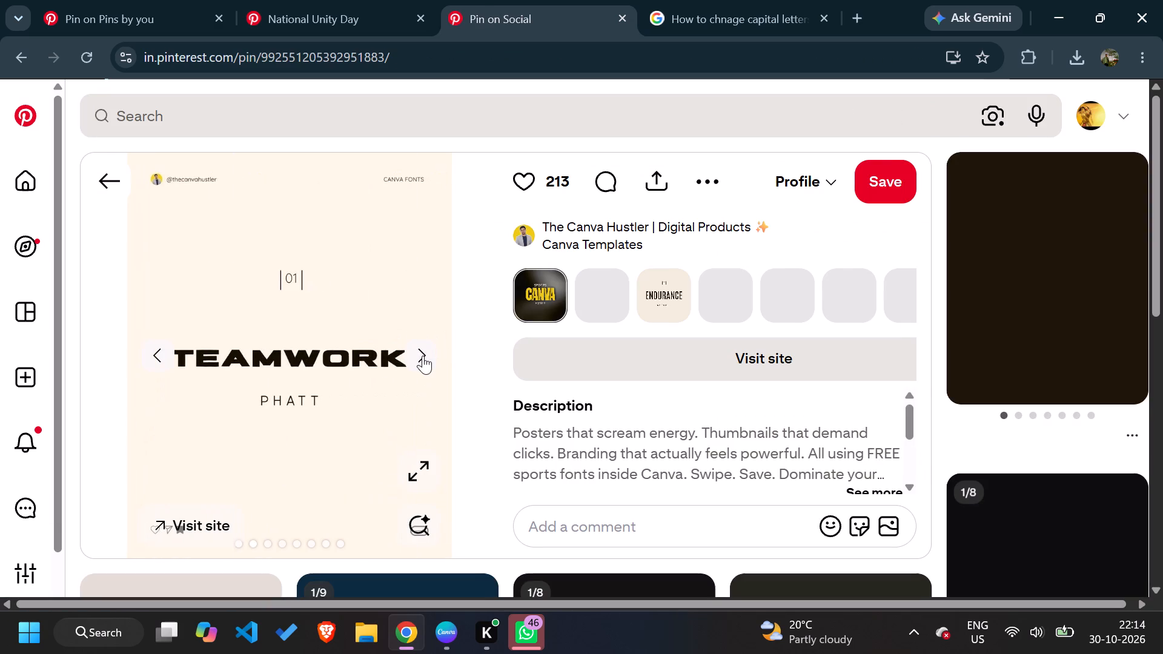
click(423, 355)
click(423, 355)
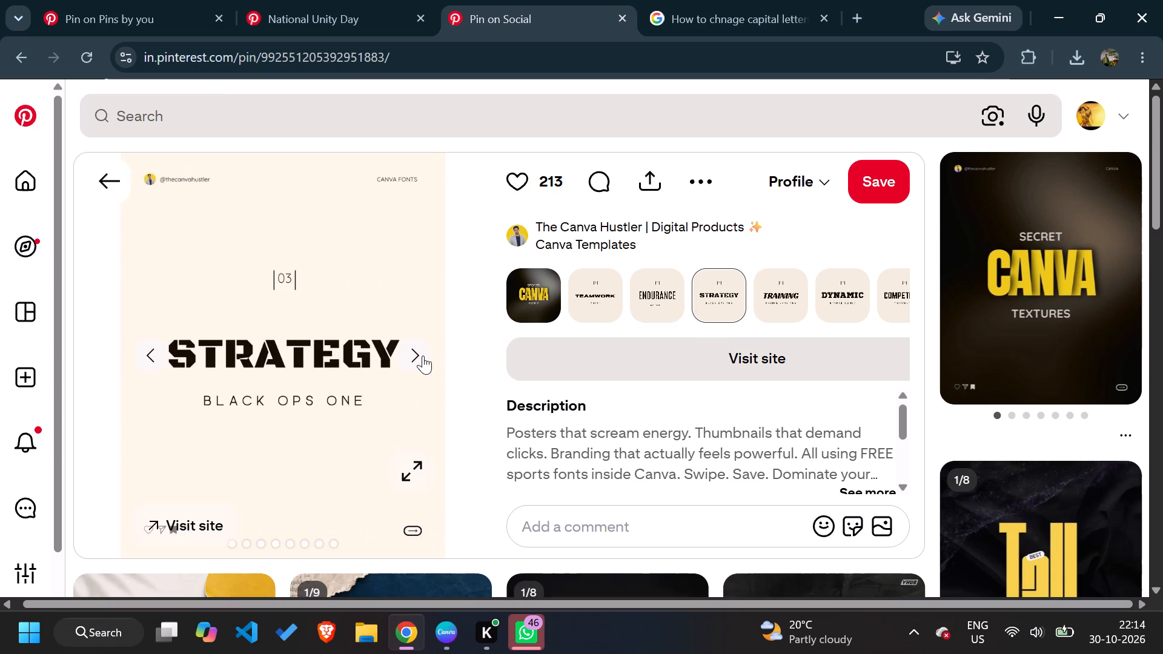
click(423, 355)
click(423, 355)
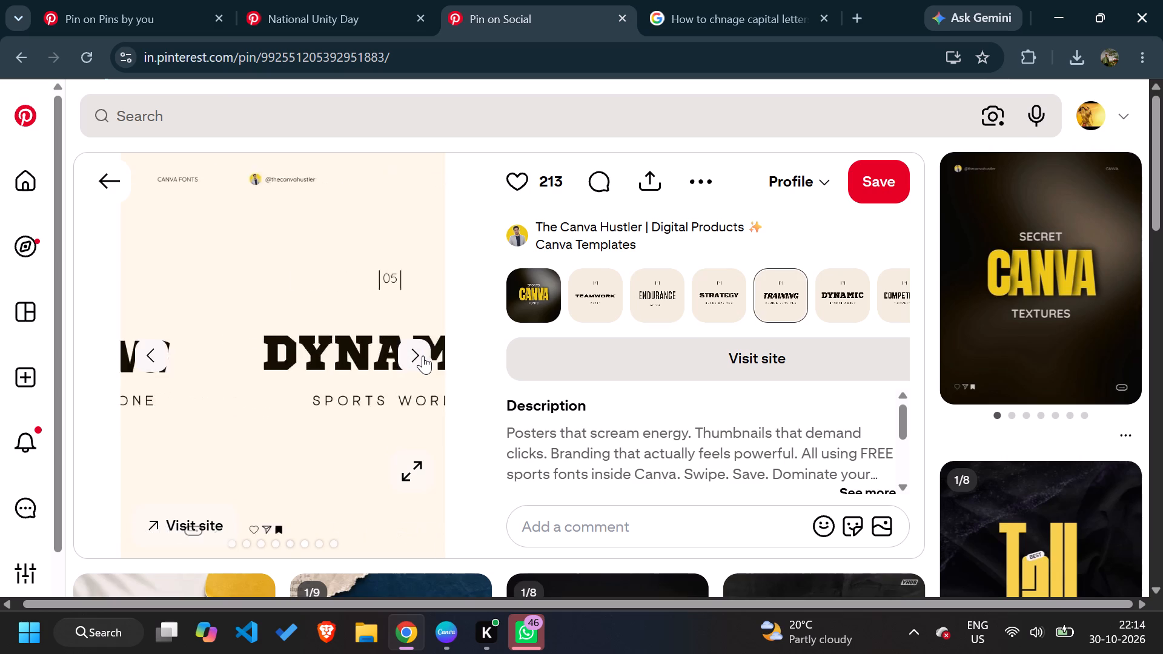
click(423, 355)
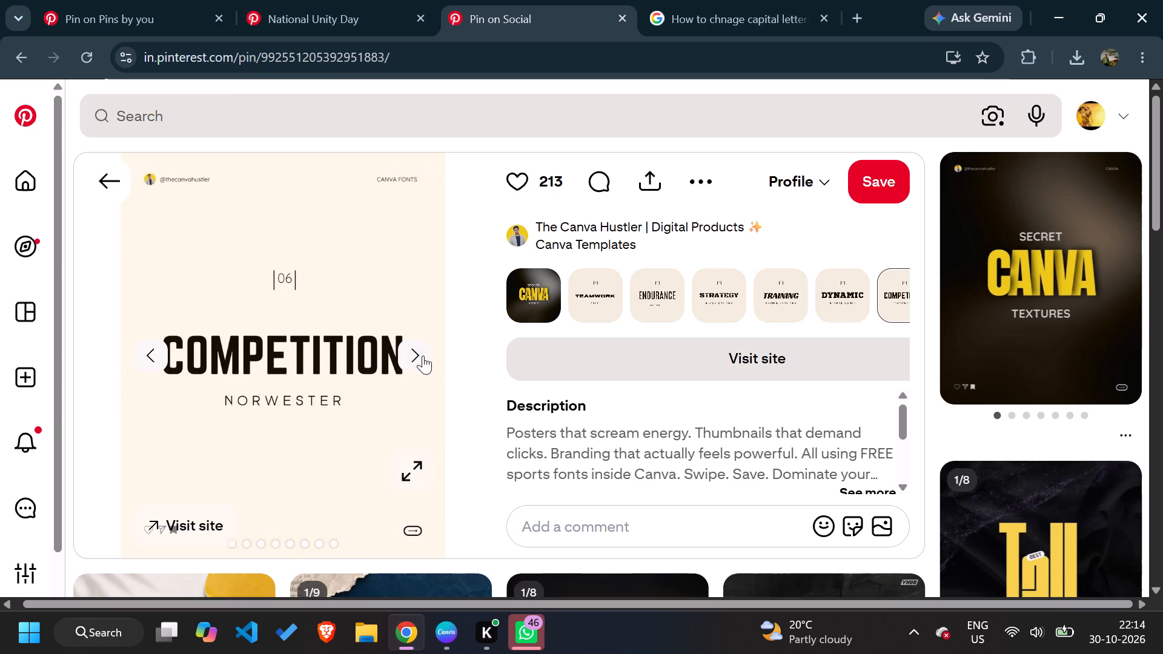
click(423, 355)
click(423, 355)
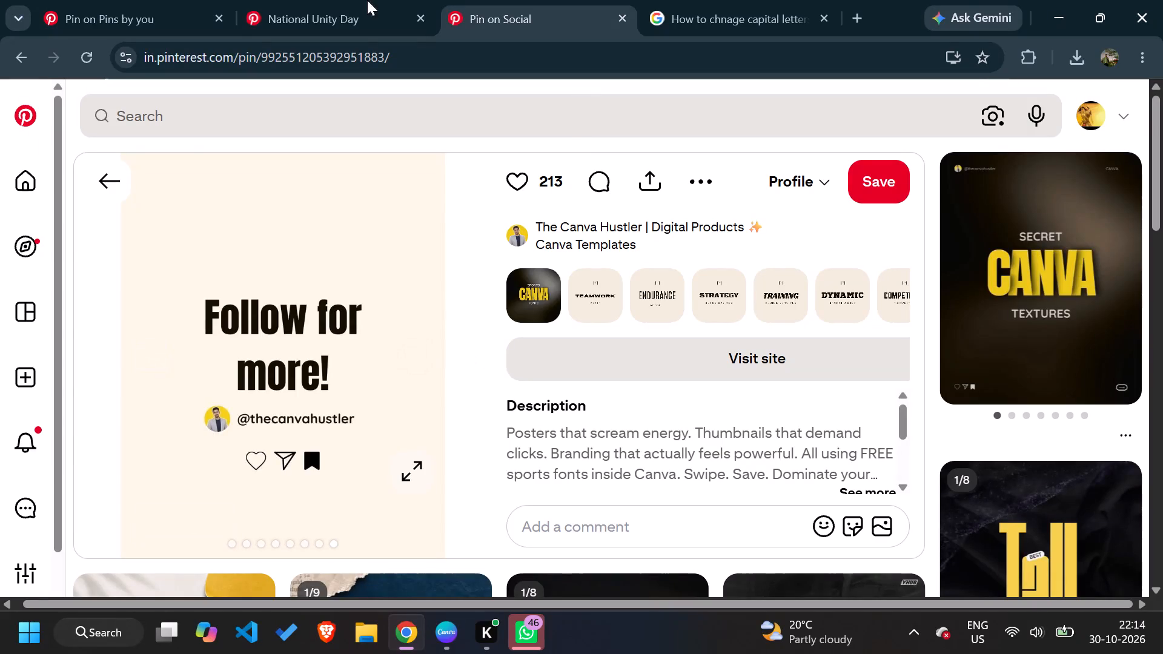
Switch to Canva, select the grouped NATIONAL UNITY DAY title and search the fonts for "Strategy".
click(449, 638)
double_click(599, 209)
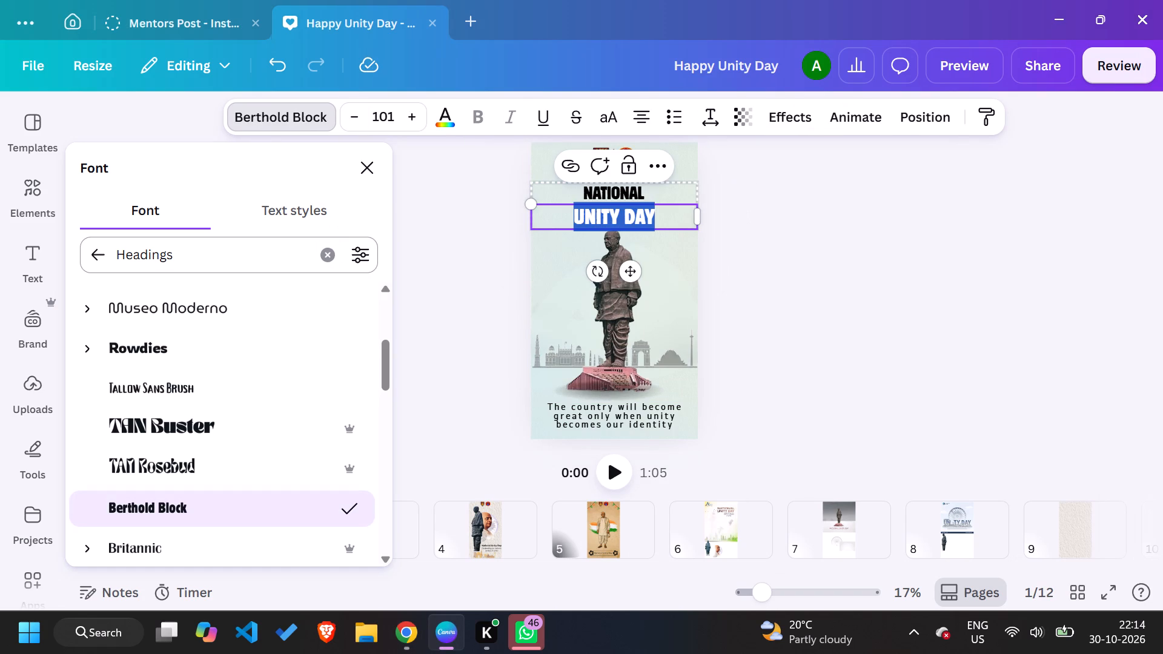
click(325, 239)
click(581, 214)
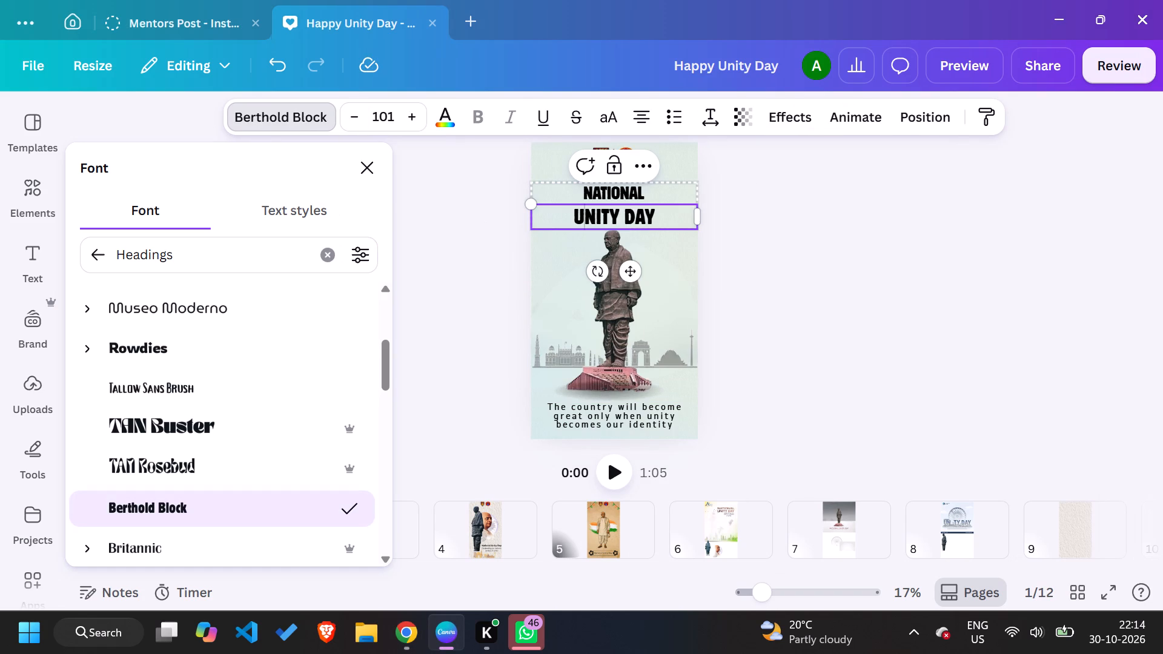
click(774, 242)
click(916, 288)
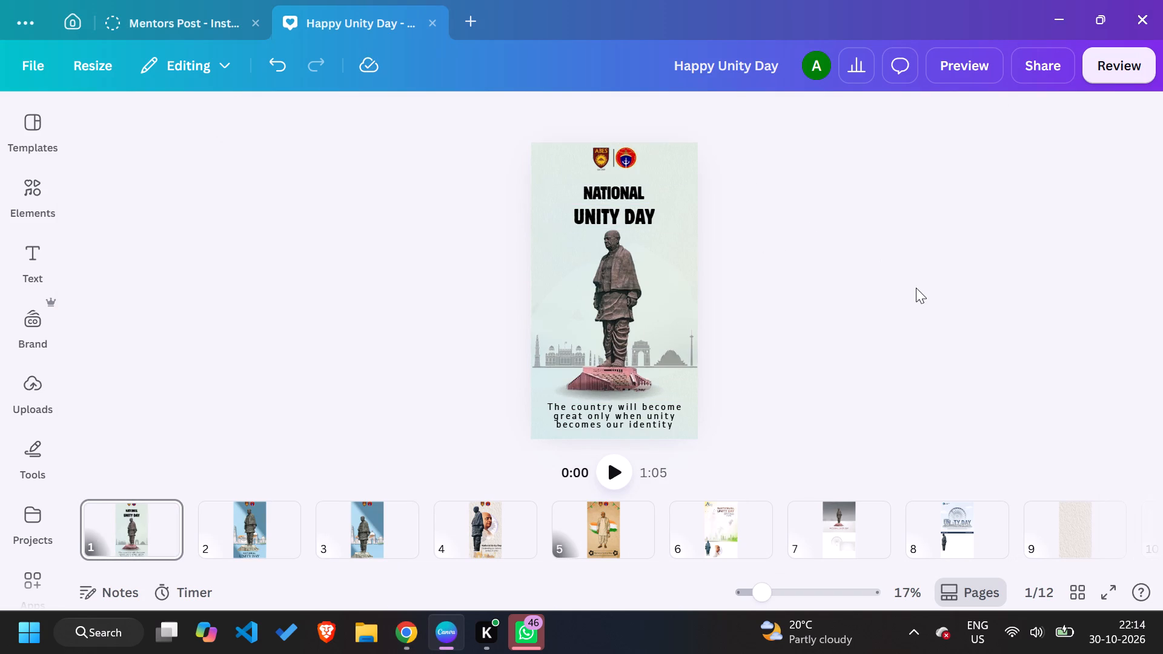
click(621, 194)
click(273, 105)
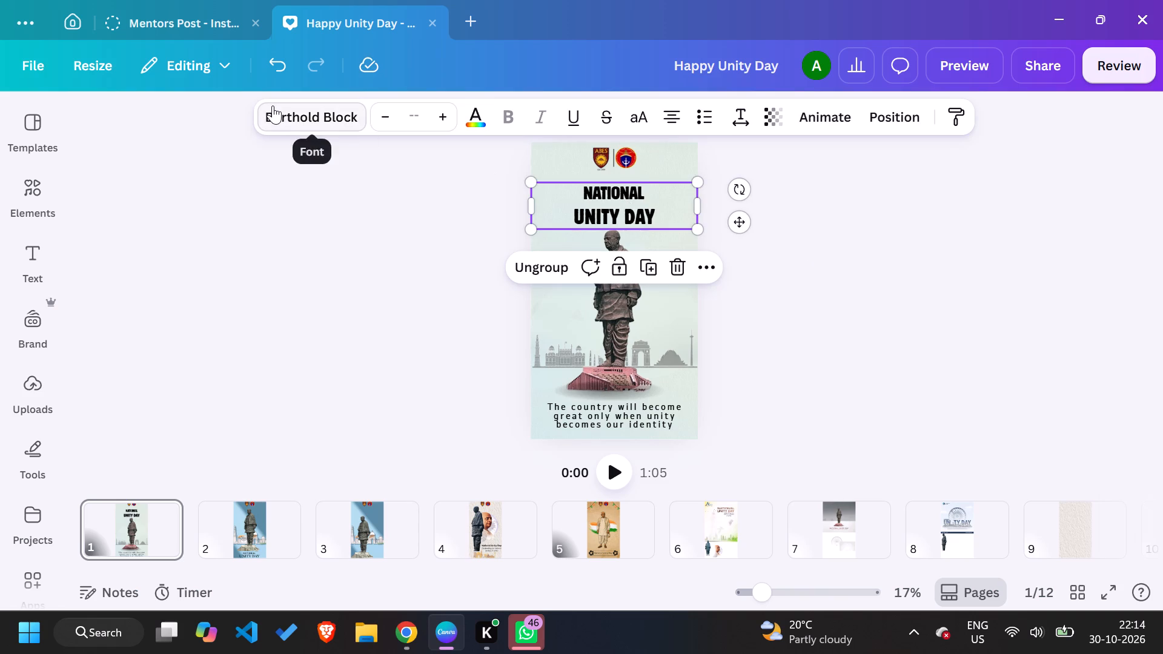
click(331, 247)
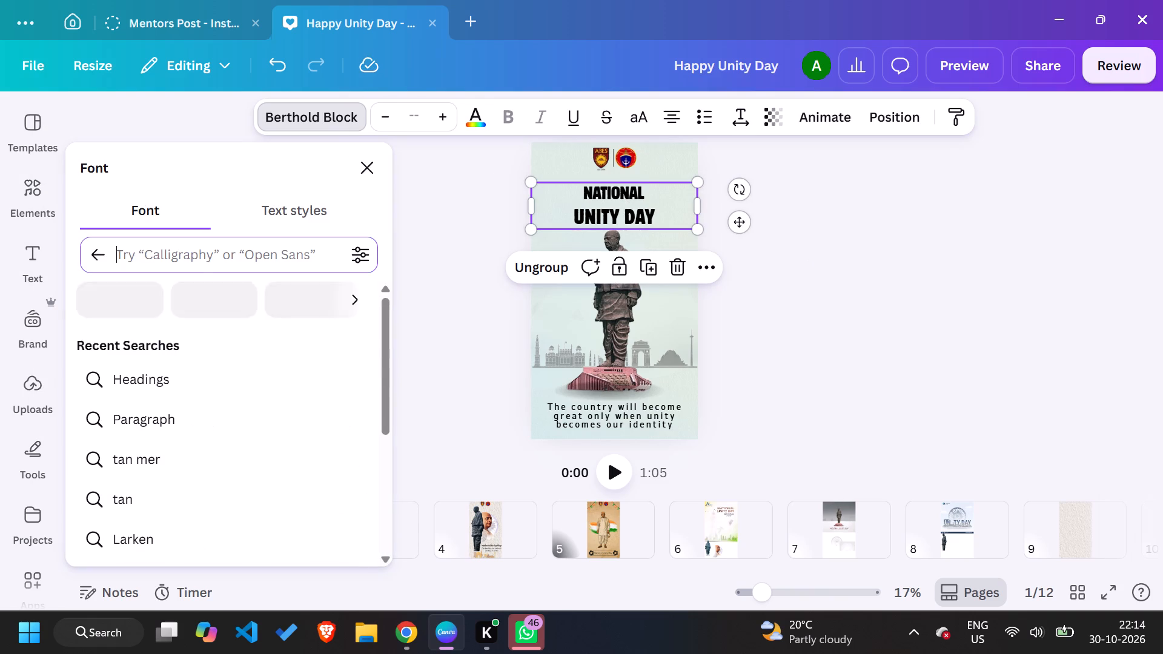
text(Strategy)
scroll(240, 377, down, 1)
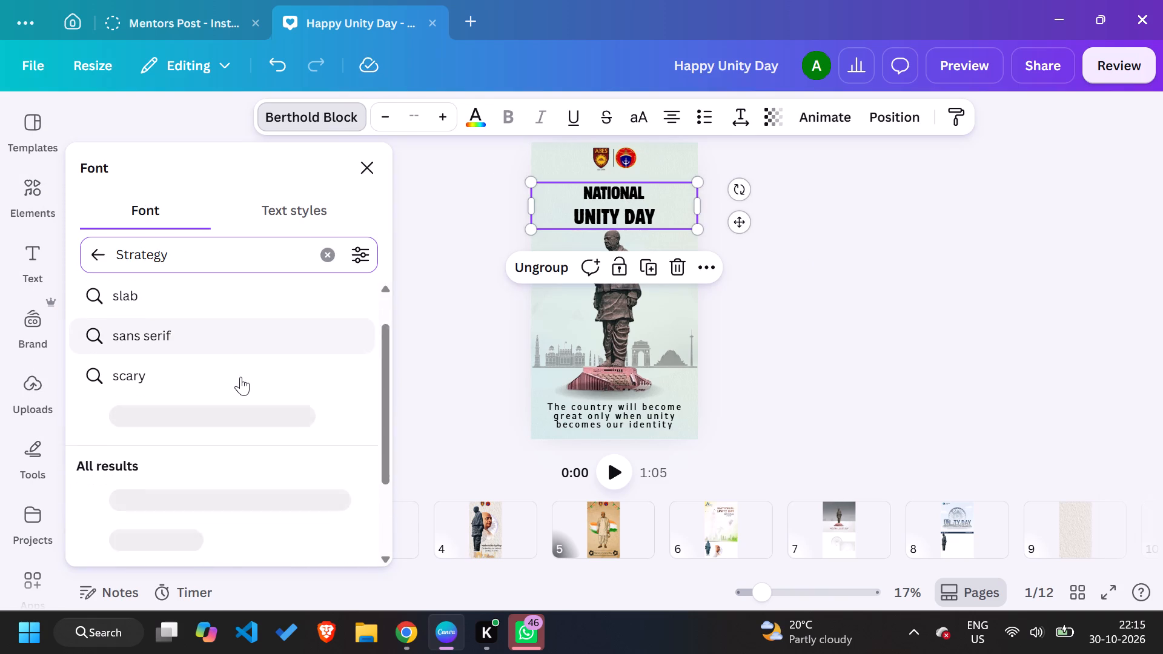
scroll(240, 377, down, 1)
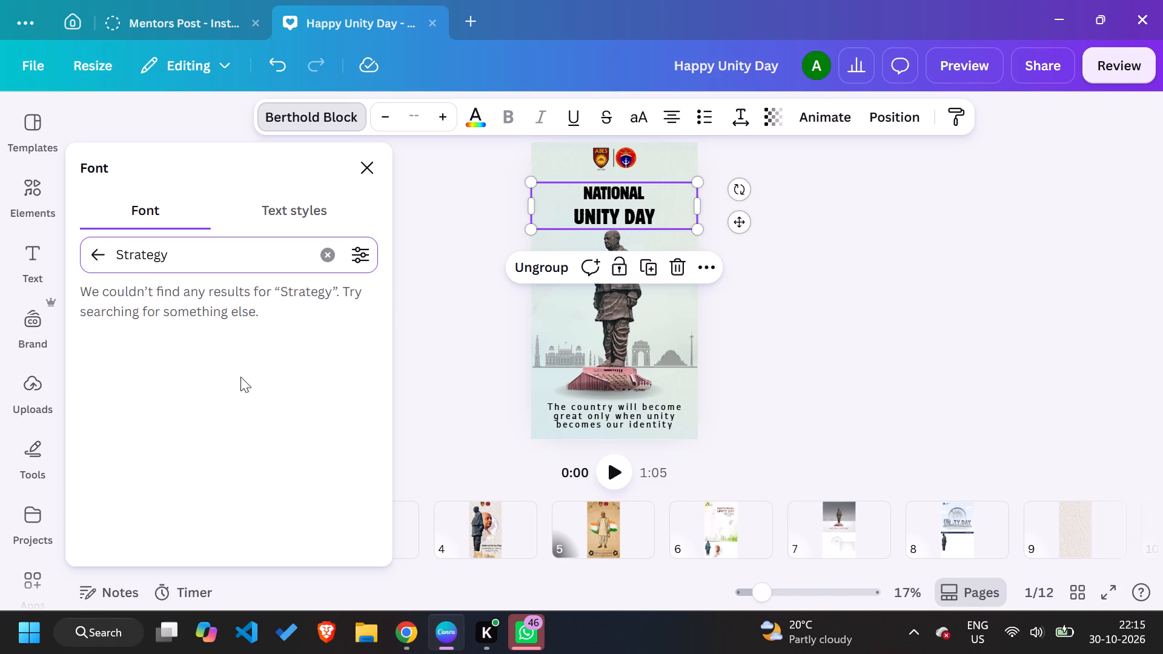
scroll(240, 377, up, 3)
click(335, 247)
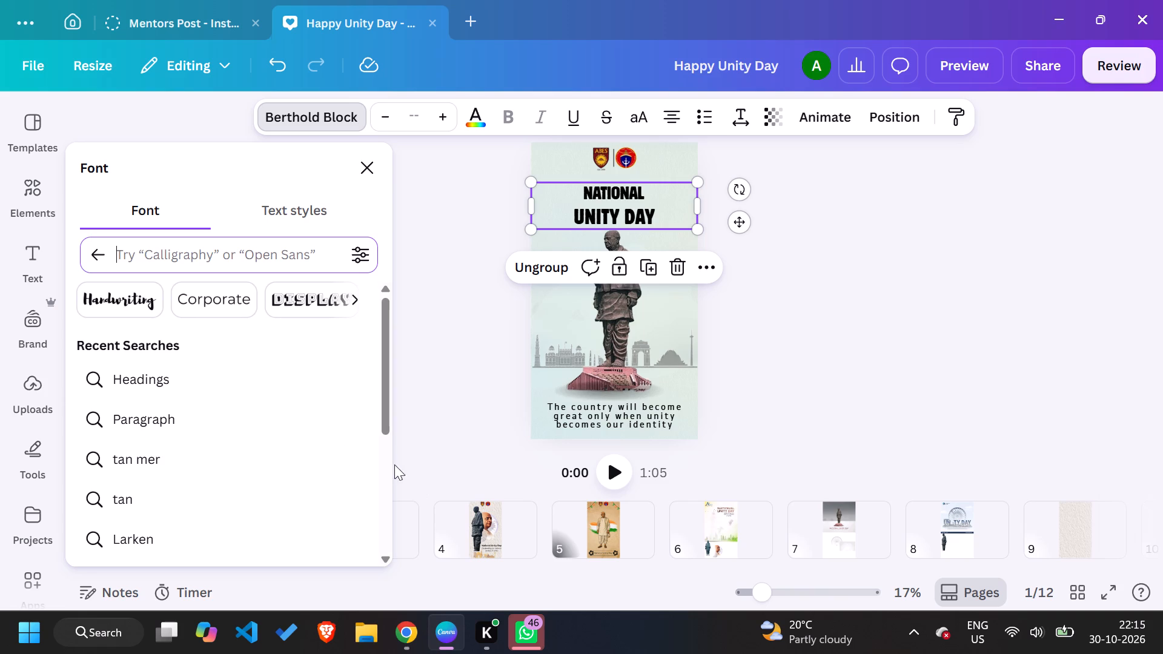
Switch to the Pinterest pin in Chrome and go back through its slides to read the font name of the STRATEGY sample.
click(422, 640)
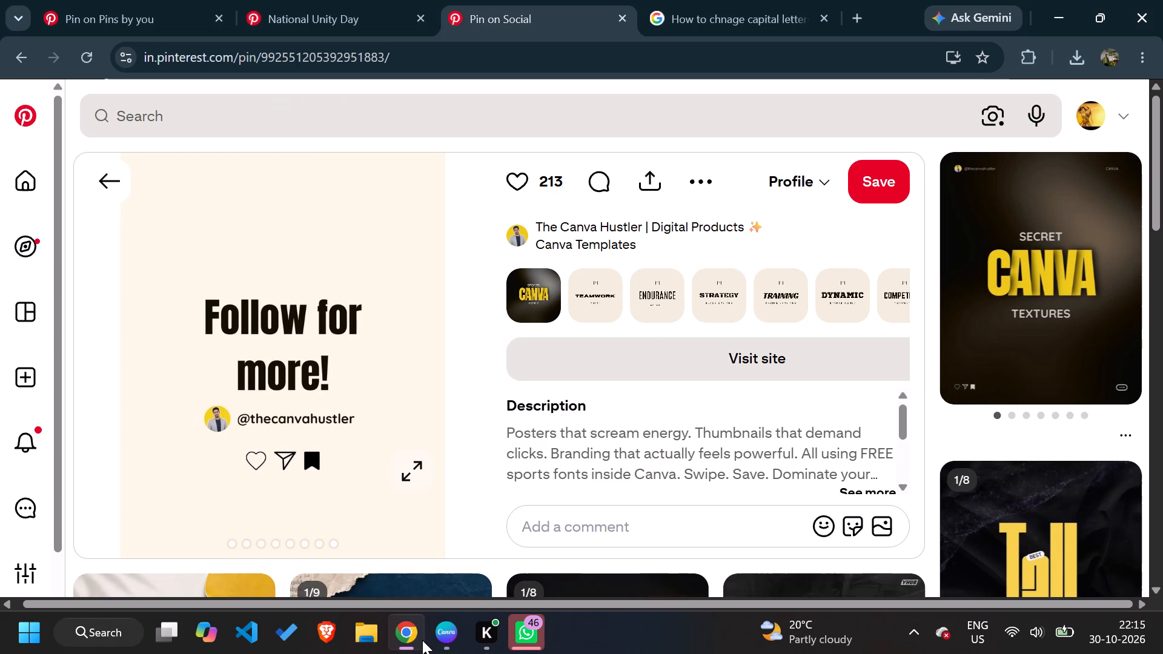
click(161, 349)
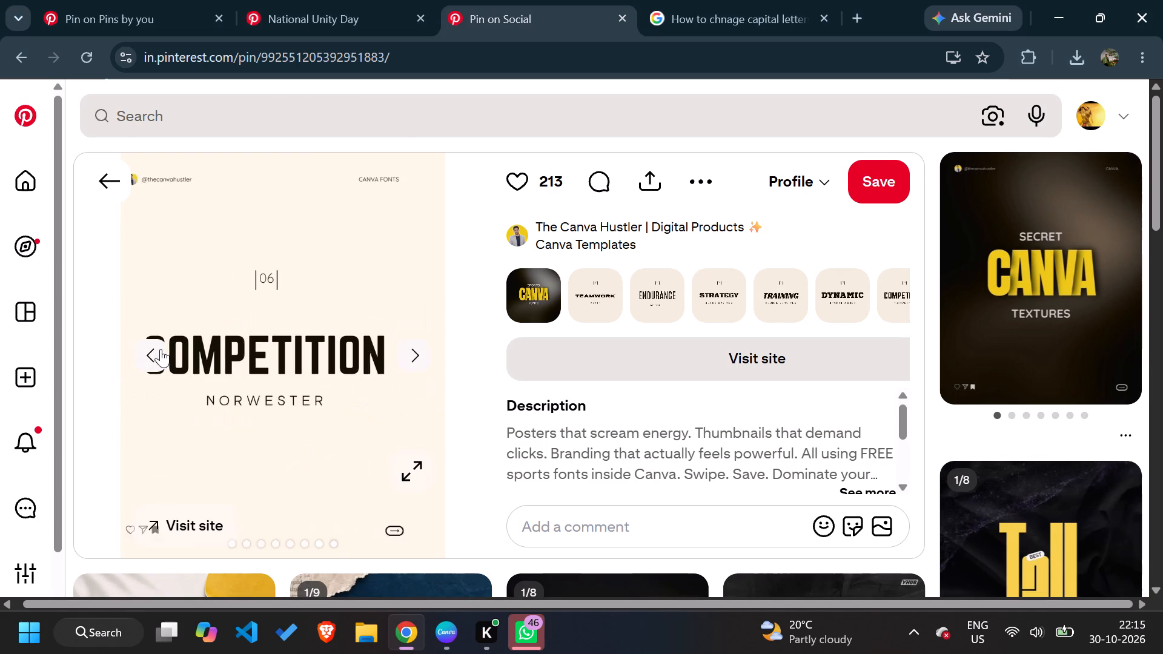
click(161, 349)
click(161, 349)
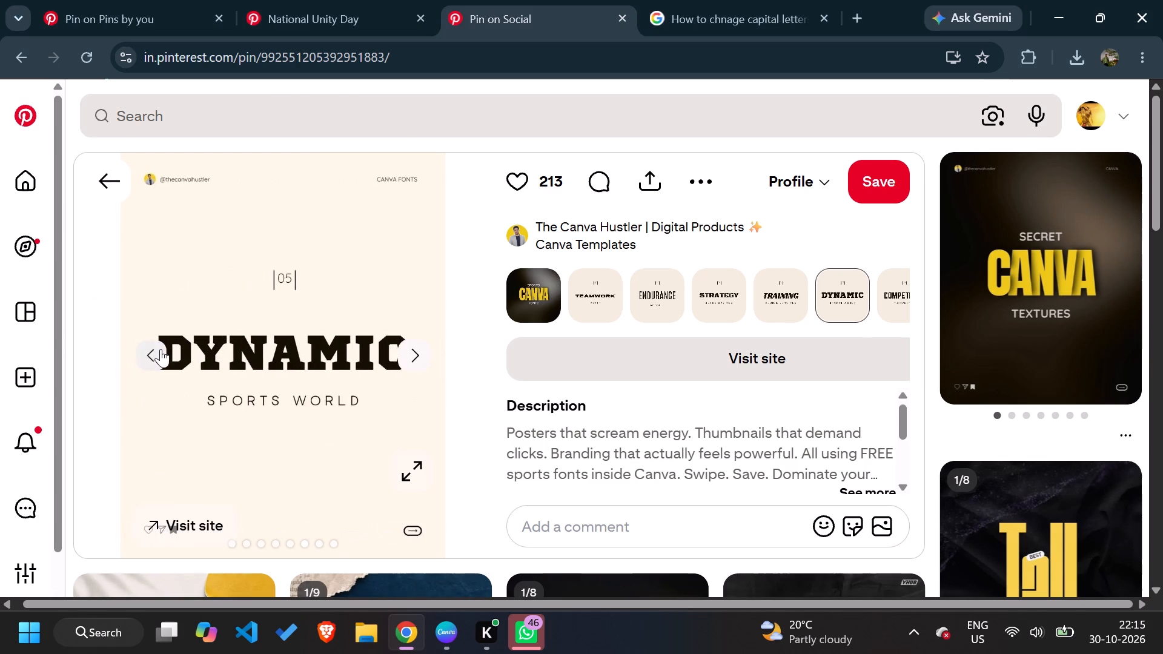
click(161, 349)
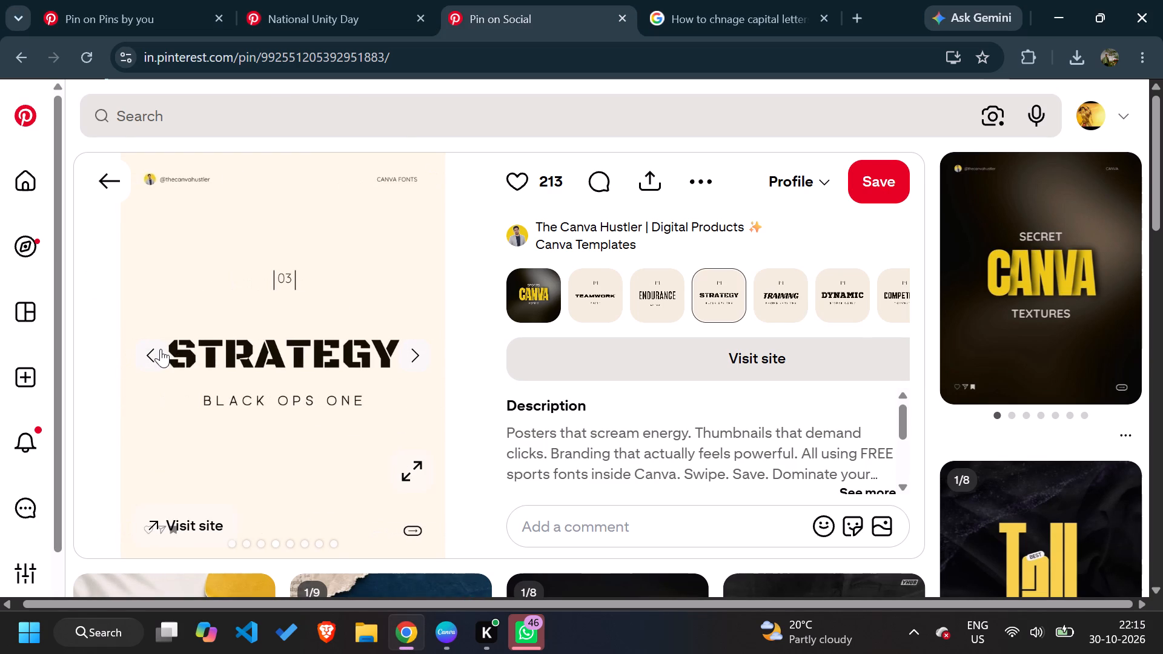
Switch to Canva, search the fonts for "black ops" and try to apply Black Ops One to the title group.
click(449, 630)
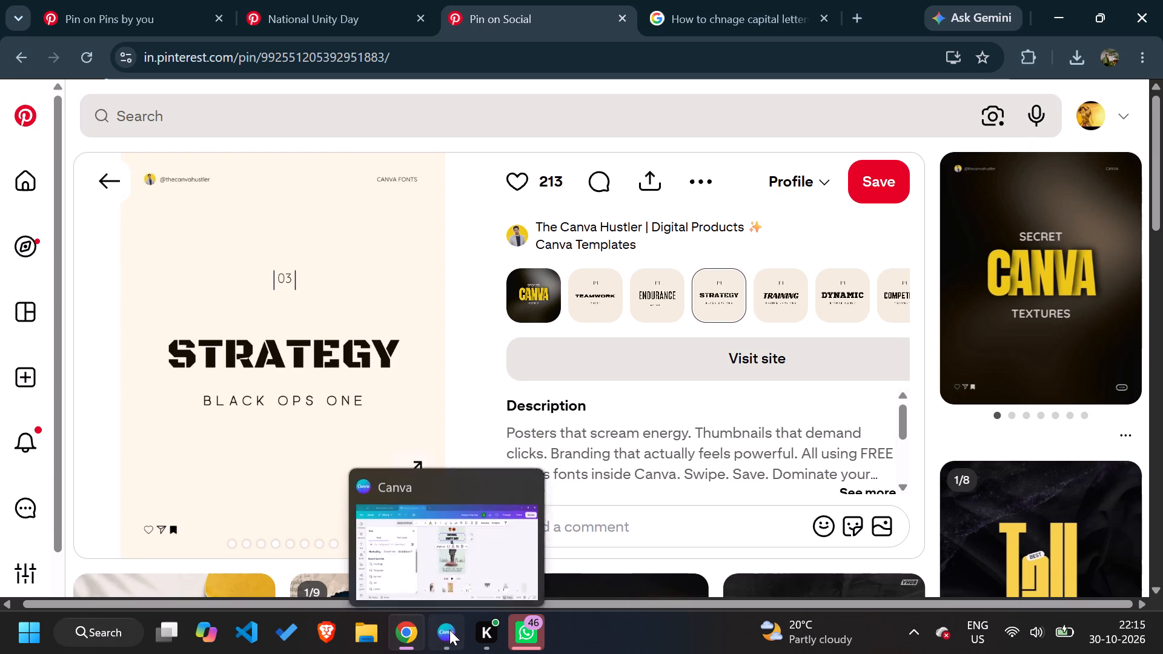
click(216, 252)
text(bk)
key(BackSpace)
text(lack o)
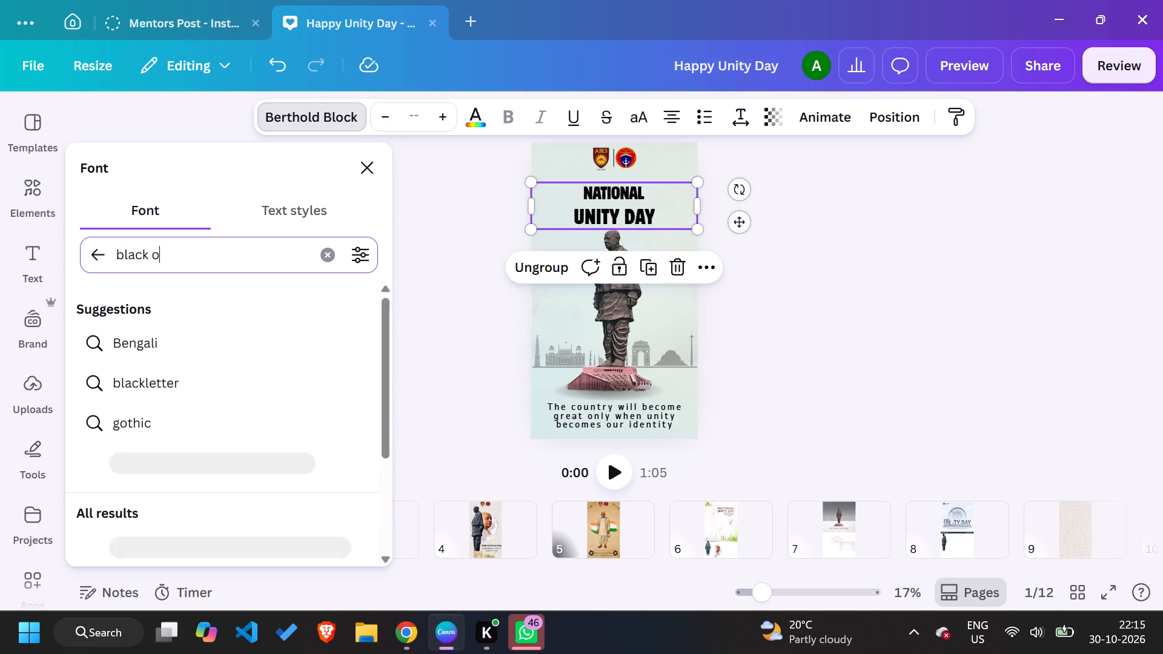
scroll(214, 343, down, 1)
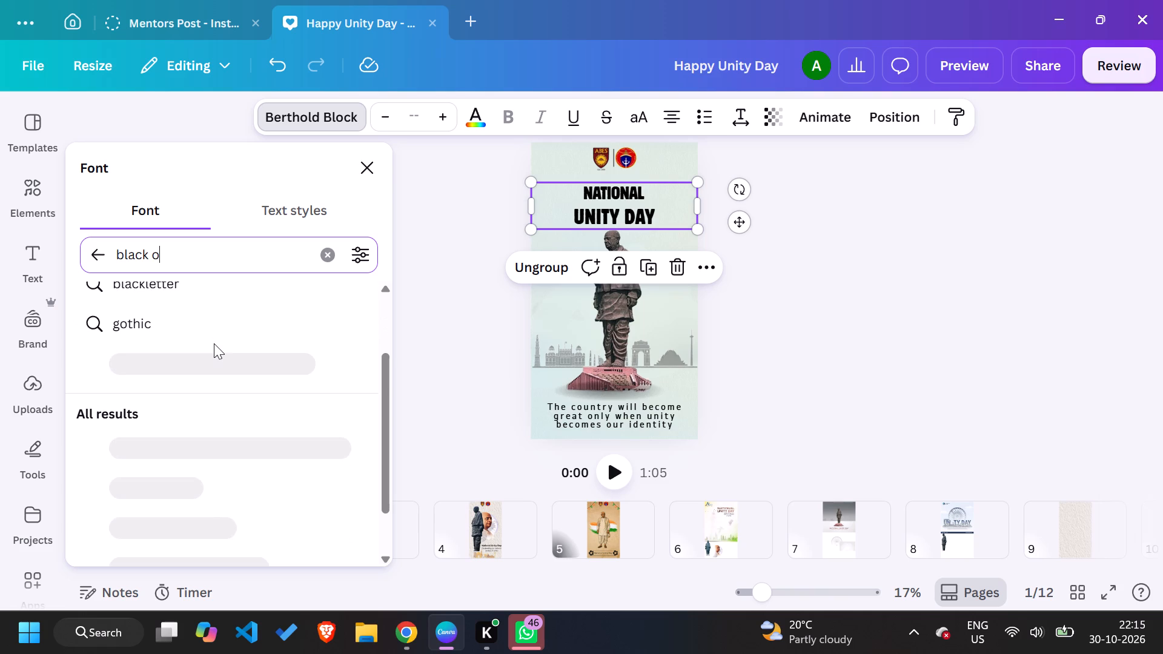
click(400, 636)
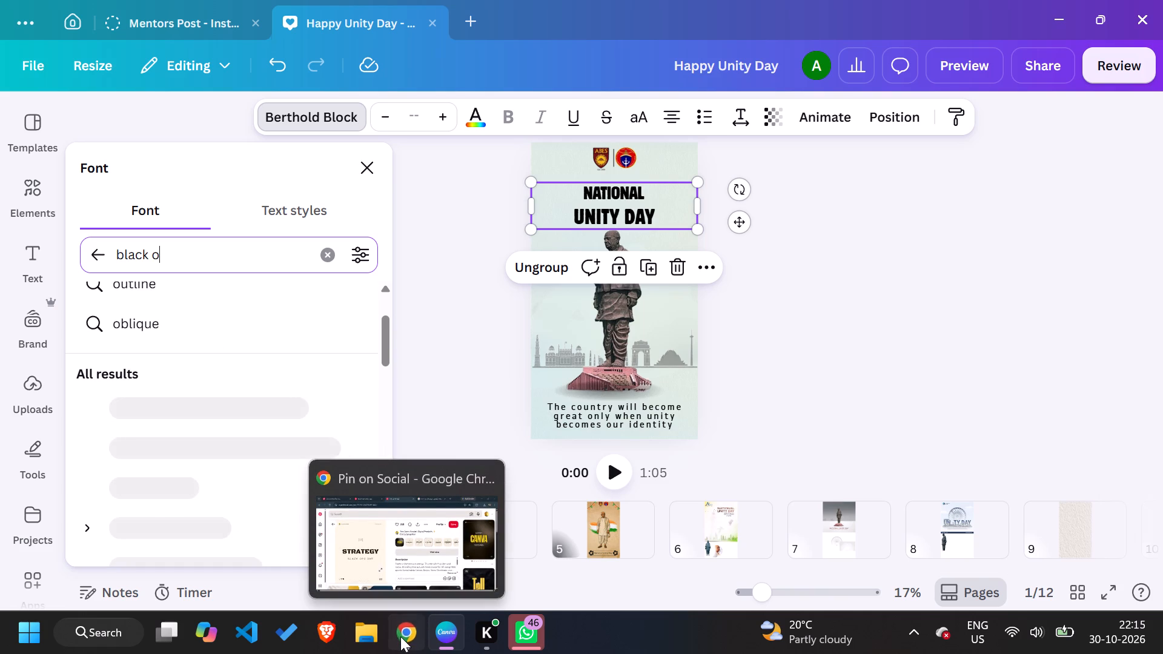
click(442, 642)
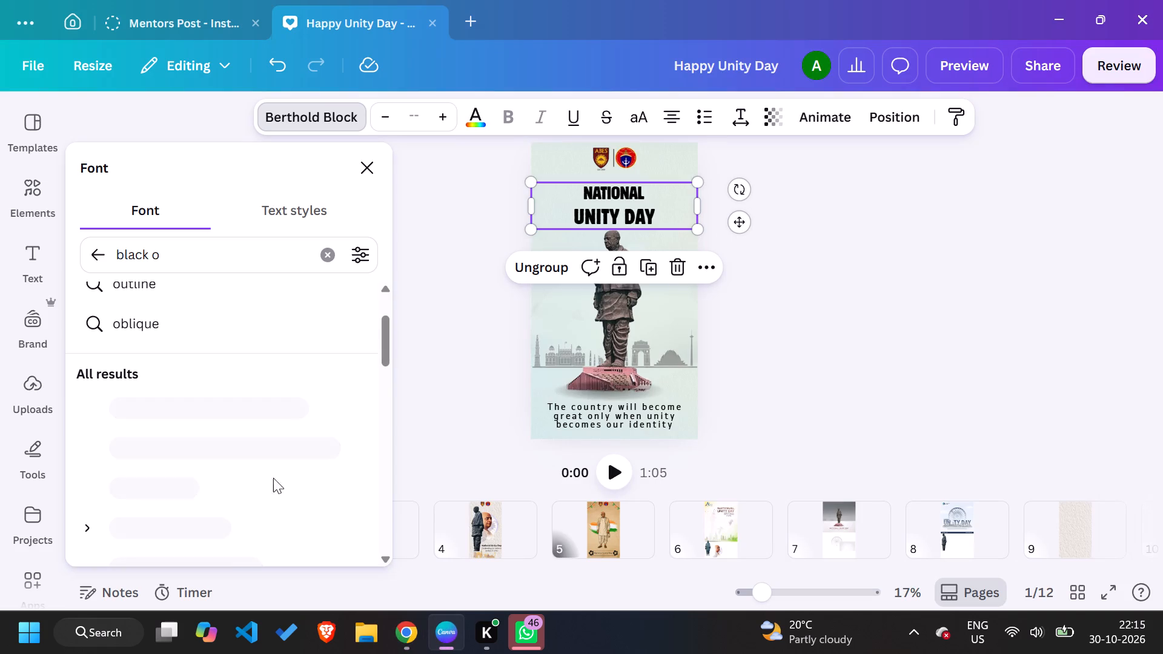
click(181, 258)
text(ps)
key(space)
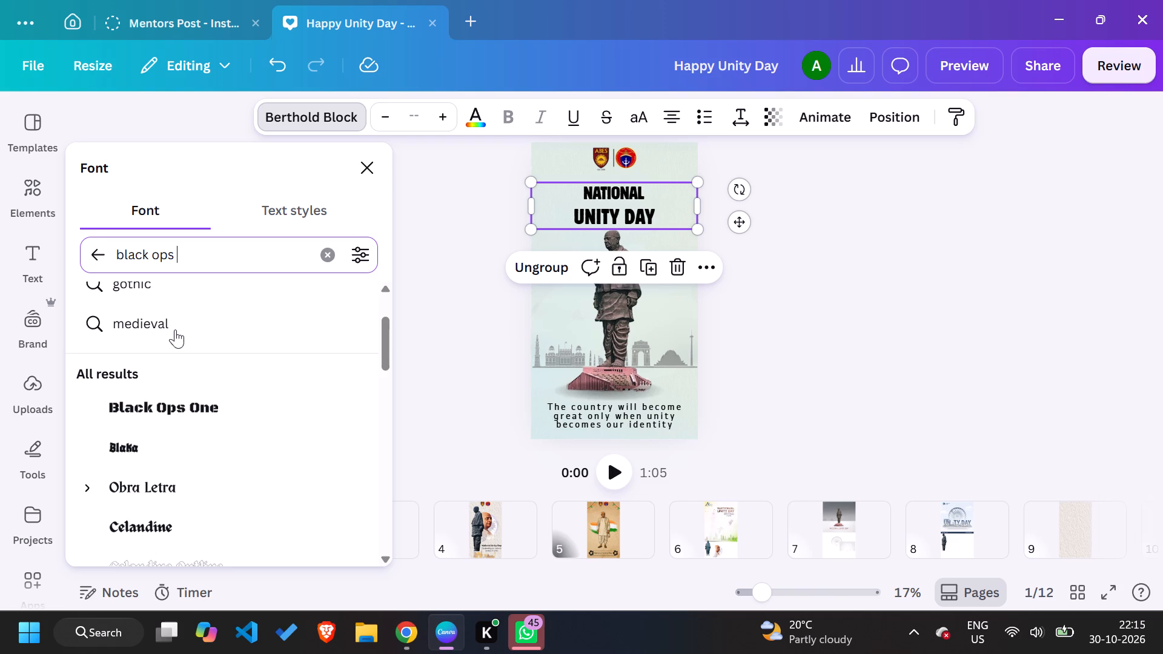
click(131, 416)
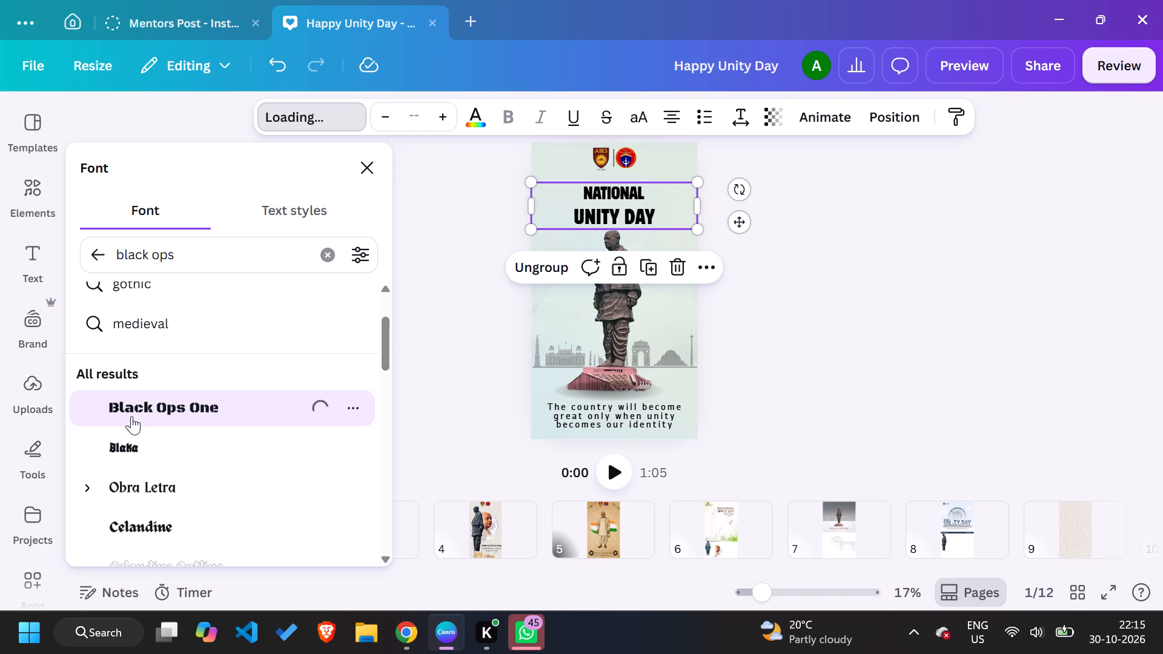
Move the grey monuments skyline behind the statue slightly upward.
drag(686, 355, 686, 350)
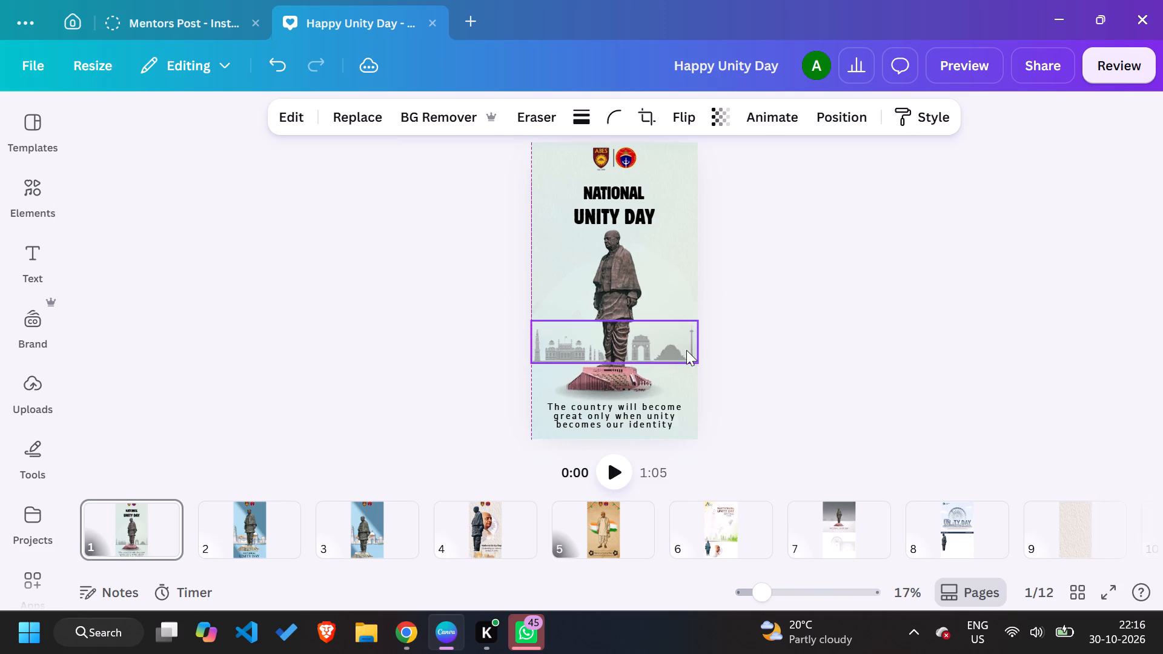
click(860, 392)
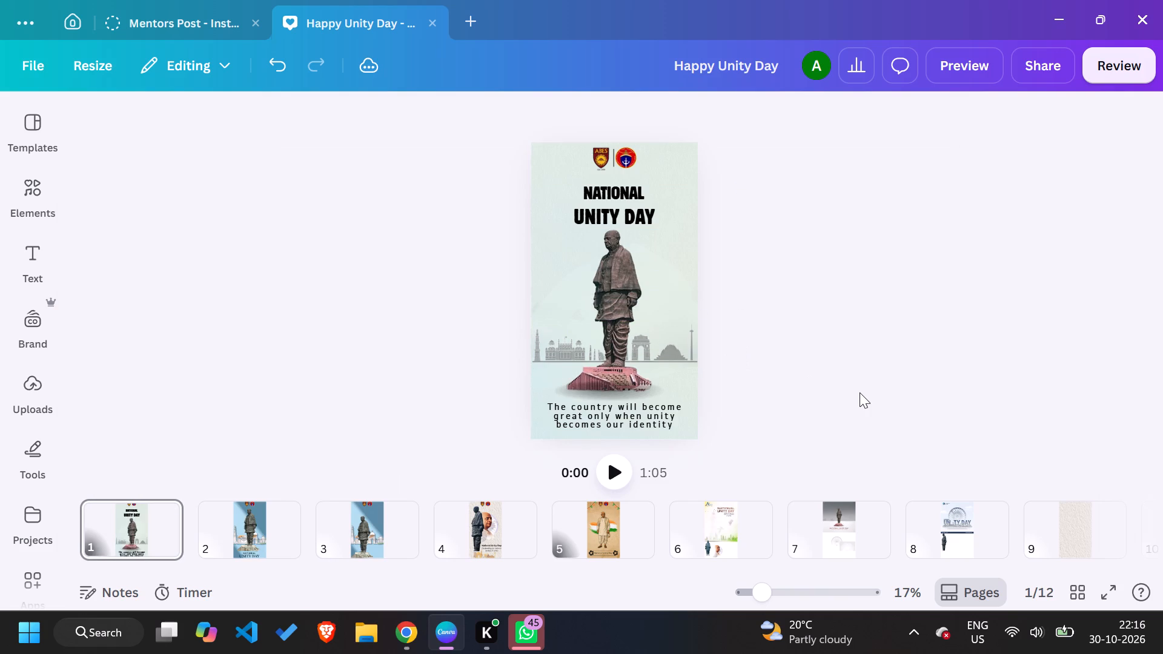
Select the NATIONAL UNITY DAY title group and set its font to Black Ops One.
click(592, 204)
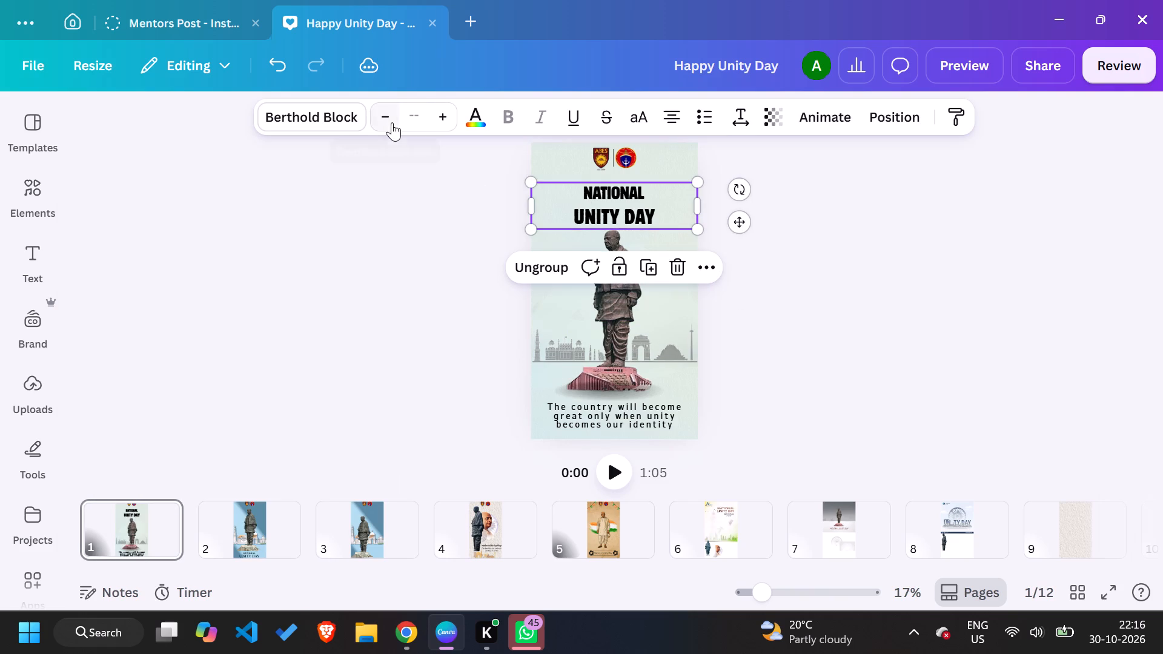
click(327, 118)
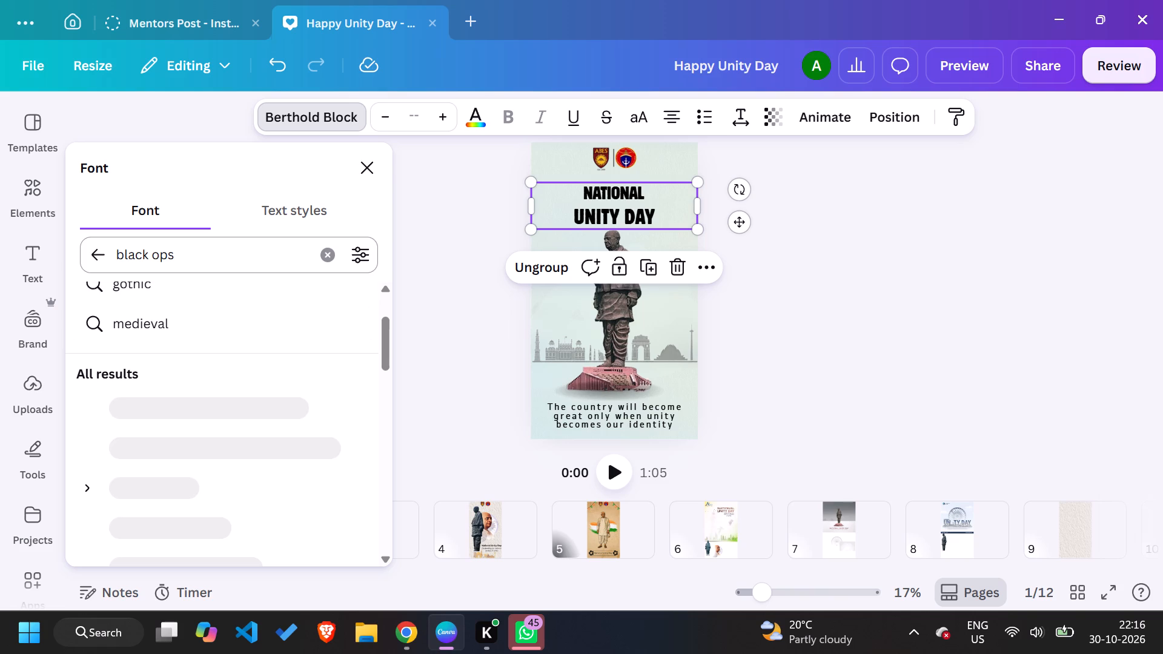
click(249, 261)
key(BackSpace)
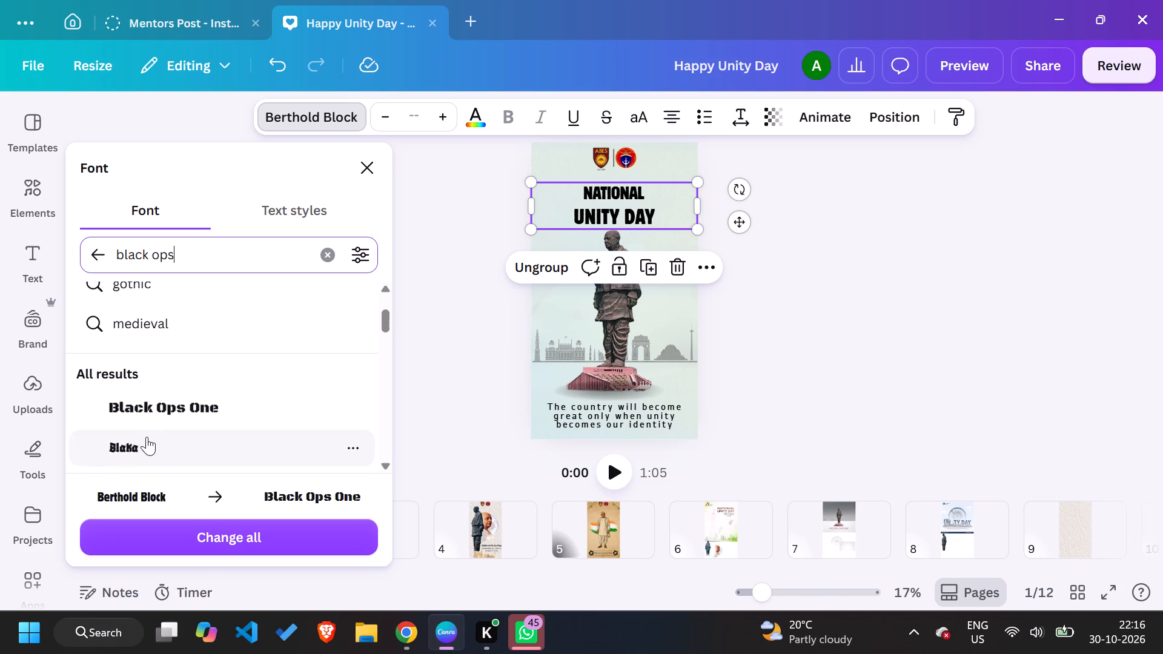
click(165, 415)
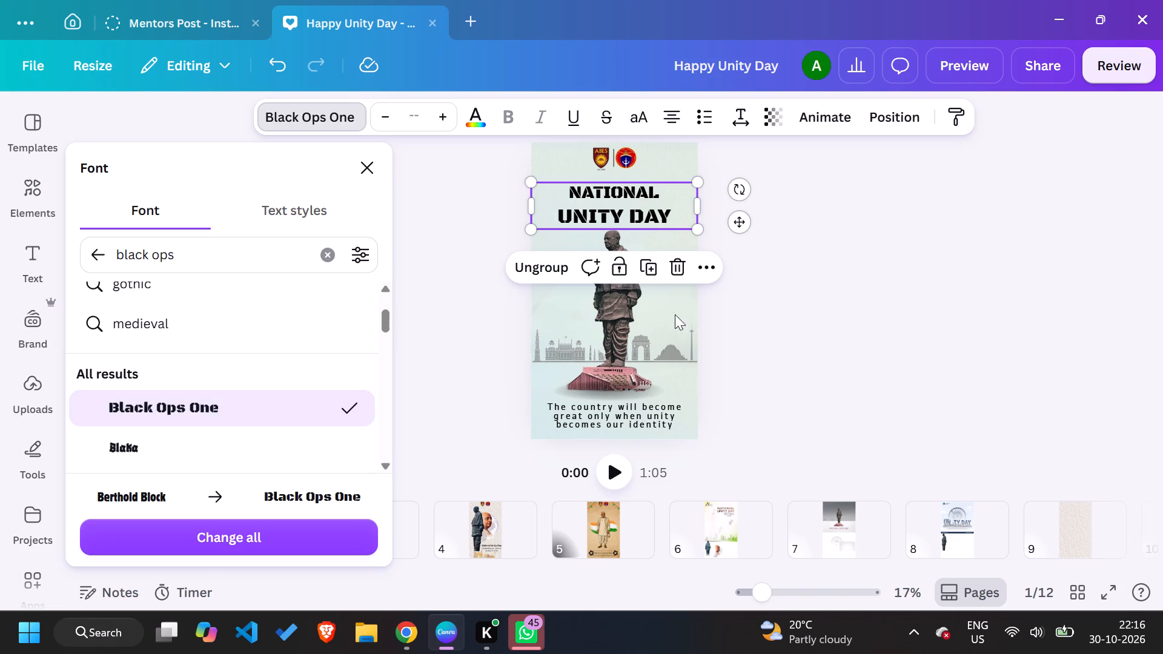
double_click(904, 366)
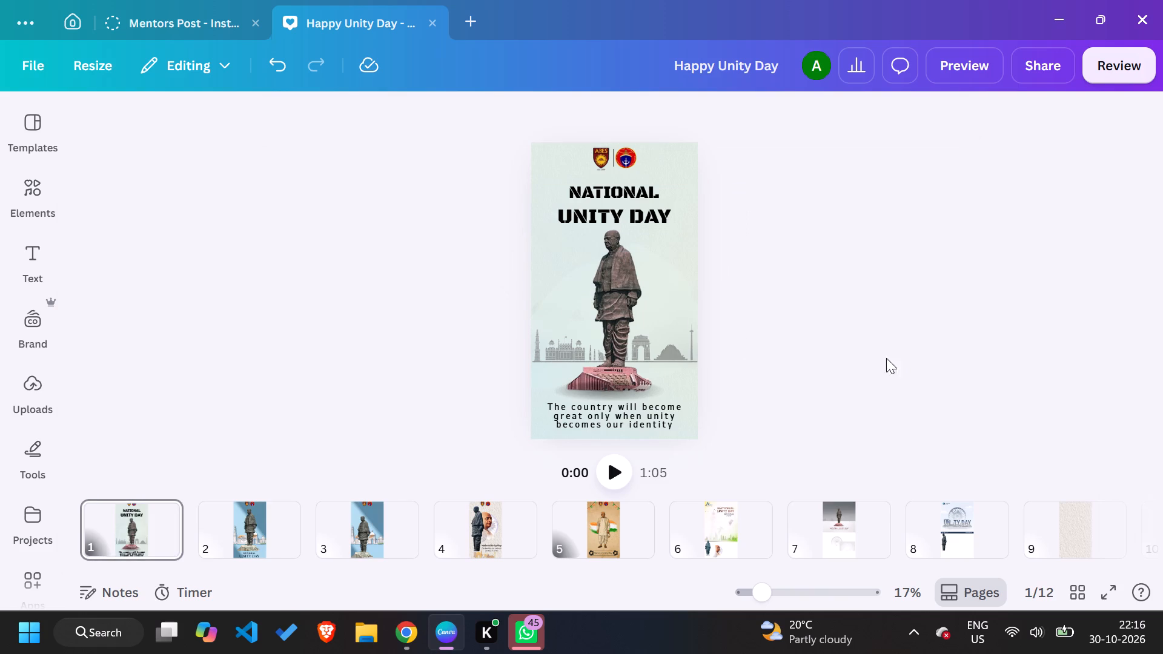
Set the font of the NATIONAL UNITY DAY title group to Obra Letra.
click(621, 209)
click(293, 119)
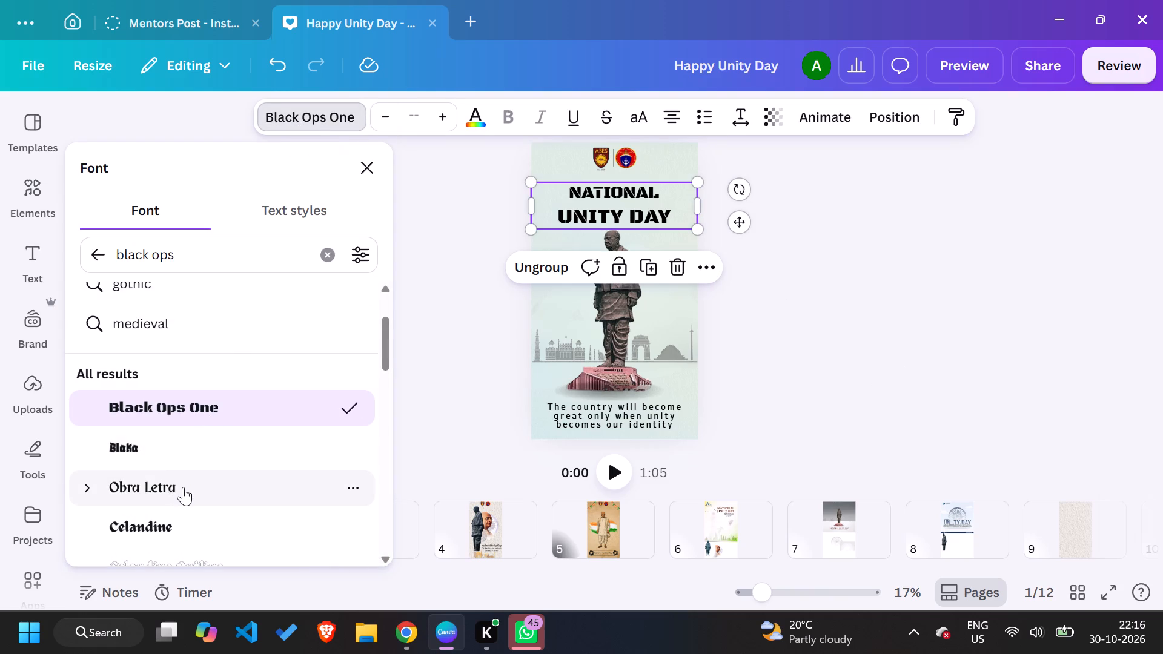
click(183, 487)
scroll(183, 487, down, 2)
scroll(183, 487, up, 2)
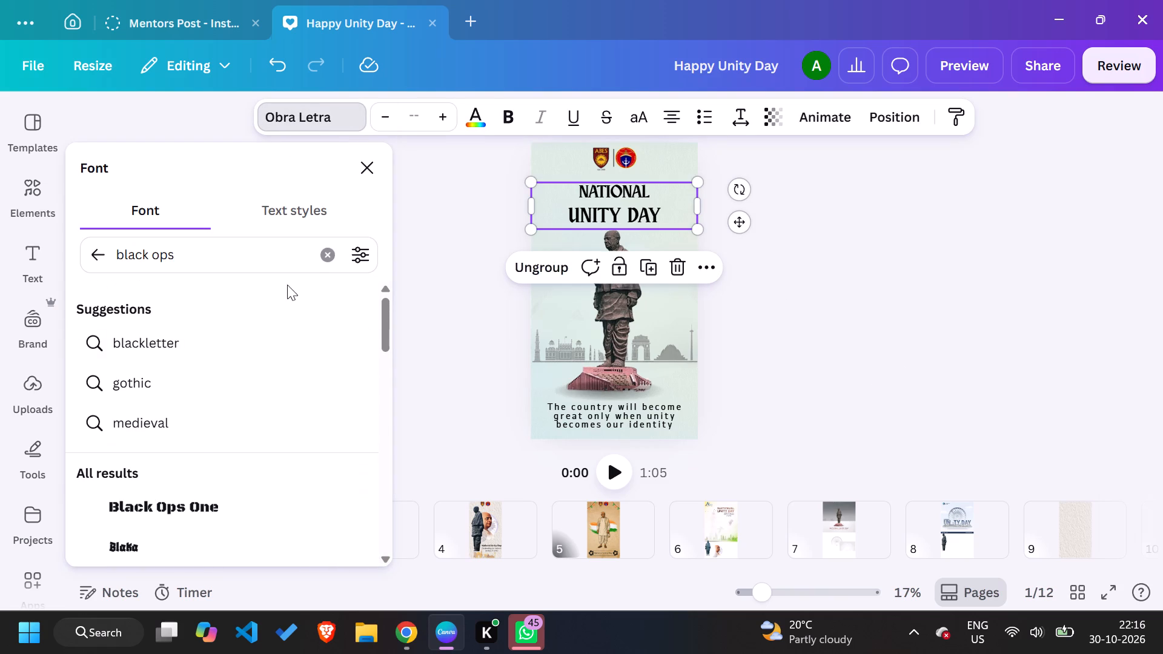
Clear the font search and browse the font style categories for other title options.
click(319, 265)
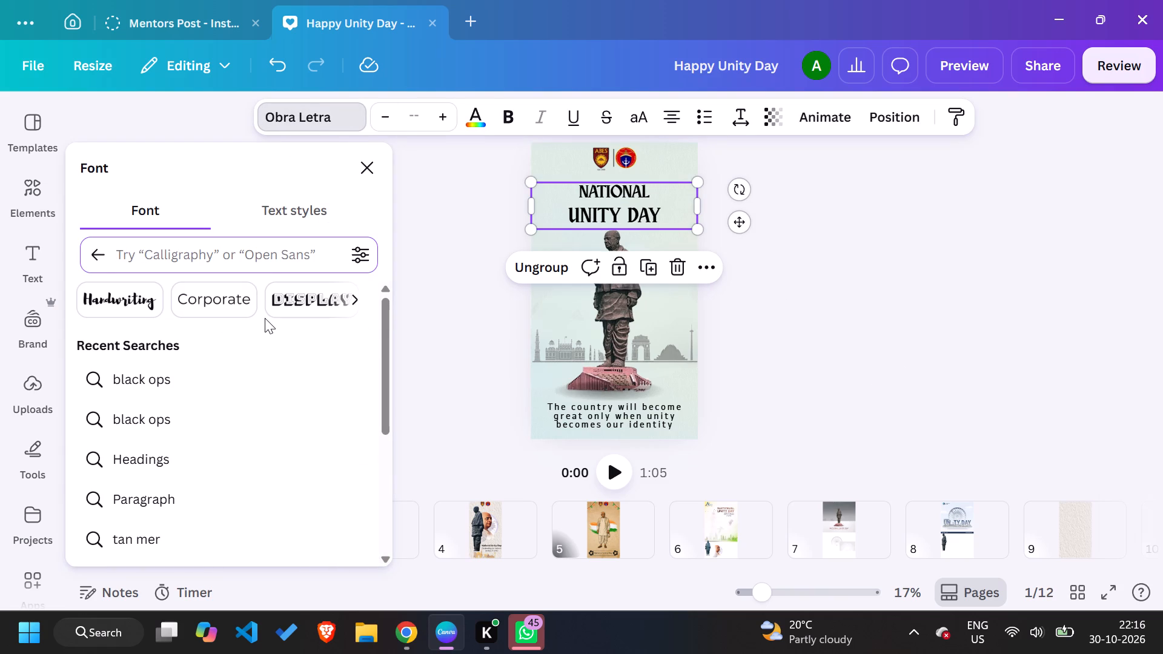
scroll(265, 318, left, 2)
scroll(322, 276, left, 3)
scroll(314, 327, up, 2)
scroll(277, 299, left, 5)
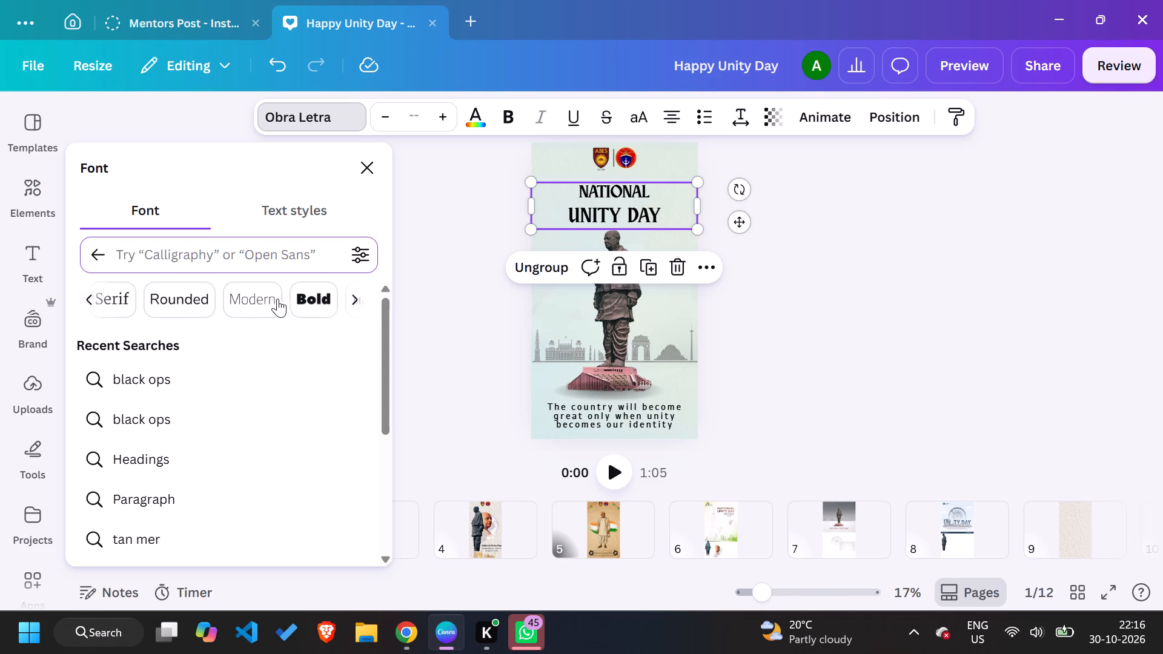
scroll(277, 299, left, 5)
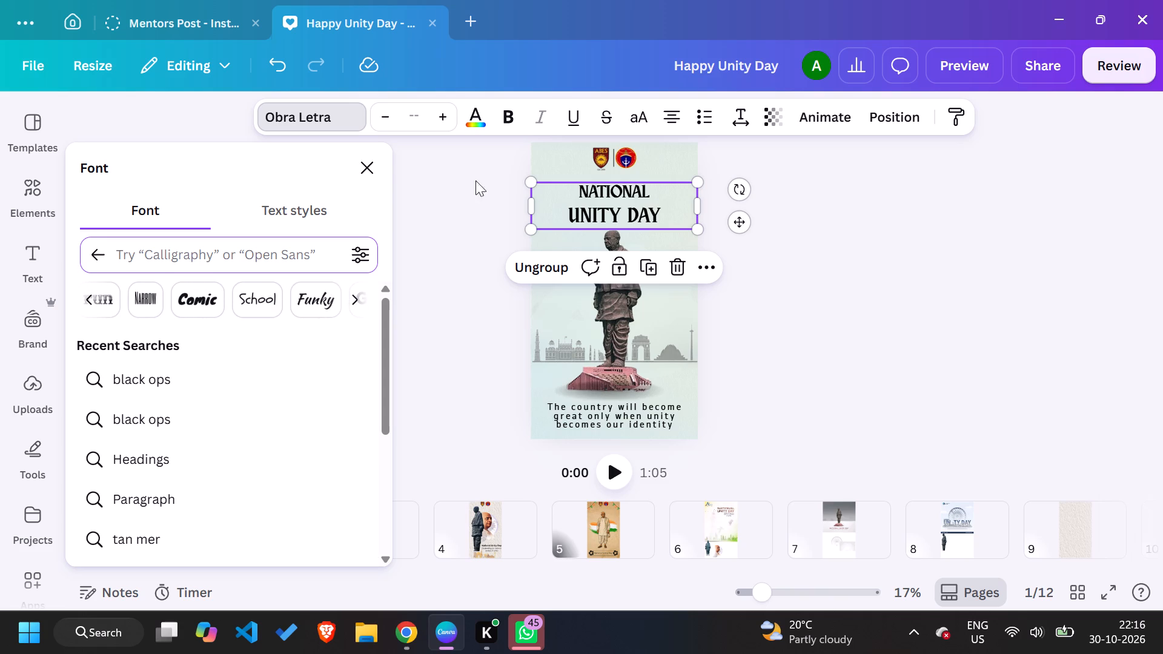
click(432, 263)
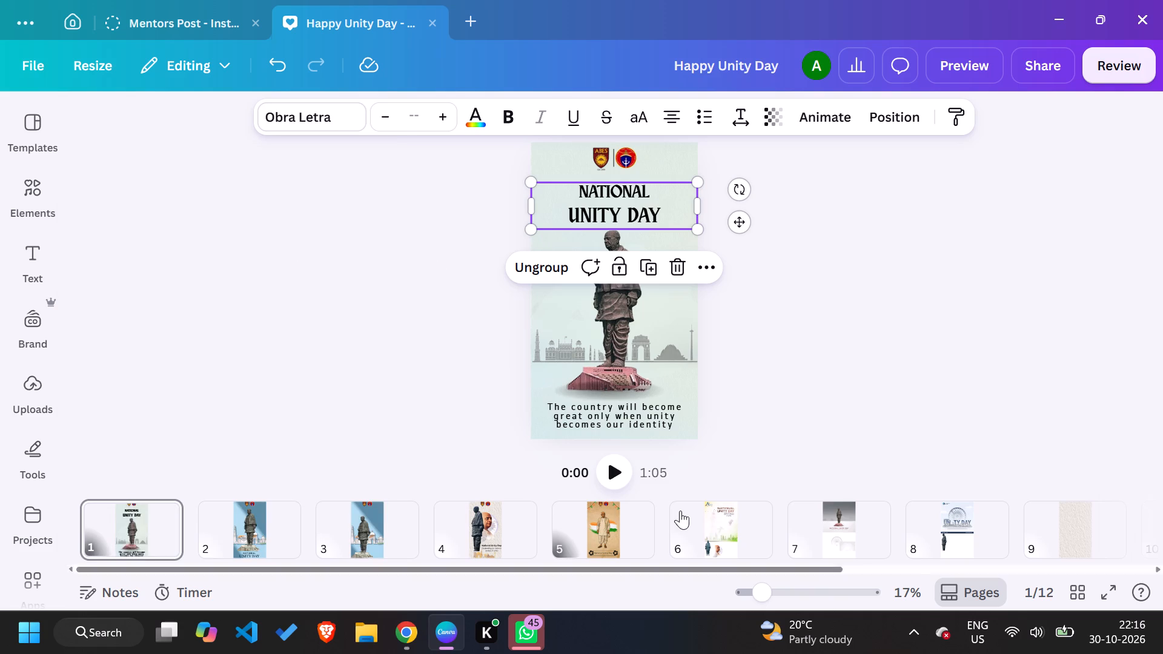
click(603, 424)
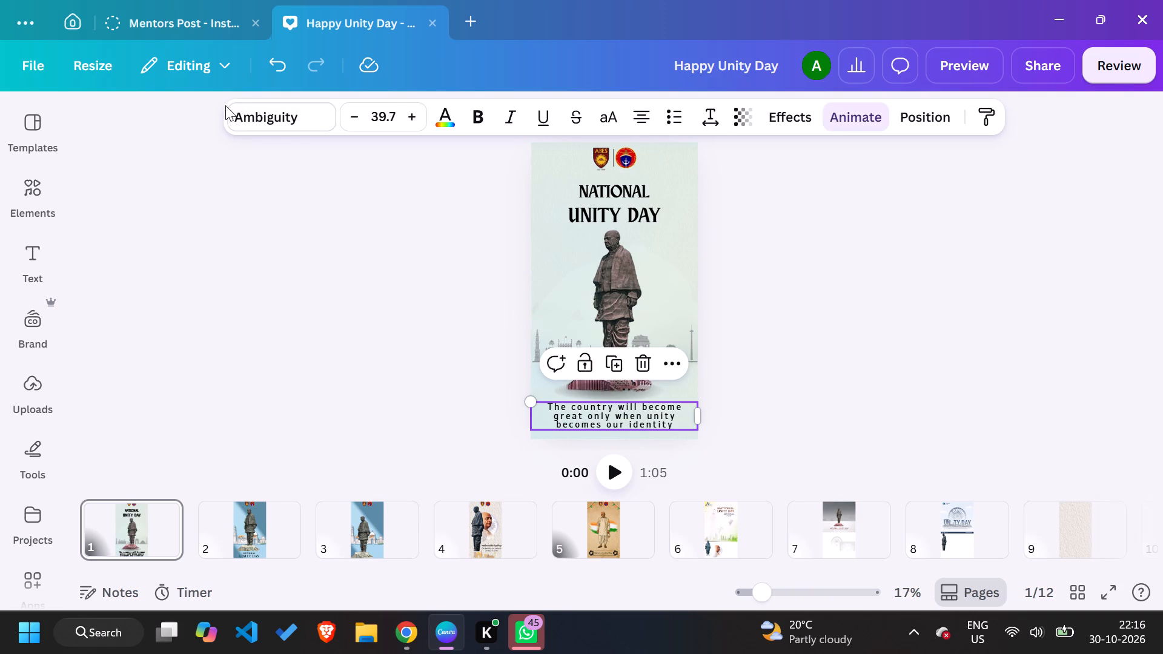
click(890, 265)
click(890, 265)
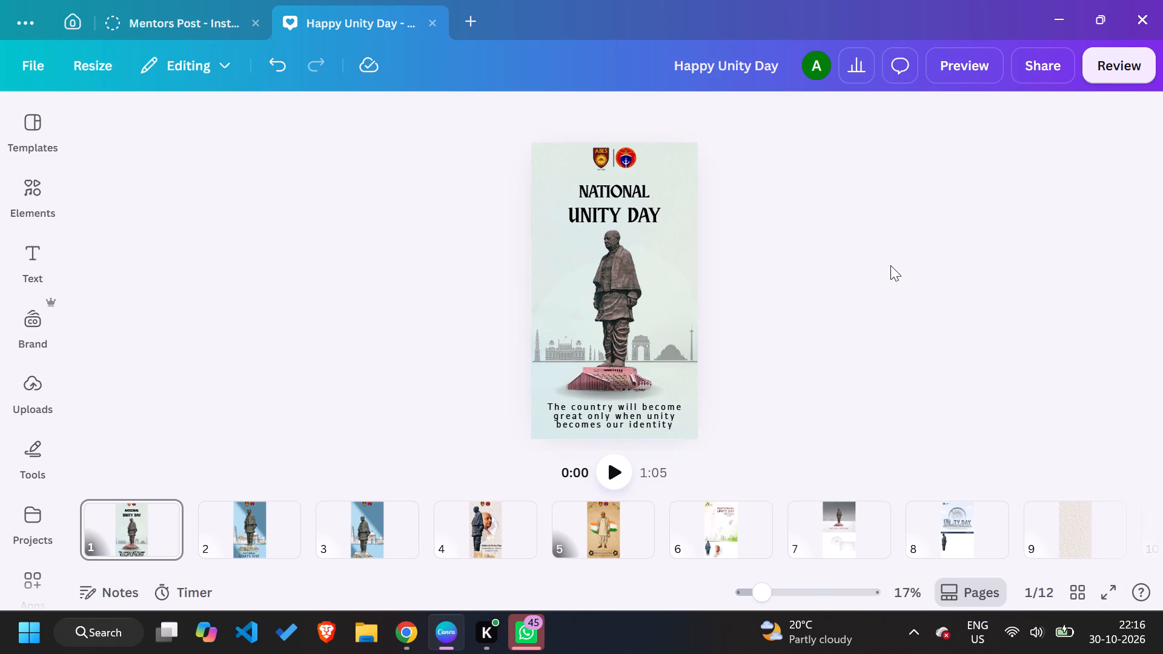
Move the grey monuments skyline slightly higher behind the statue and align it with the page's side edges.
click(672, 338)
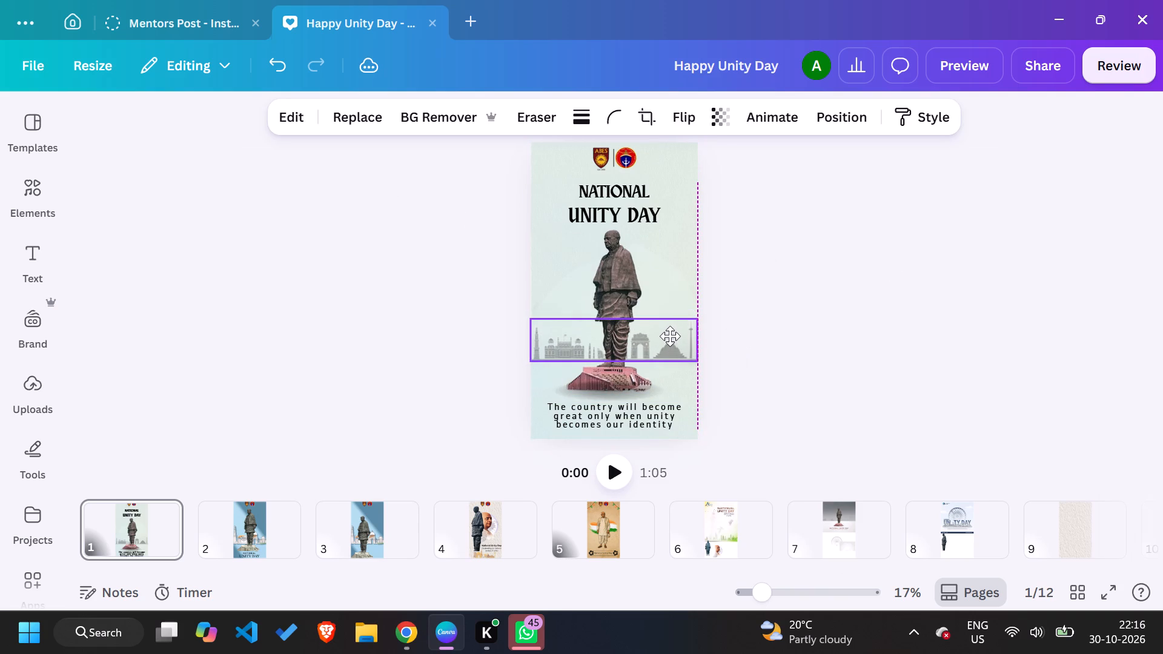
click(814, 354)
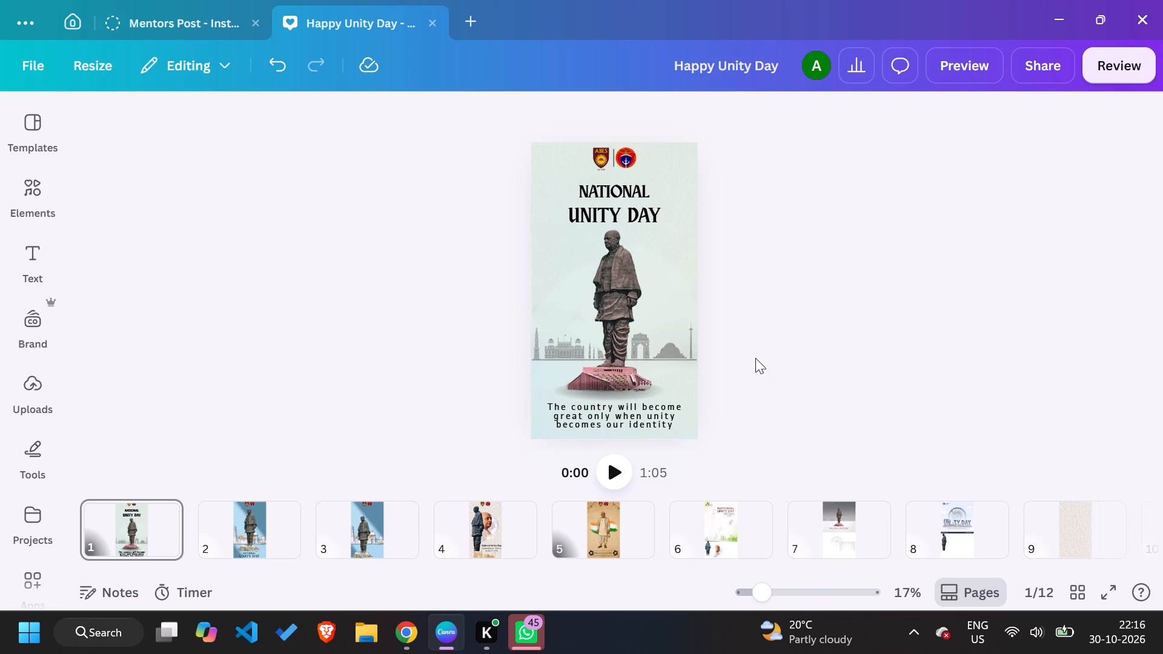
drag(674, 345, 671, 340)
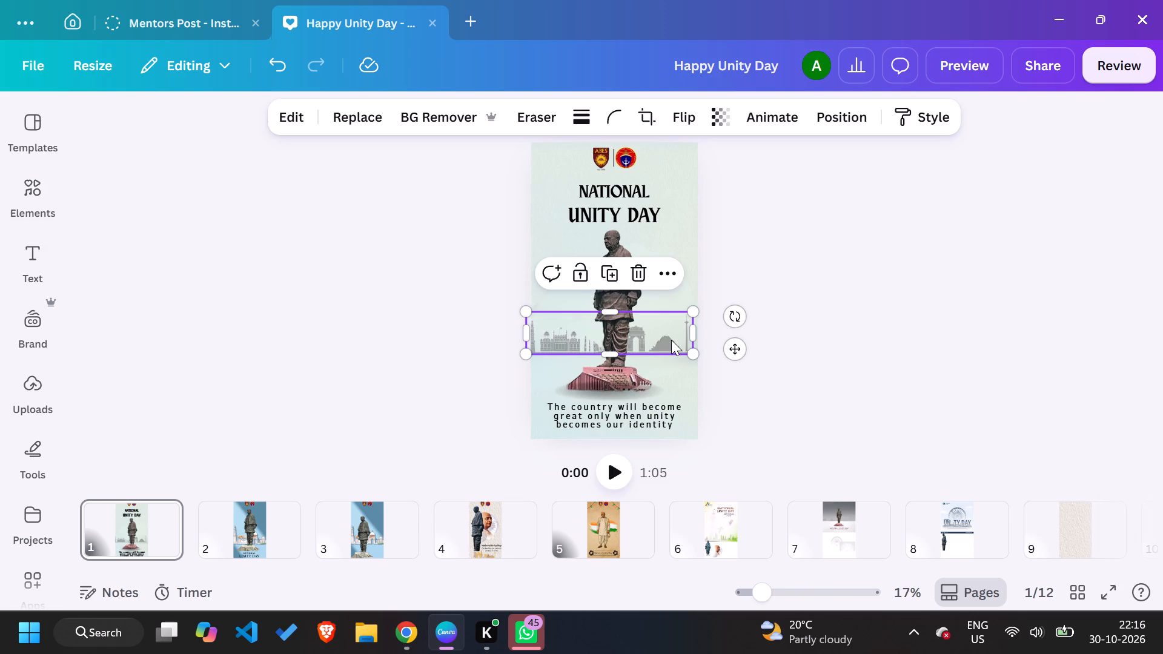
click(863, 377)
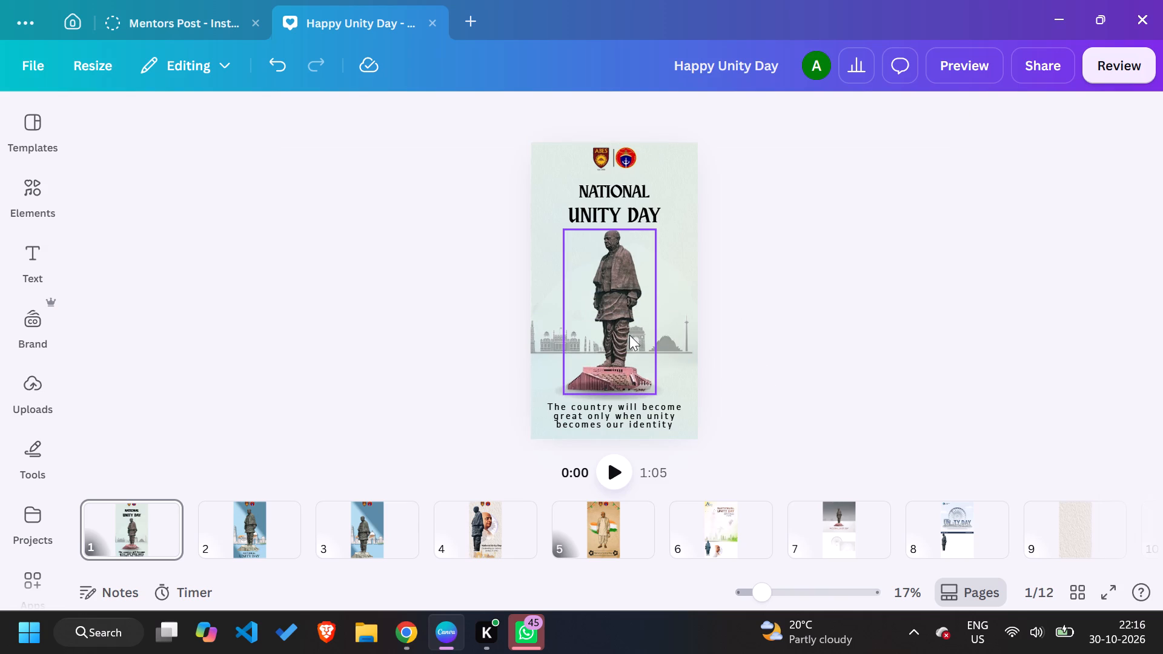
click(668, 340)
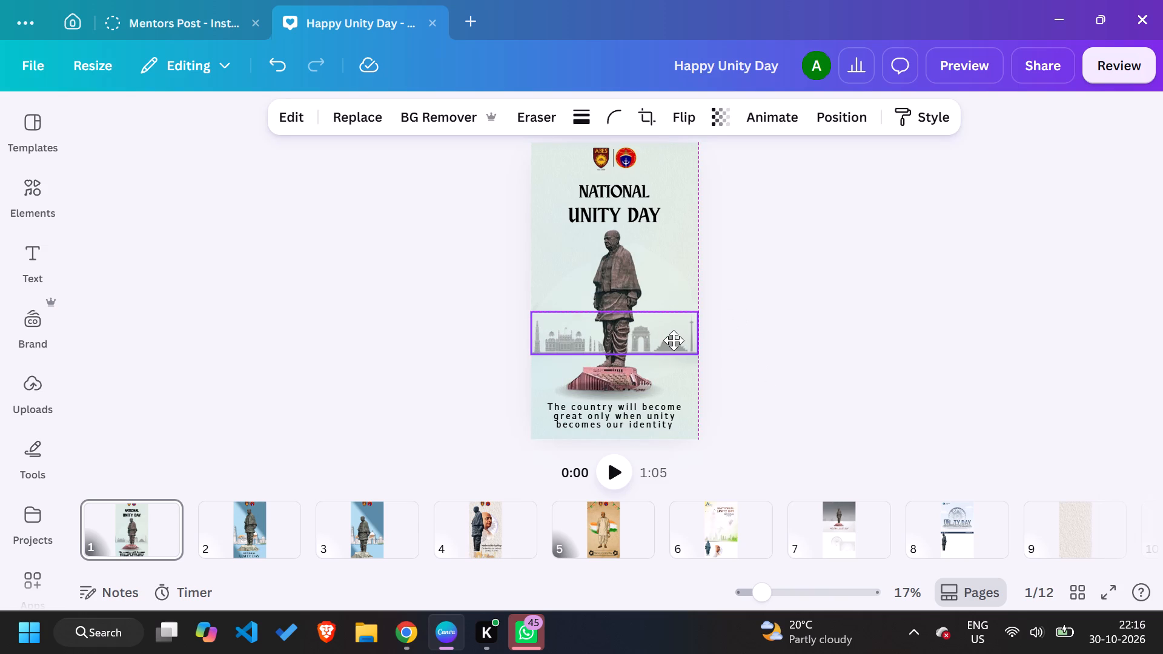
click(899, 401)
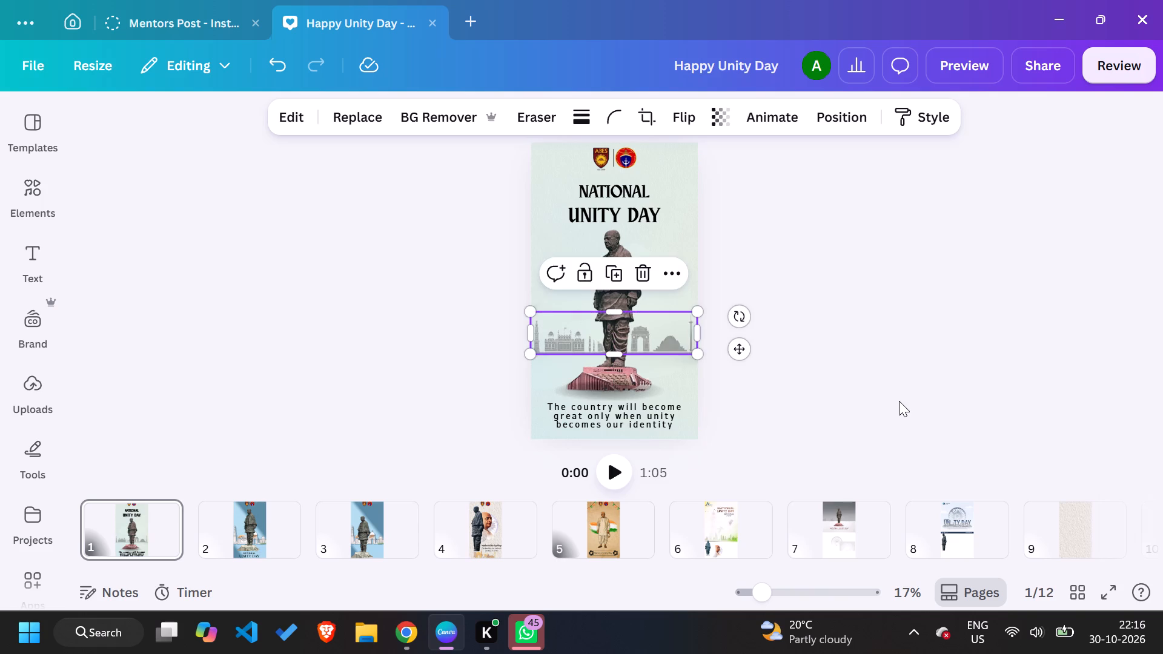
On page 11, move the statue down to the centre, in front of the wheel and onto its base shadow.
click(857, 532)
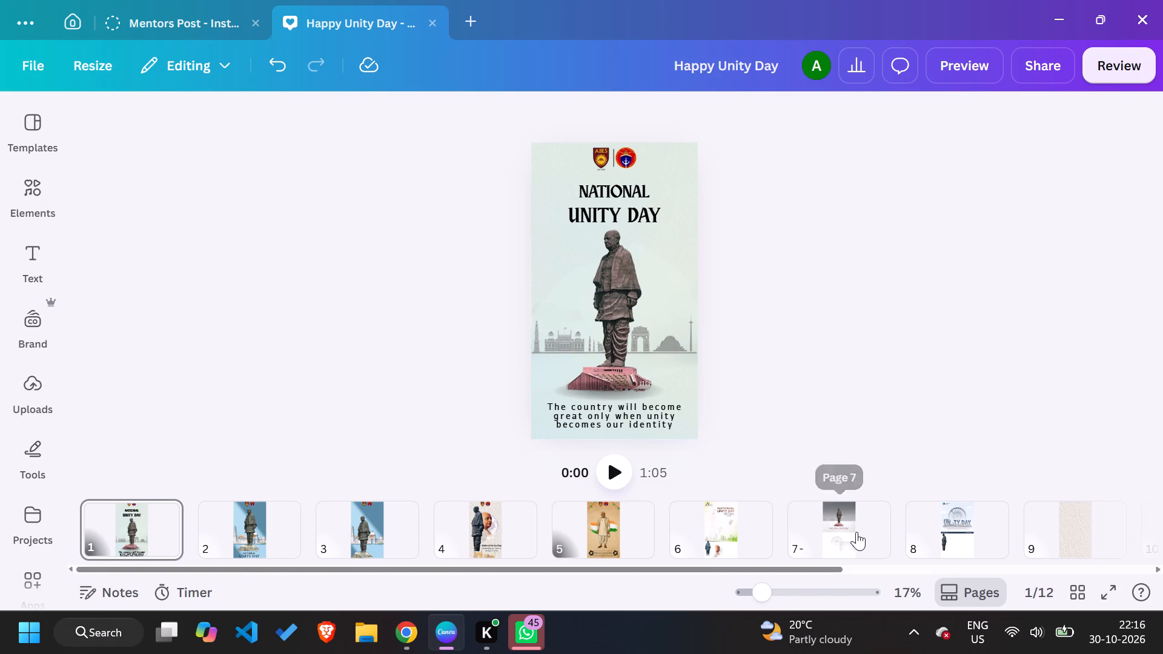
scroll(951, 541, left, 2)
click(876, 532)
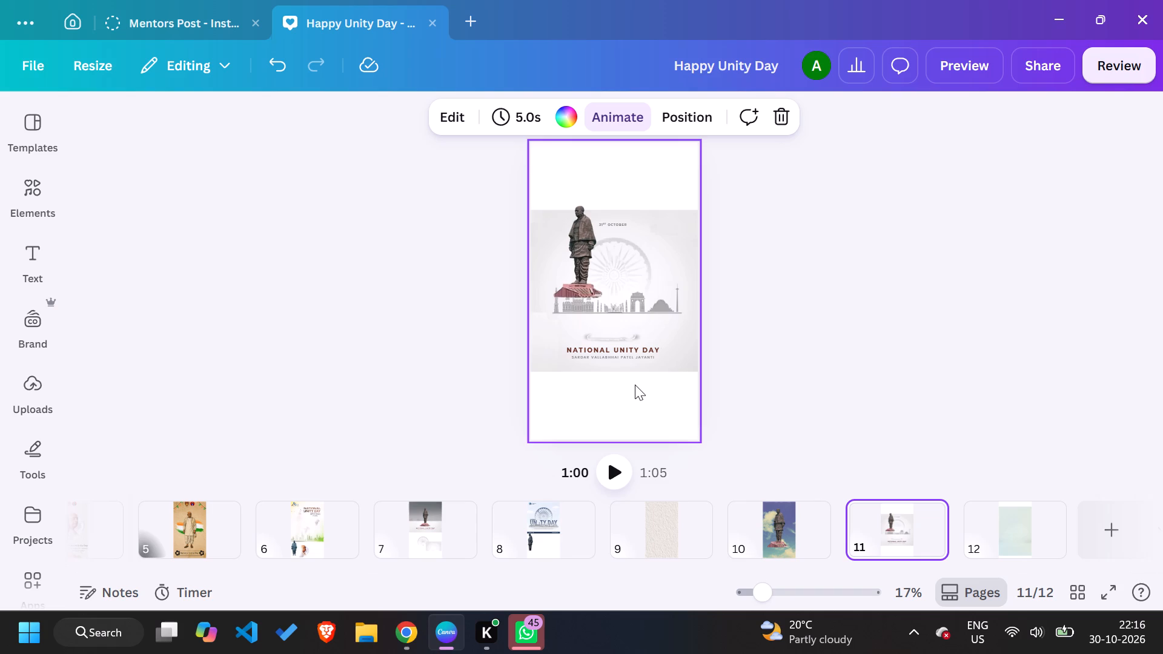
drag(560, 256, 593, 297)
click(963, 351)
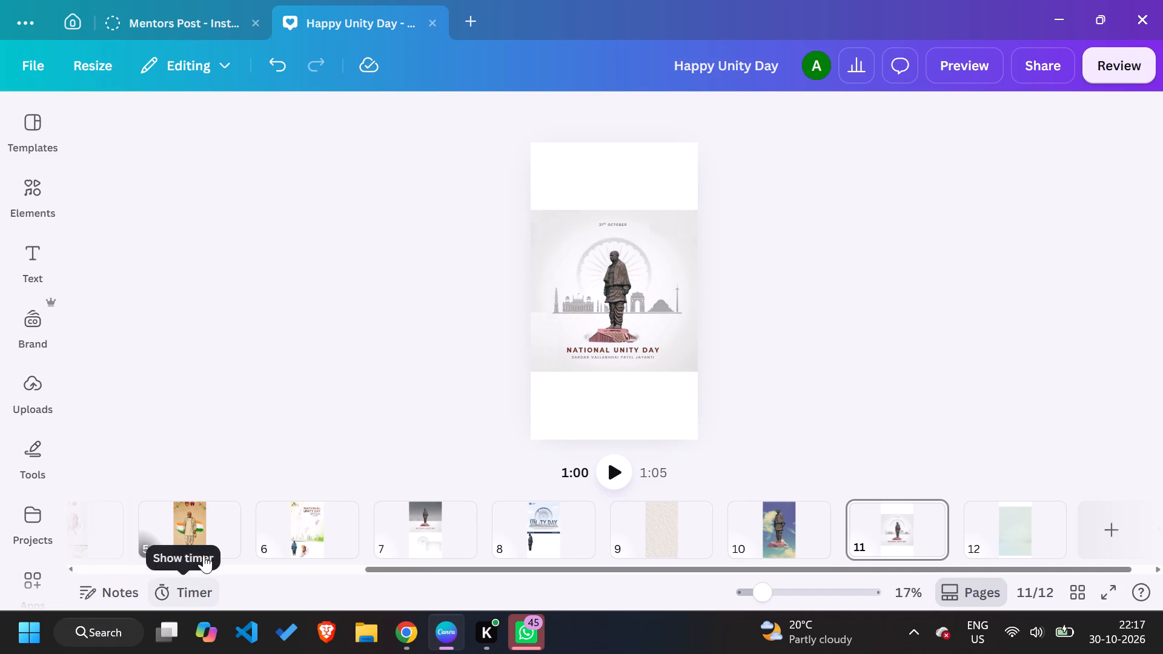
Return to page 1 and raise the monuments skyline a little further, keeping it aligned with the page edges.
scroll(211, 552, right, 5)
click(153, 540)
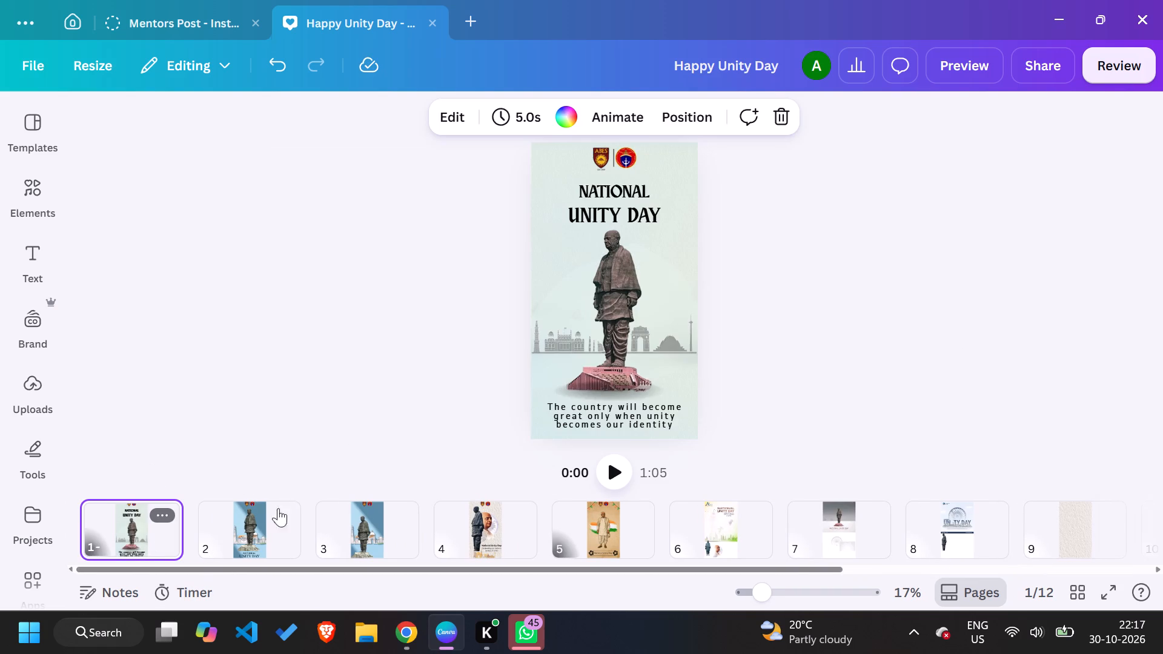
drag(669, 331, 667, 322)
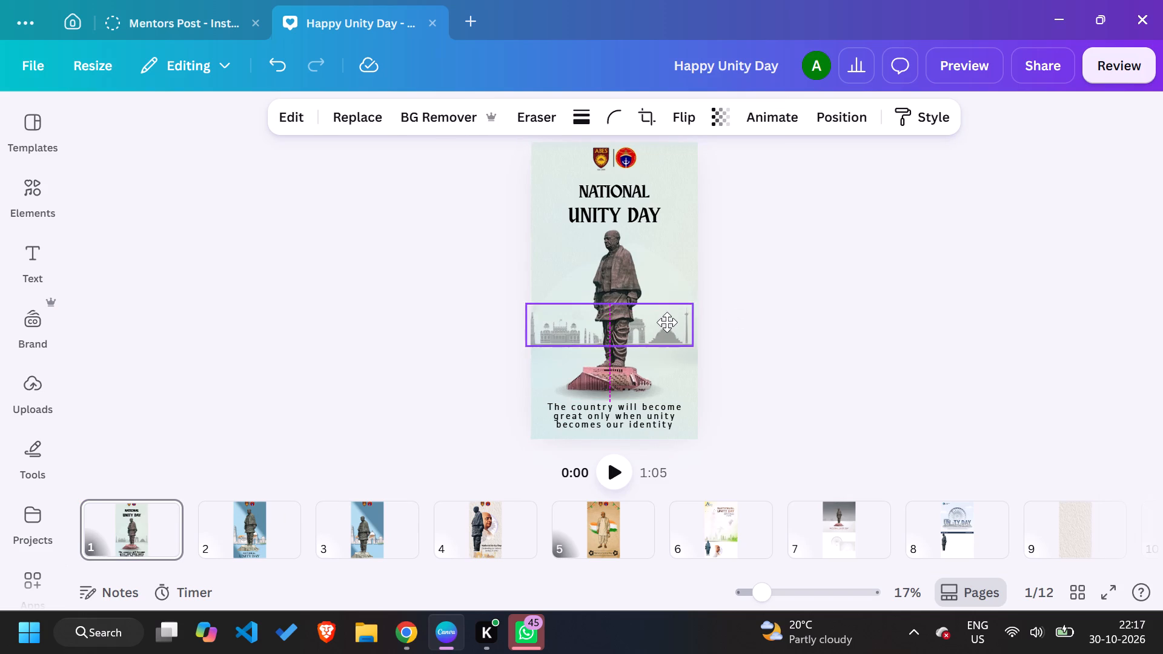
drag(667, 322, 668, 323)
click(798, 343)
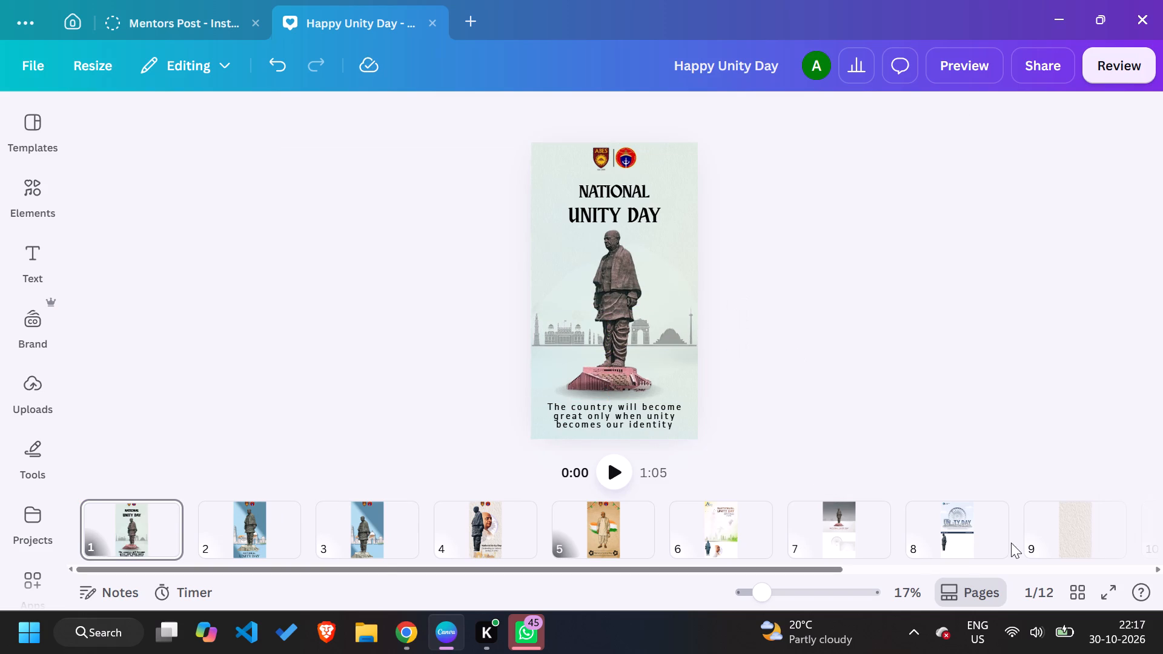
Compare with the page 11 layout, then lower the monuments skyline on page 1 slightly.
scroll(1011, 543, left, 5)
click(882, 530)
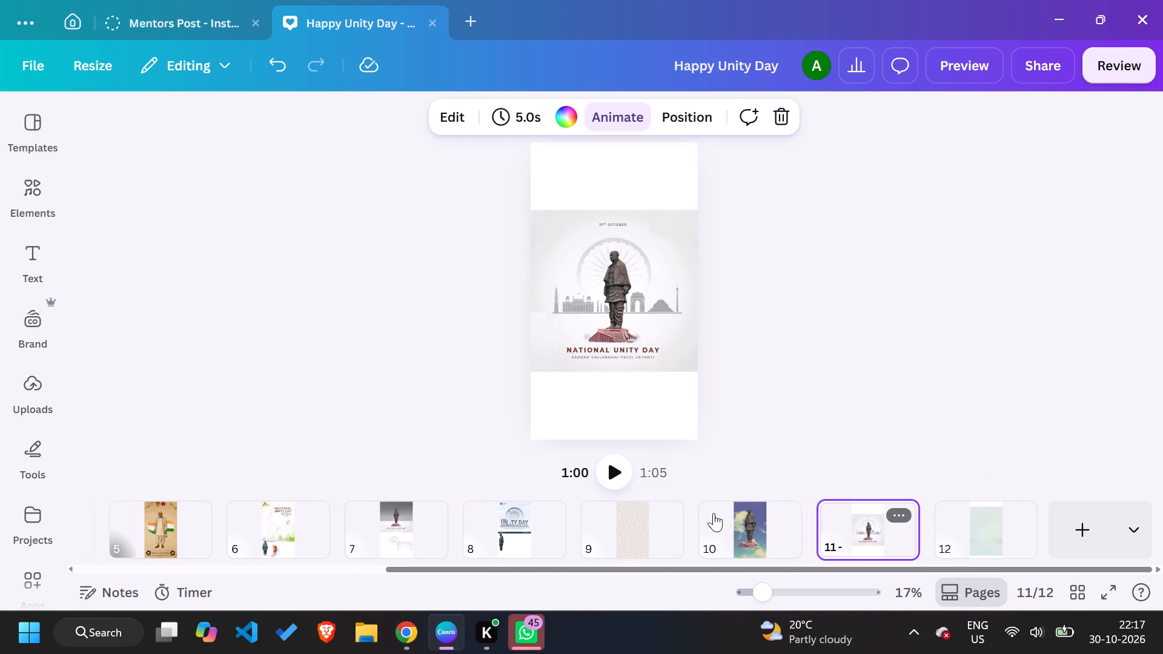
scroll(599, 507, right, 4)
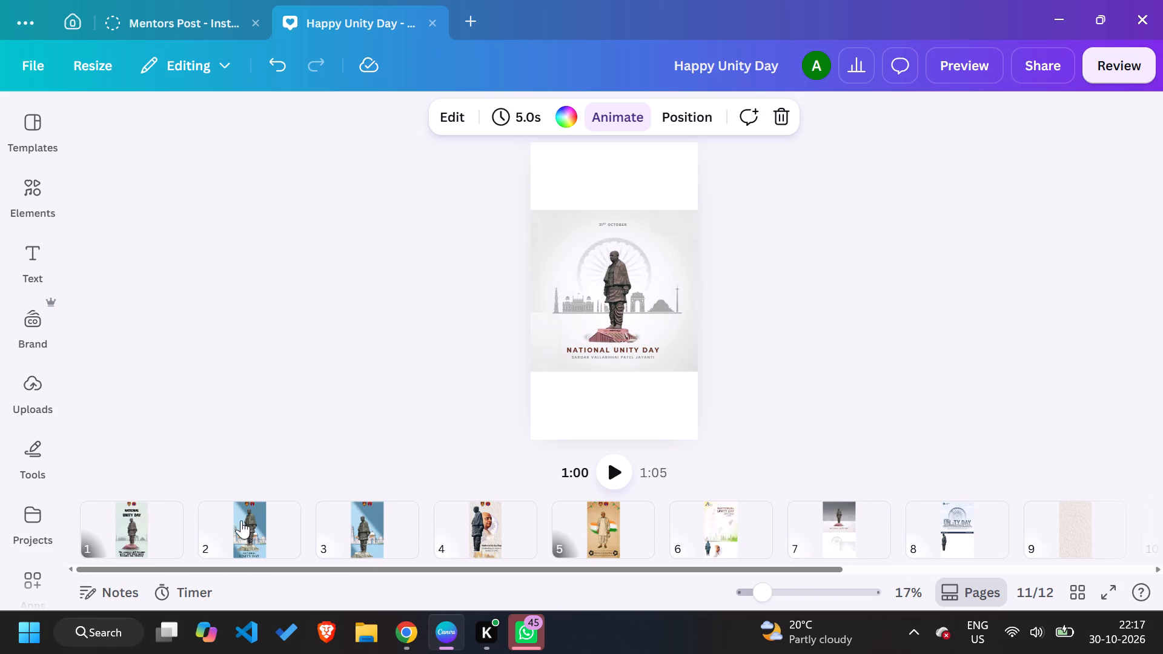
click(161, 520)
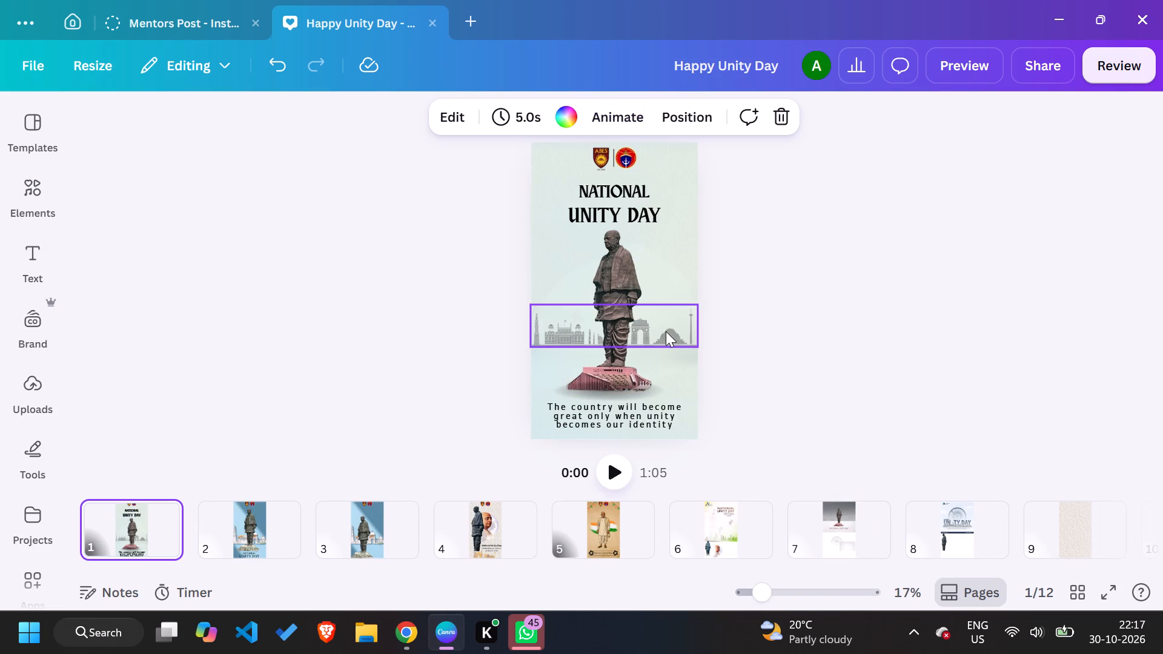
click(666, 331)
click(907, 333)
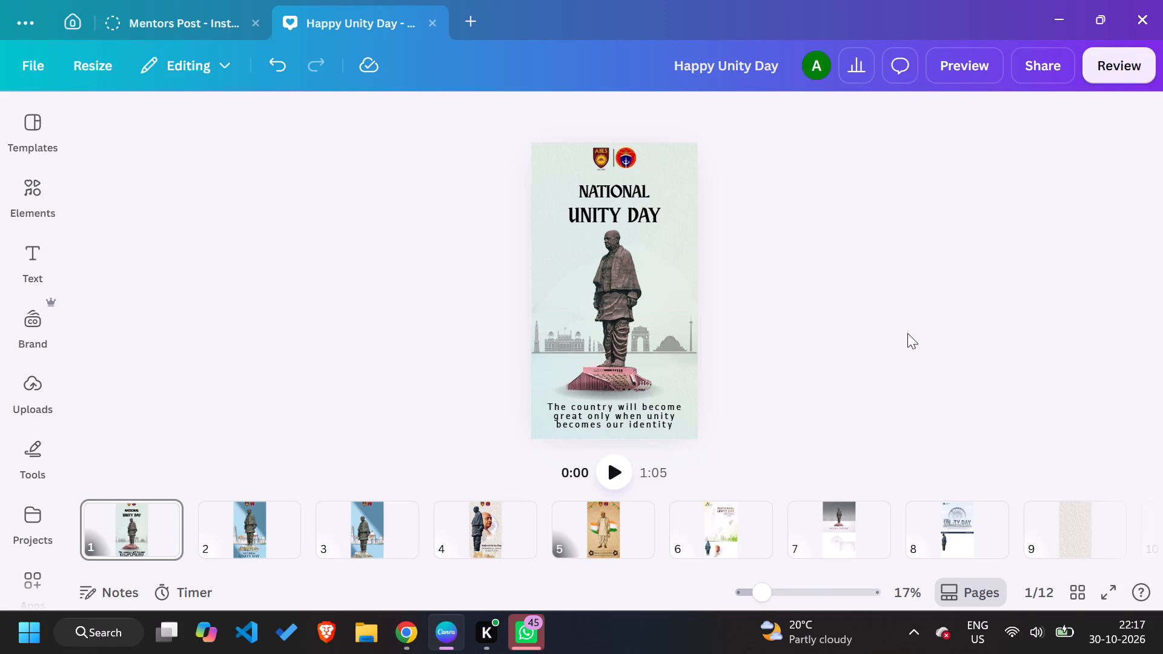
Set the unity quote below the statue in bold Times New Roman.
click(613, 414)
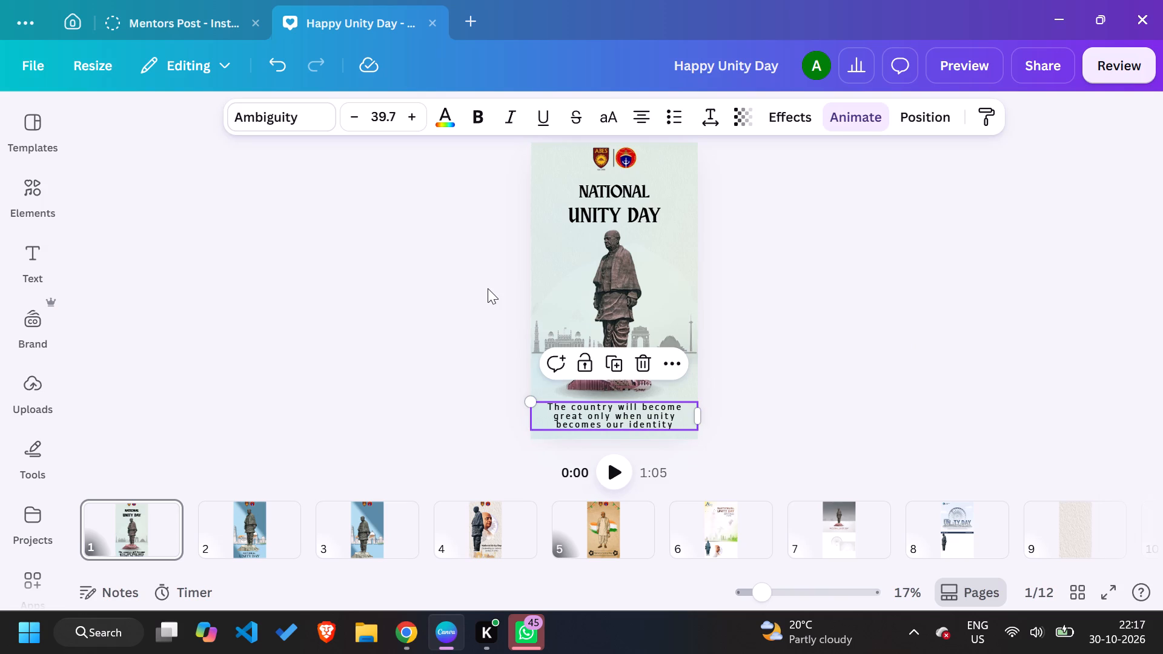
click(248, 102)
click(250, 110)
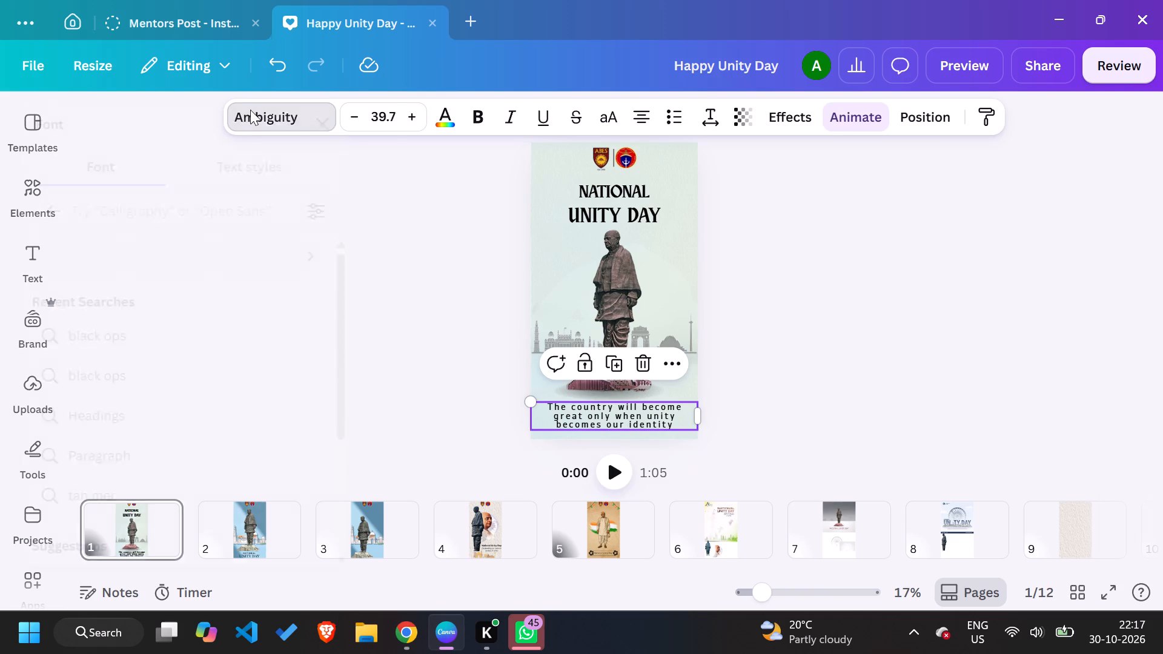
click(243, 271)
text(times)
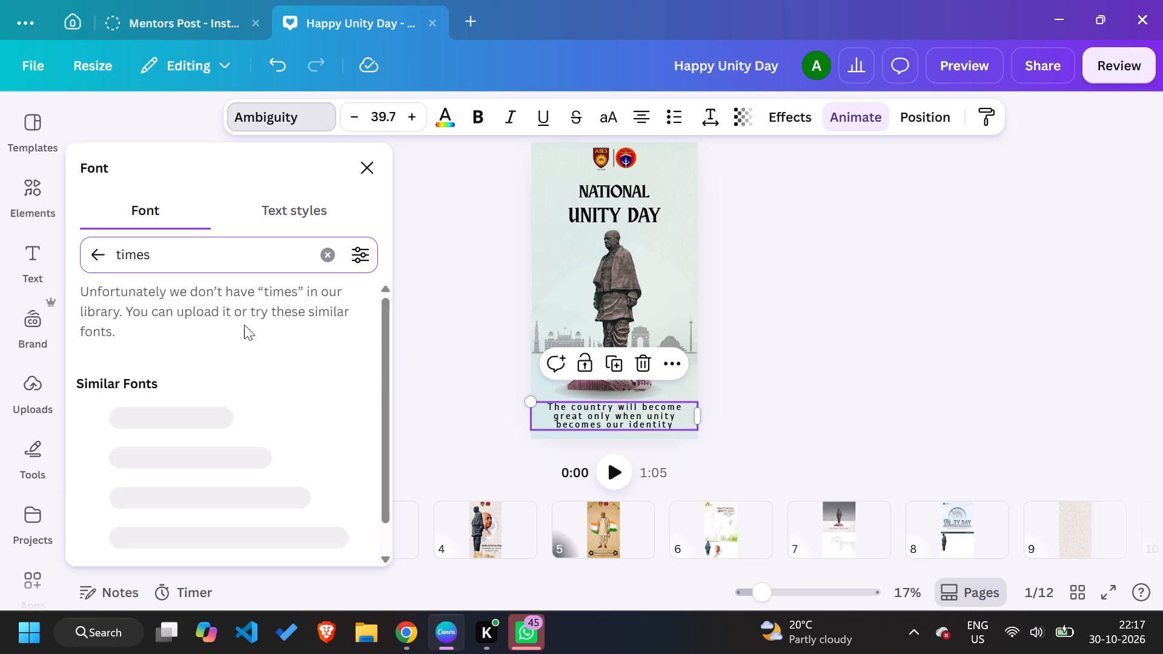
click(200, 357)
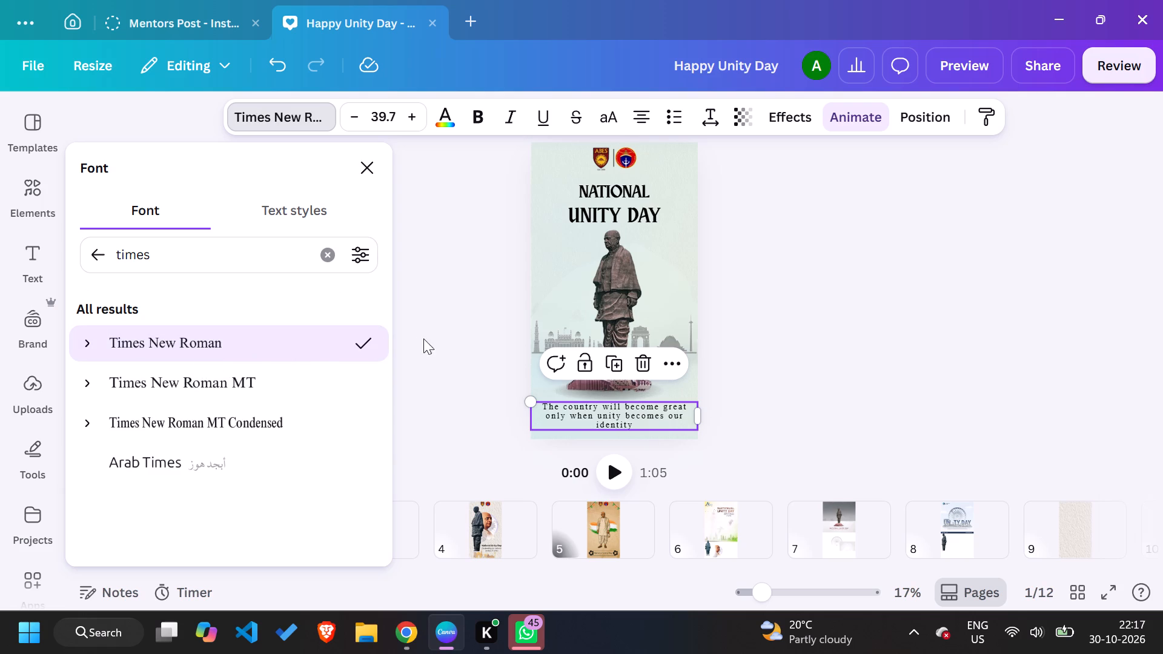
click(479, 121)
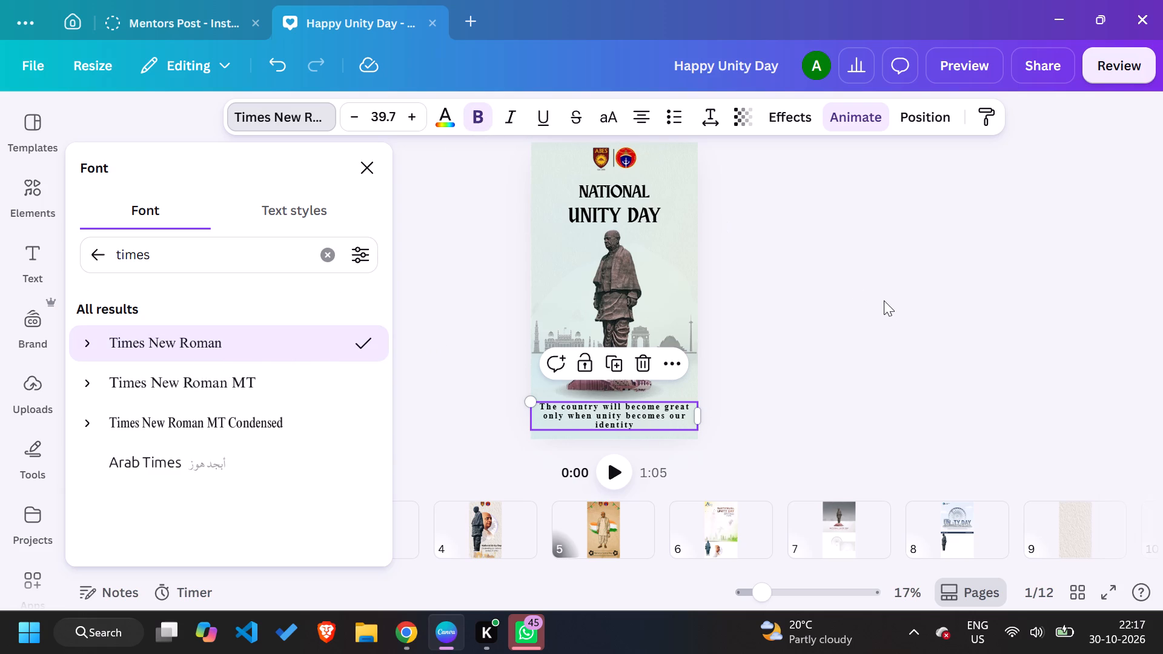
click(888, 302)
click(888, 302)
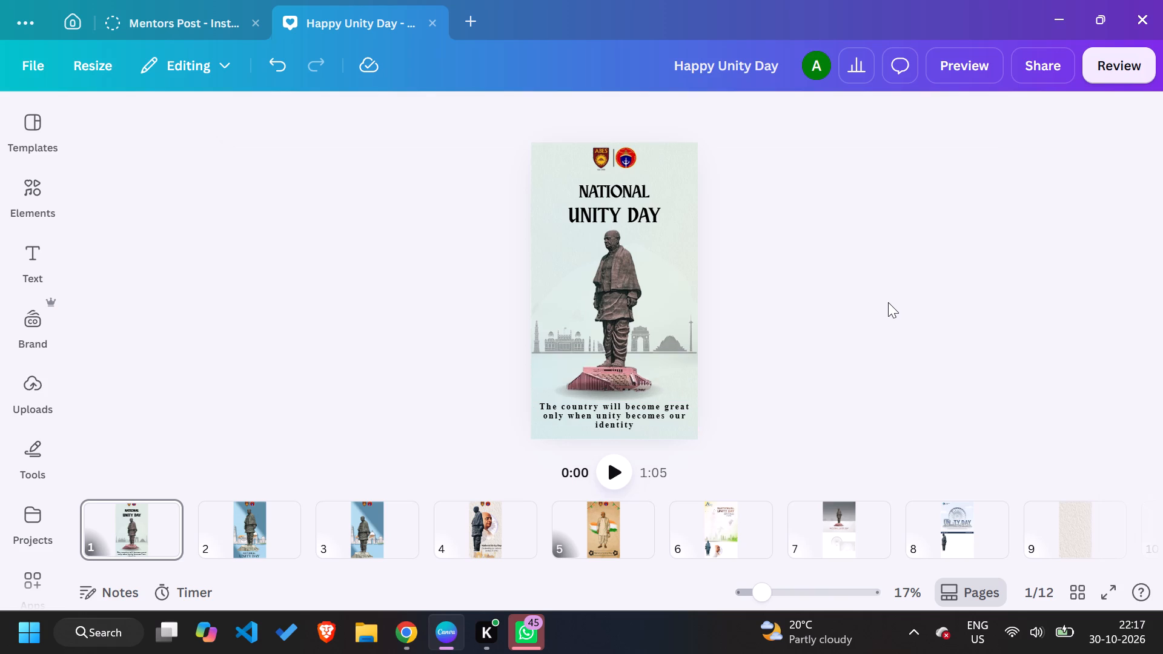
Open the animation options for the NATIONAL UNITY DAY title group and browse the group animations.
click(626, 184)
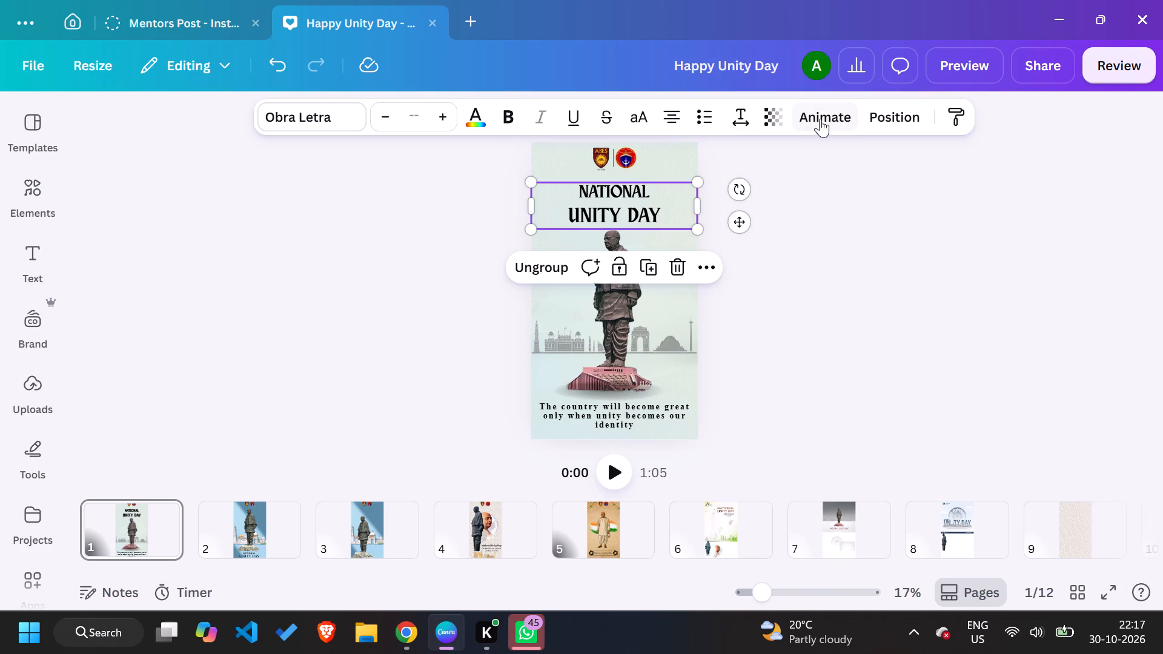
click(823, 121)
scroll(176, 354, down, 1)
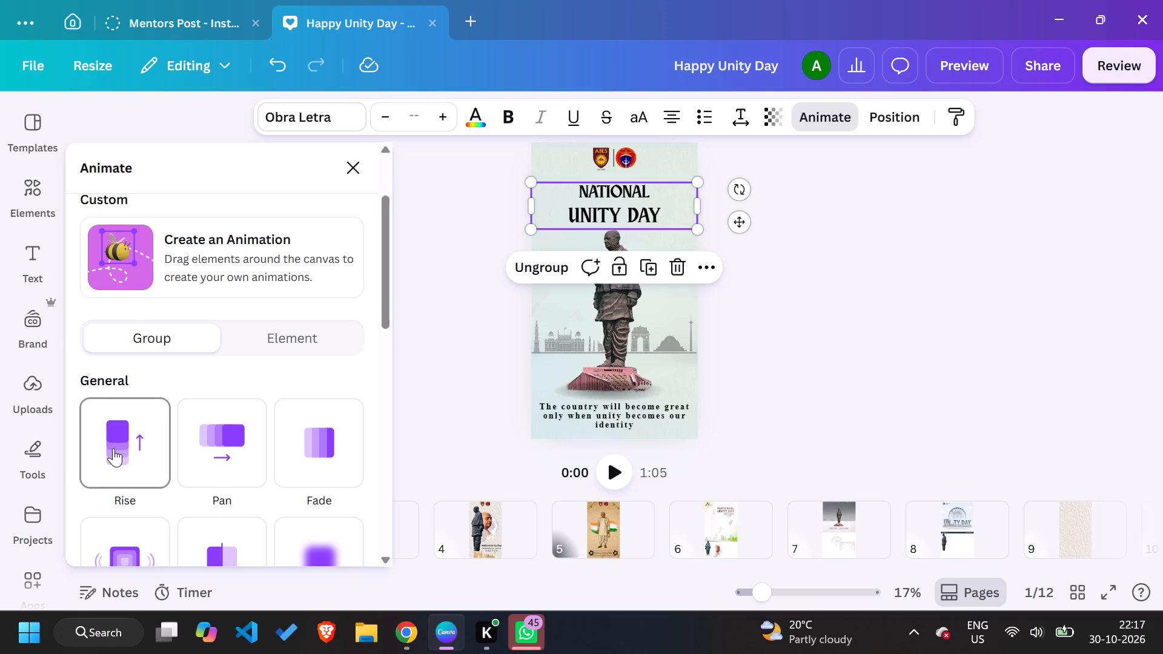
Apply the Rise group animation to the NATIONAL UNITY DAY title on page 1 and deselect it.
scroll(130, 415, down, 1)
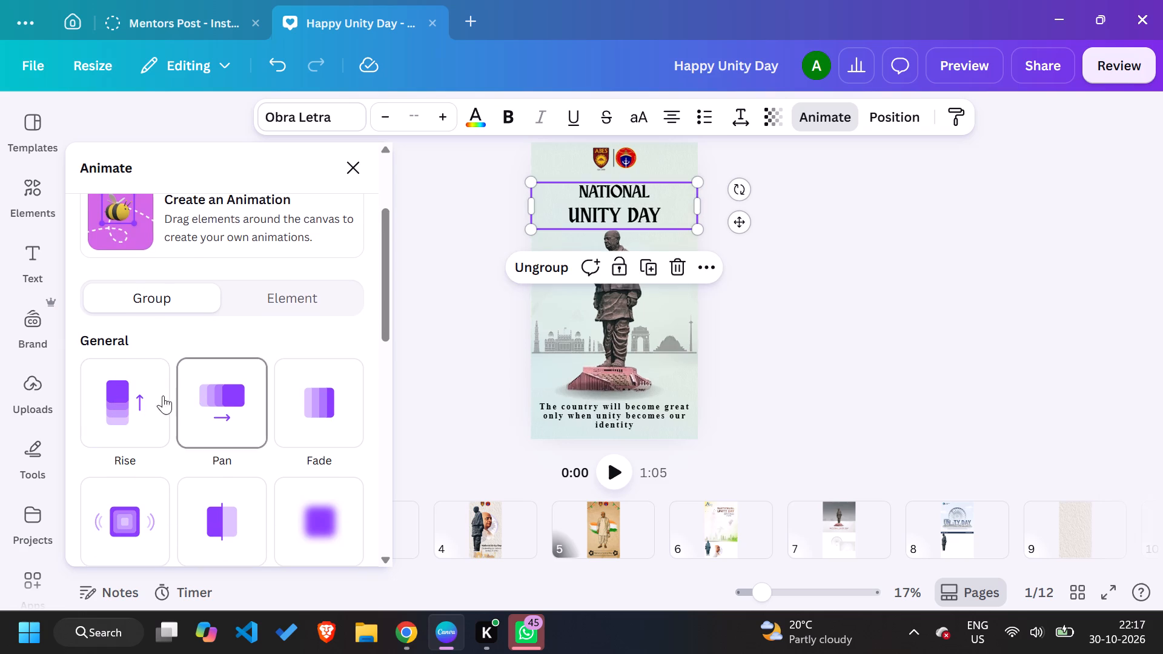
click(150, 396)
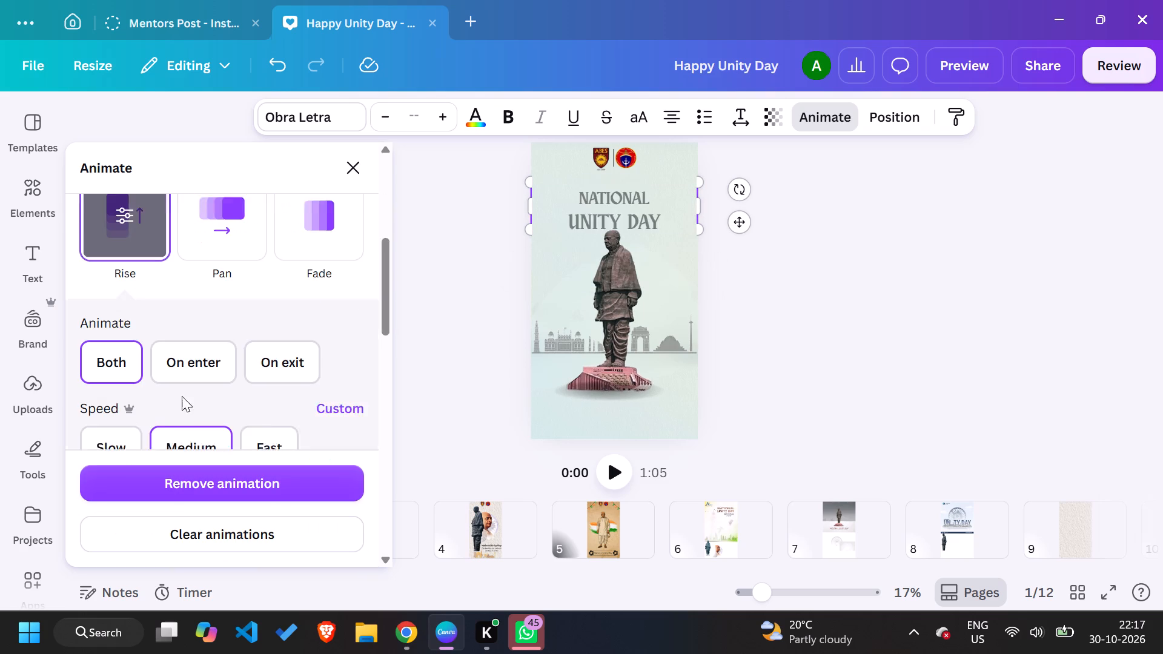
click(778, 352)
click(778, 352)
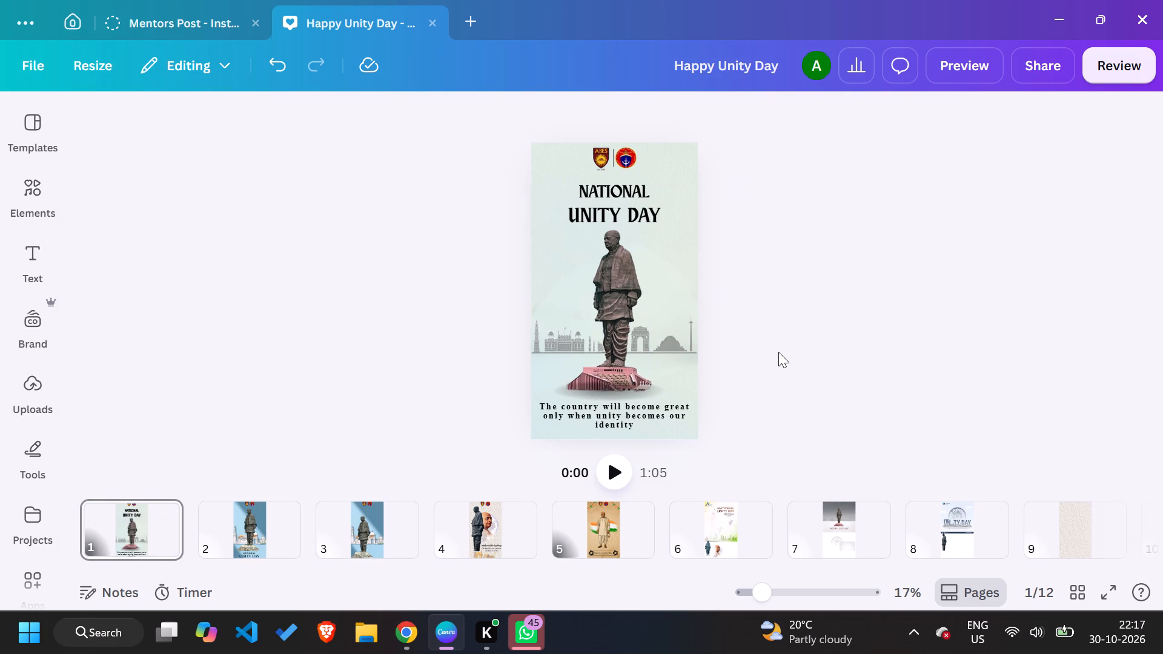
Play the page 1 story to check its animations, stop the playback and return to page 1.
click(611, 472)
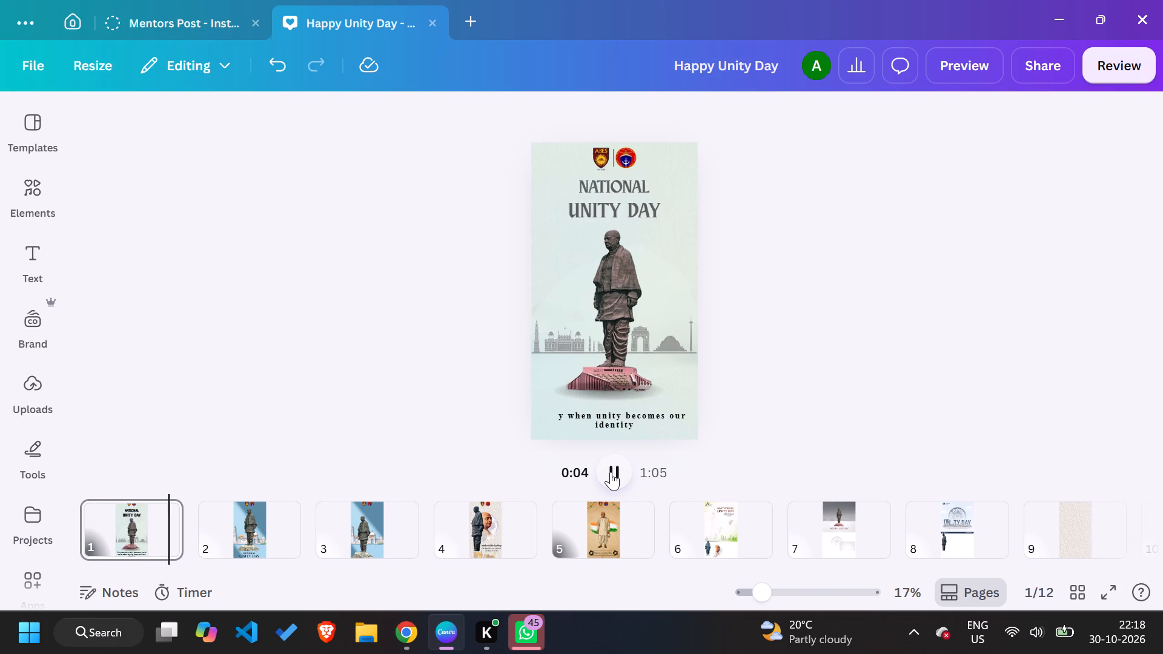
click(611, 472)
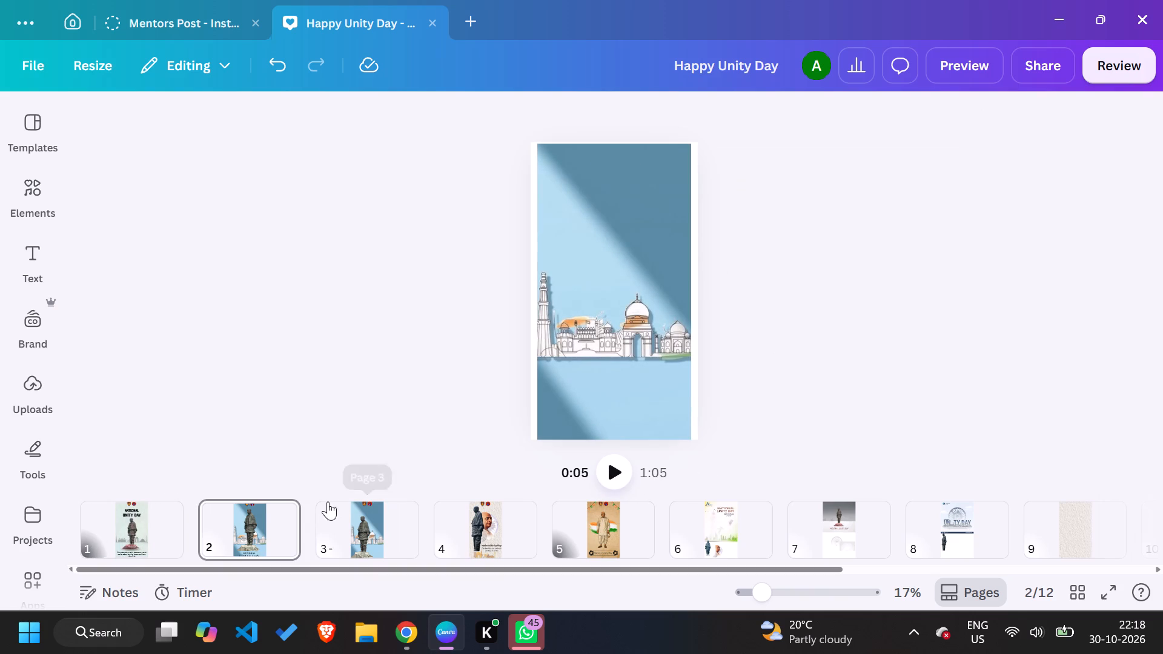
click(141, 544)
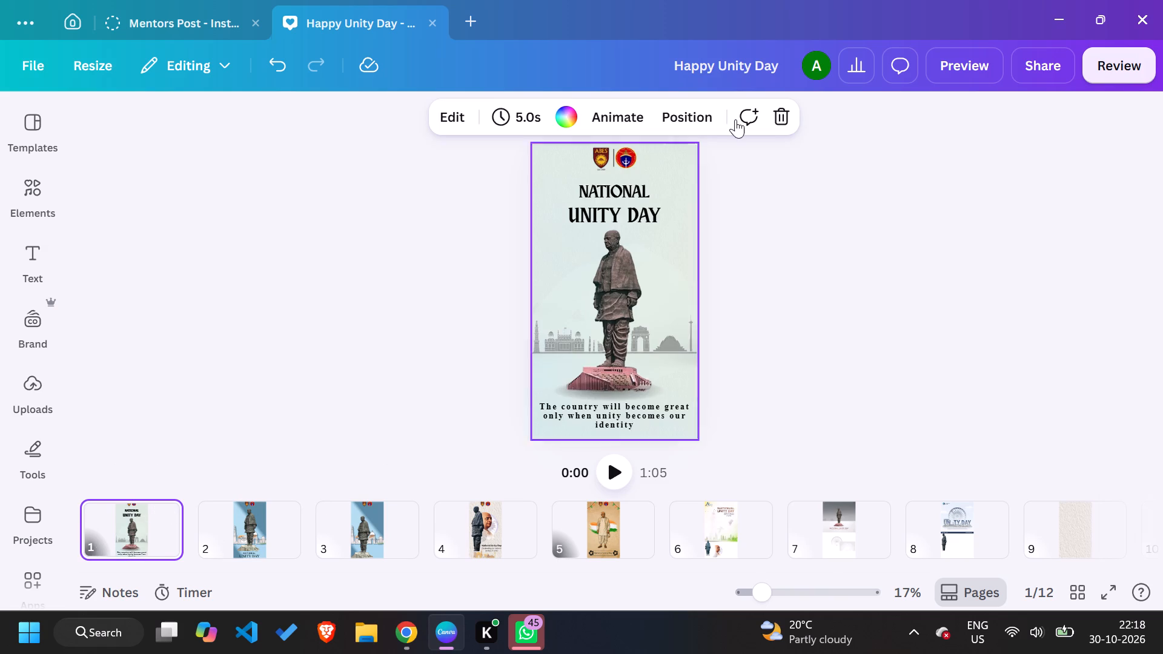